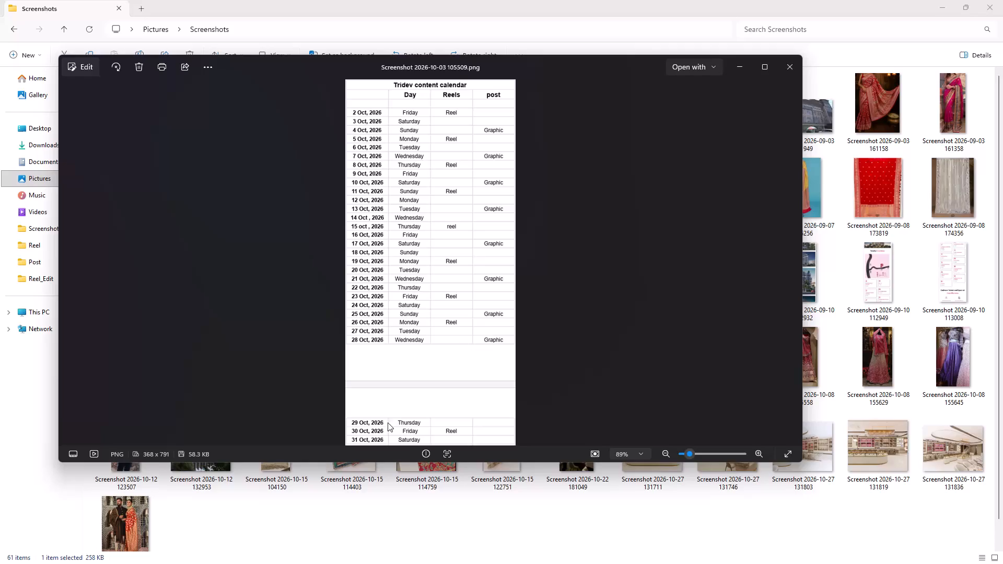
Close the Tridev content calendar image and permanently delete its screenshot file from the Screenshots folder.
scroll(474, 274, down, 6)
click(789, 71)
click(714, 357)
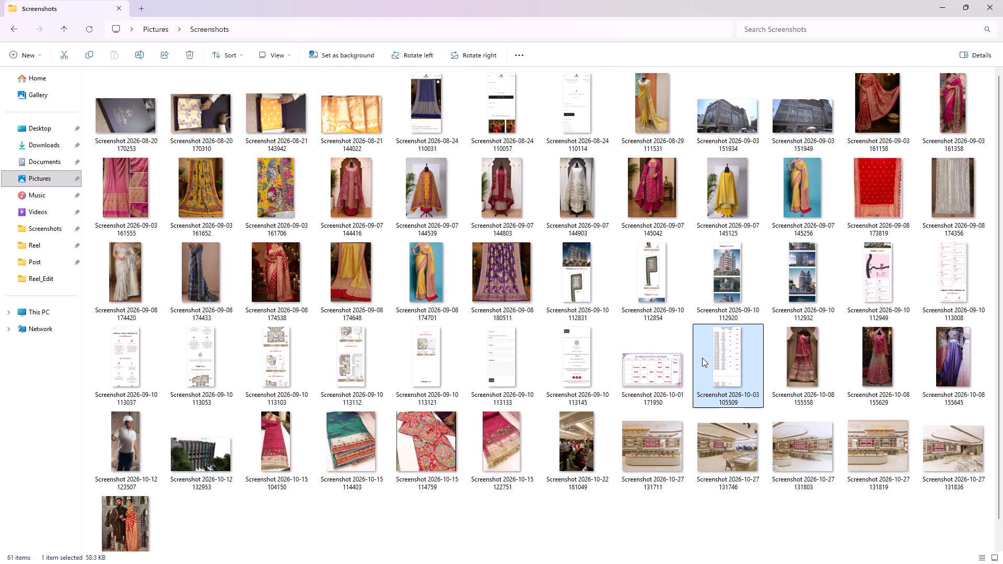
key(shift+Delete)
key(Return)
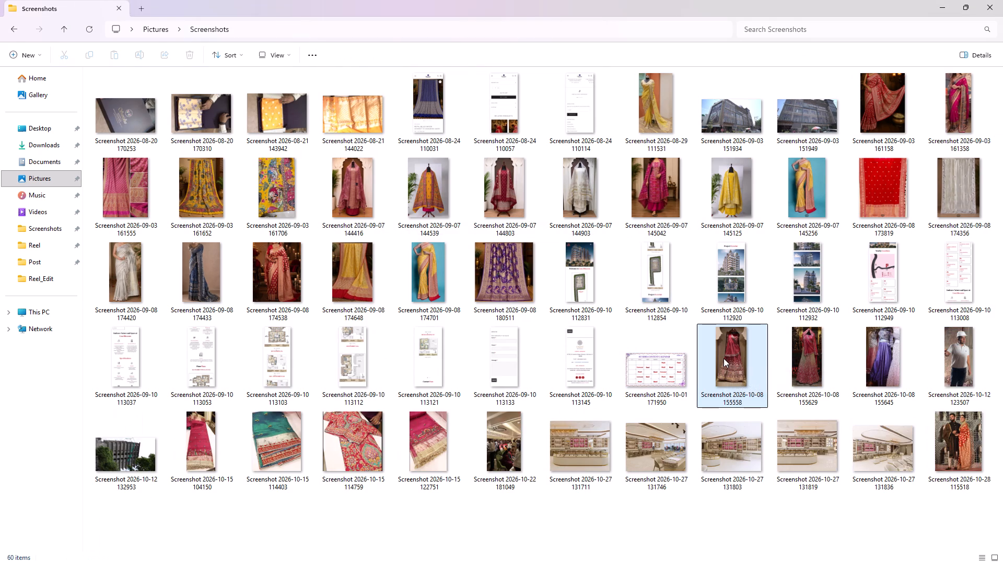
View the Suvidha content calendar screenshot for October 2026, and close it again.
double_click(676, 363)
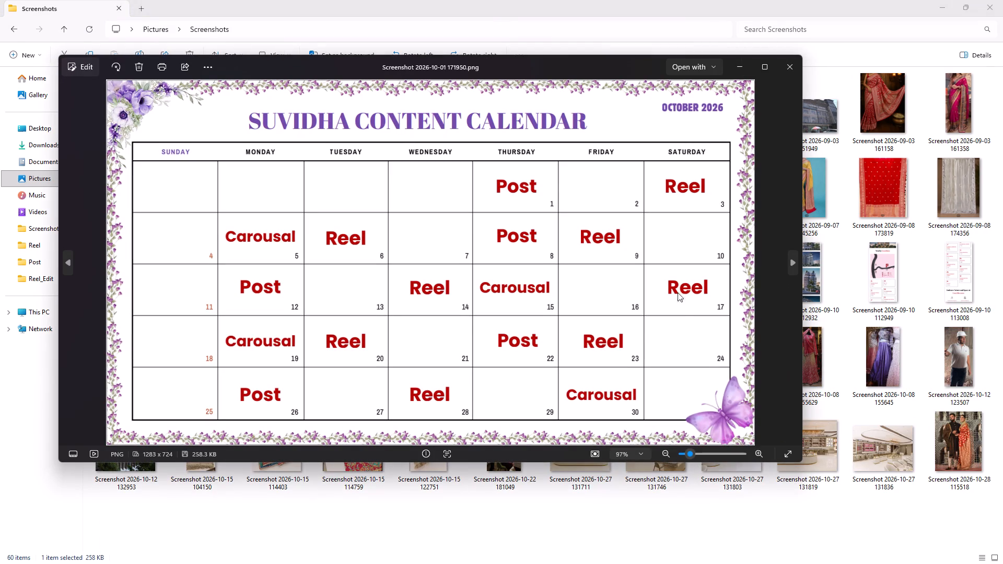
click(790, 70)
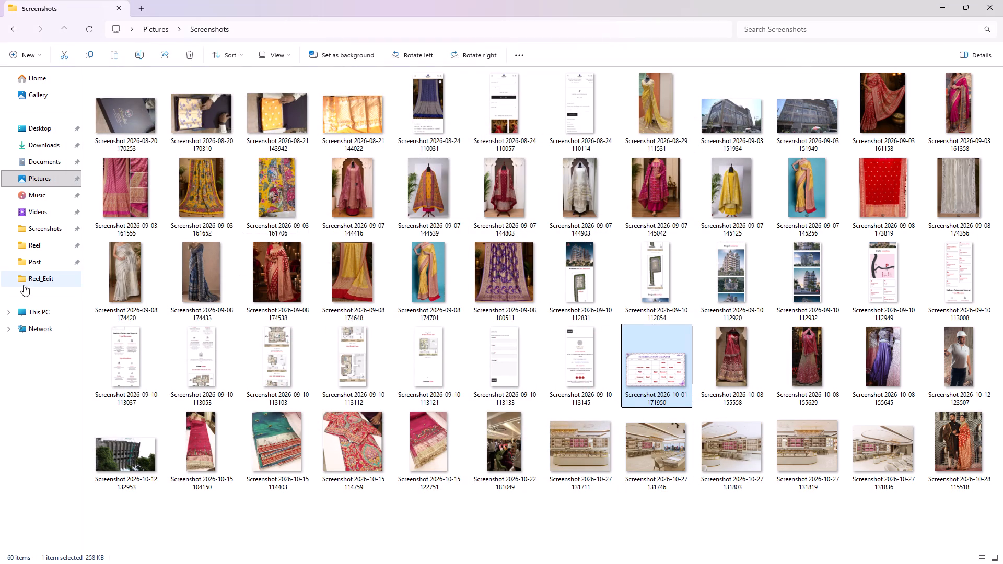
Check the contents of the My_Works (E:) and My_Workspace_2 (D:) drives, returning to This PC.
click(48, 310)
click(414, 178)
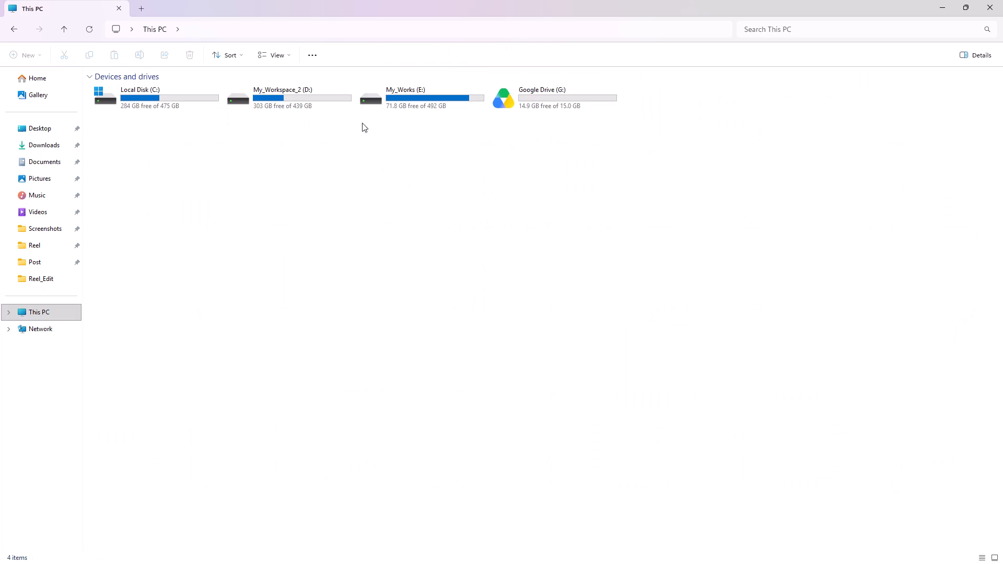
double_click(410, 106)
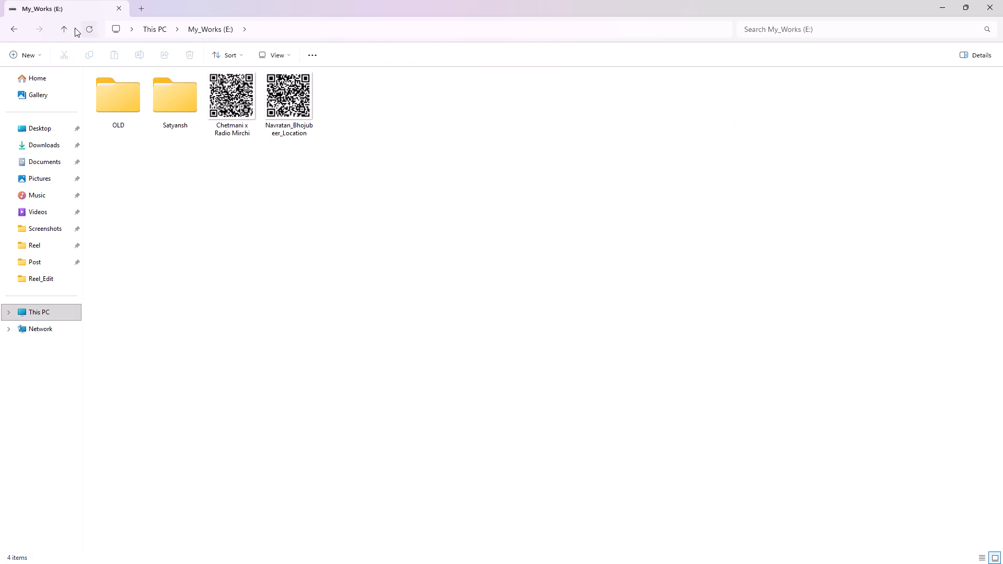
click(67, 26)
double_click(347, 103)
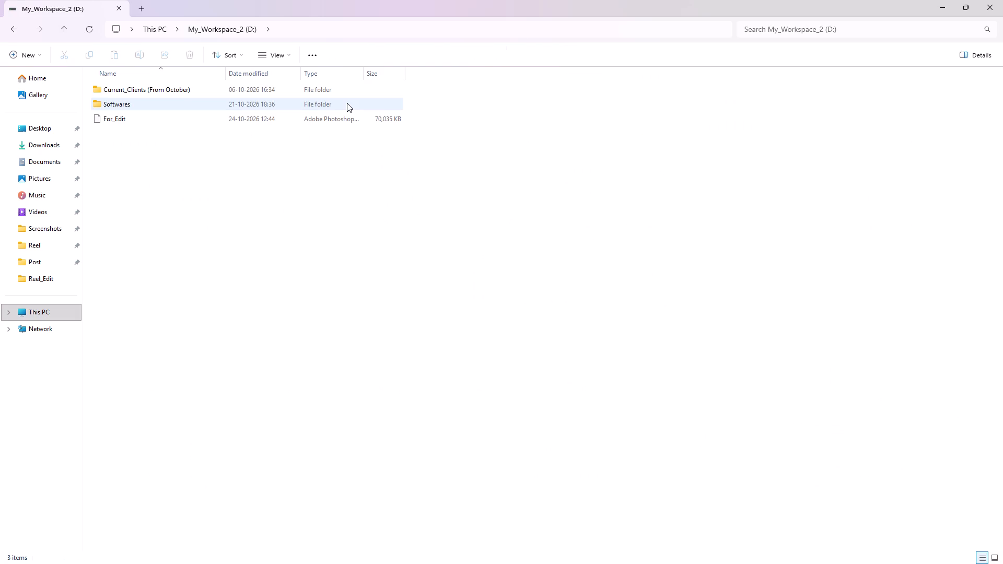
click(47, 307)
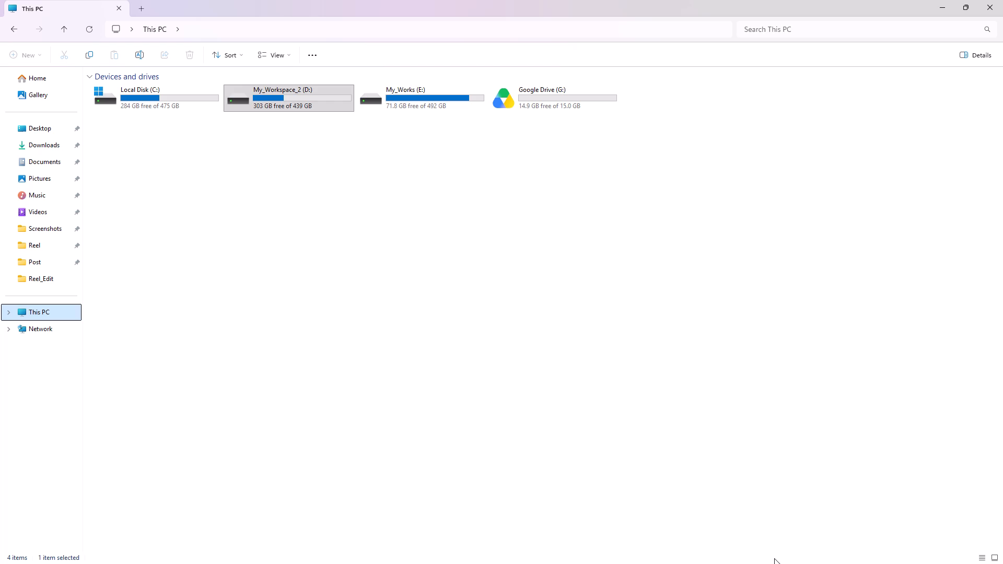
Switch to Canva and search from its home page using the suggestion "social media content calander".
click(608, 555)
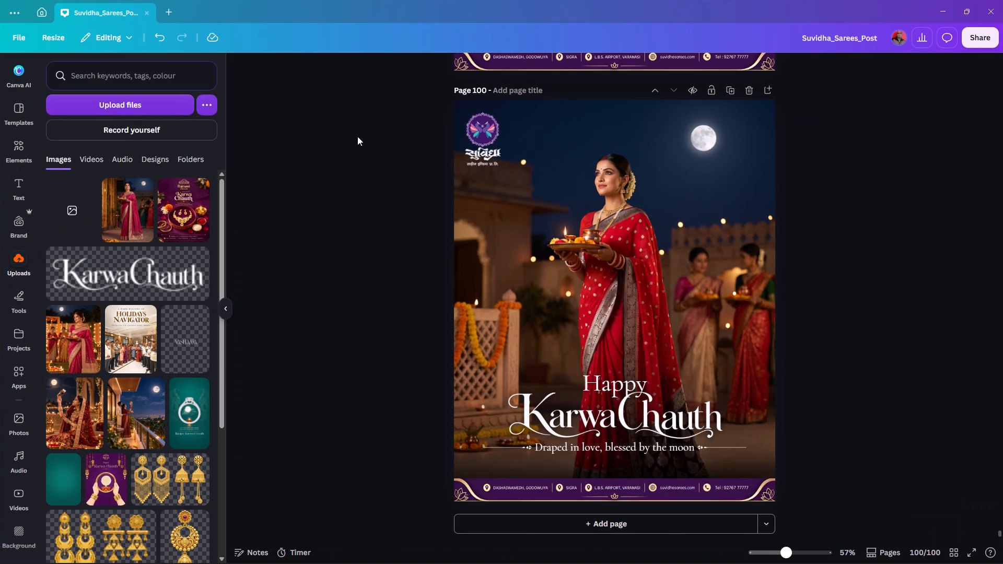
click(167, 9)
click(269, 1)
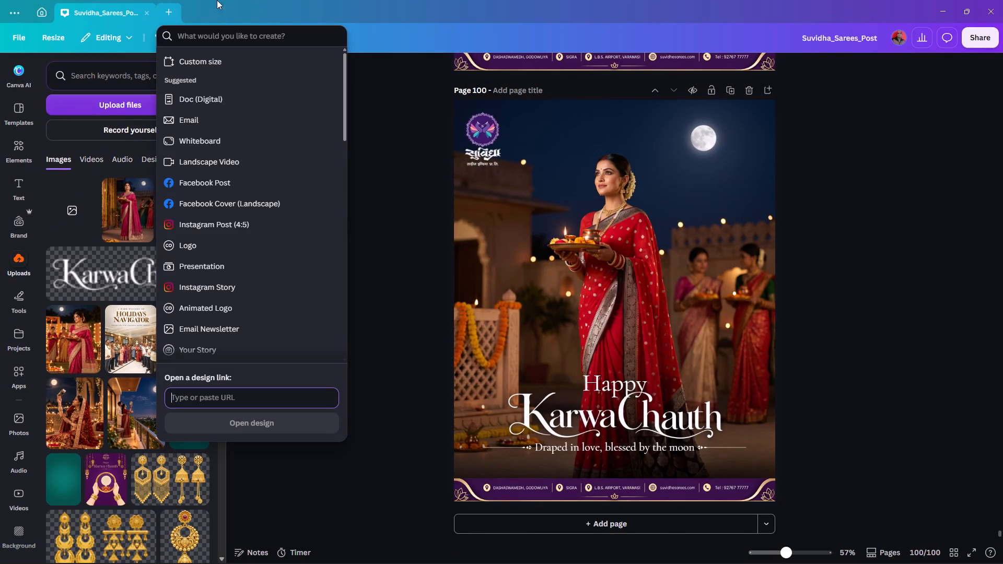
click(40, 14)
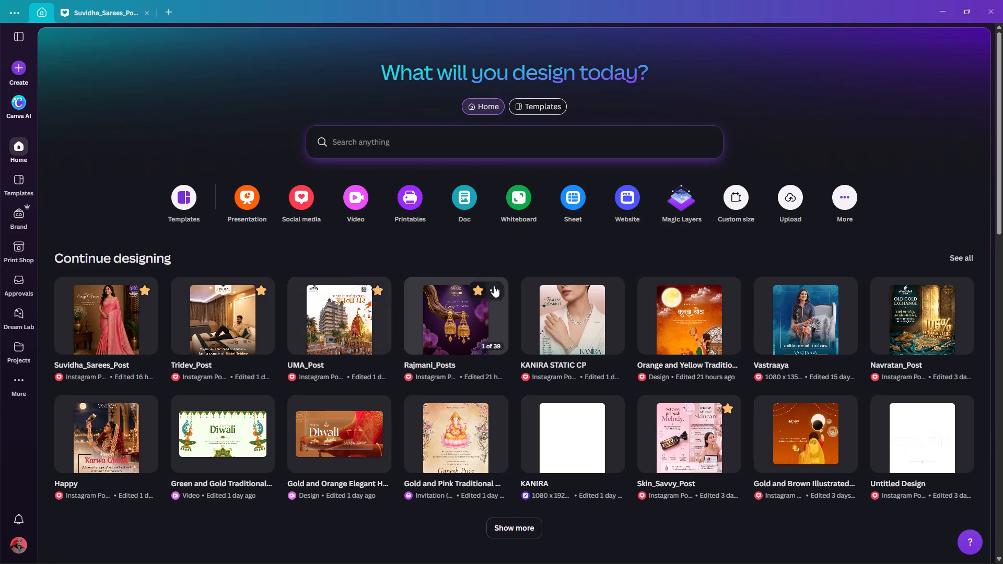
click(356, 143)
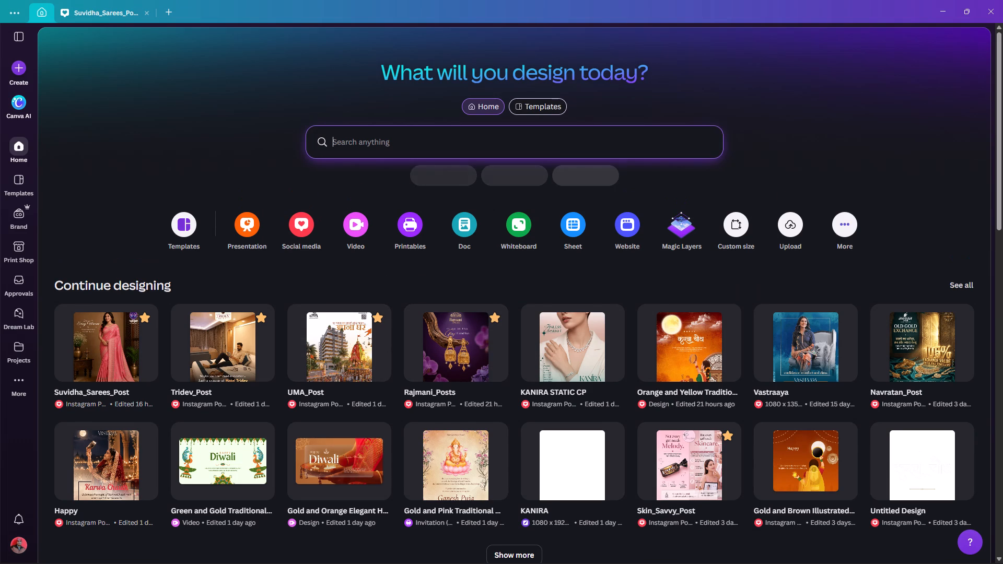
text(contnt)
key(BackSpace)
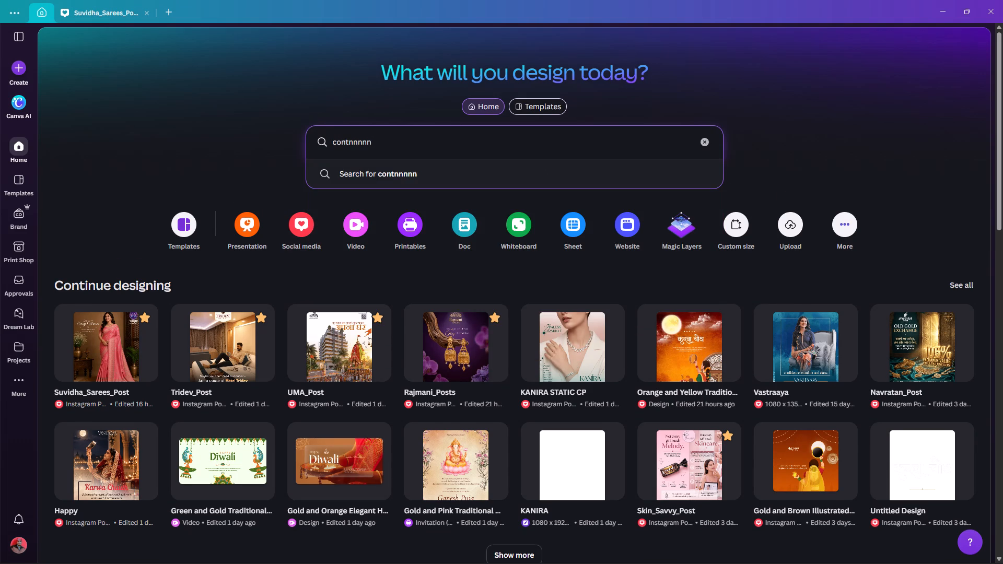
key(BackSpace)
key(BackSpace)
key(BackSpace)
key(BackSpace)
key(BackSpace)
text(ent cala)
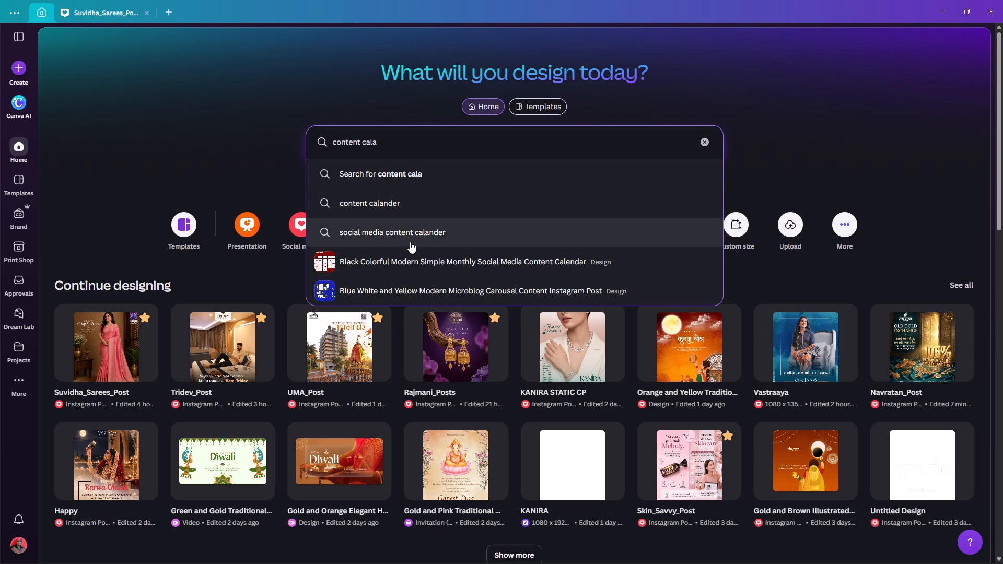
click(401, 231)
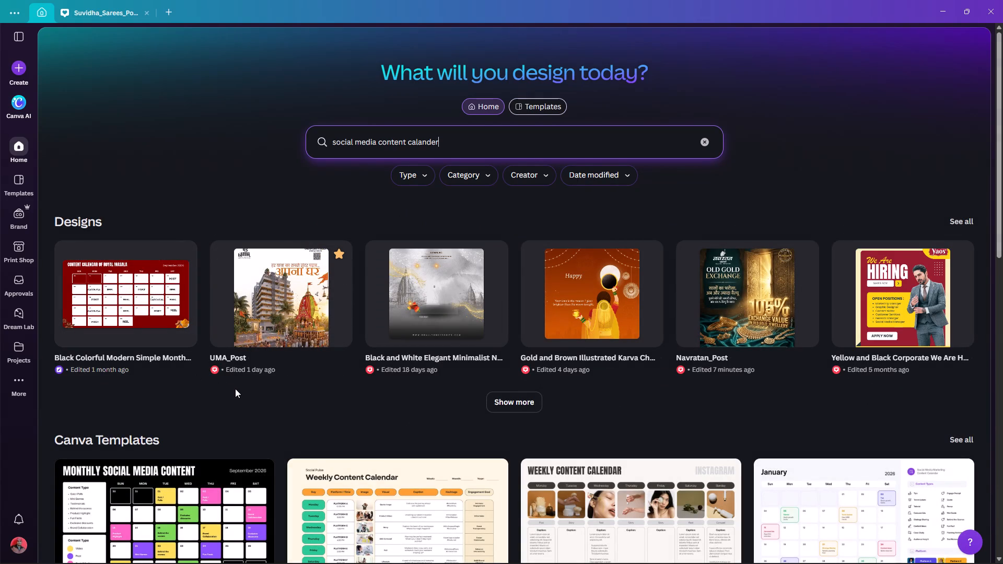
Look through the search results and open the full list of matching Canva templates.
scroll(314, 392, down, 3)
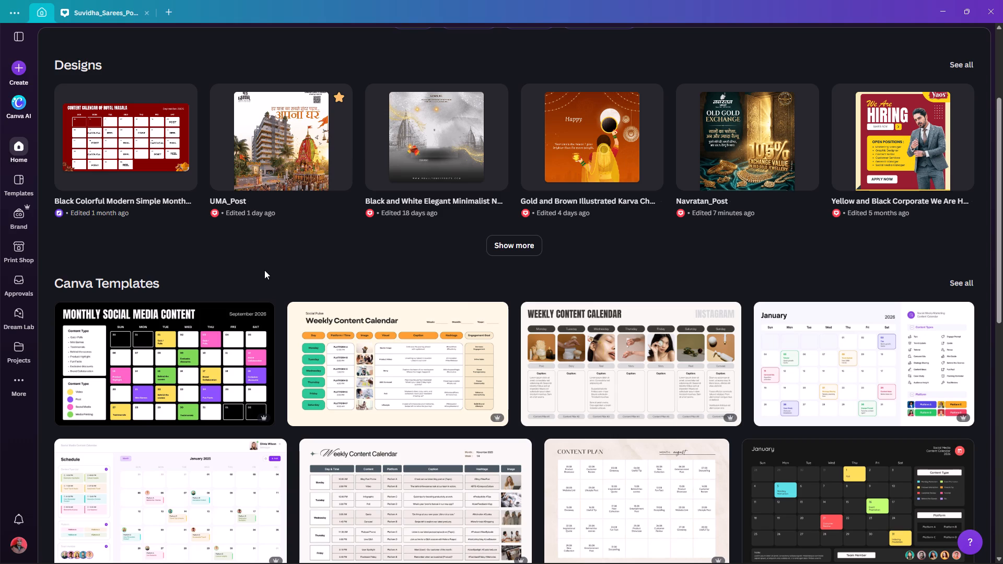
scroll(264, 270, down, 4)
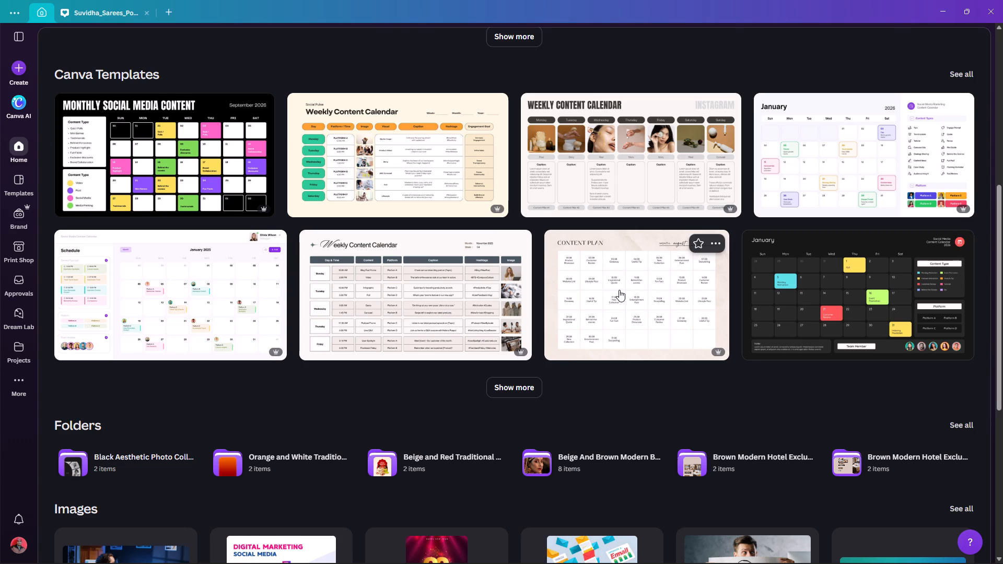
scroll(619, 290, down, 2)
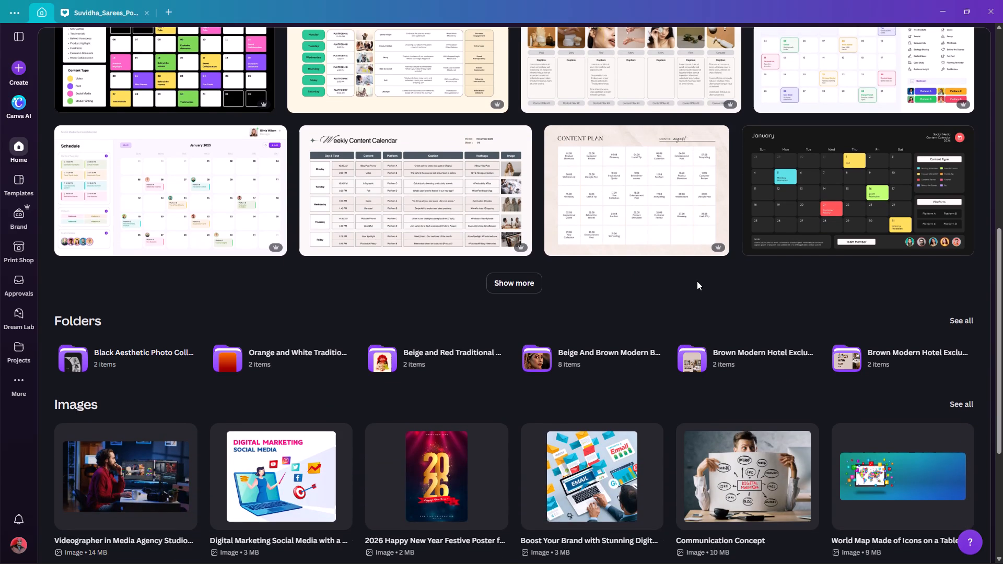
scroll(694, 280, down, 6)
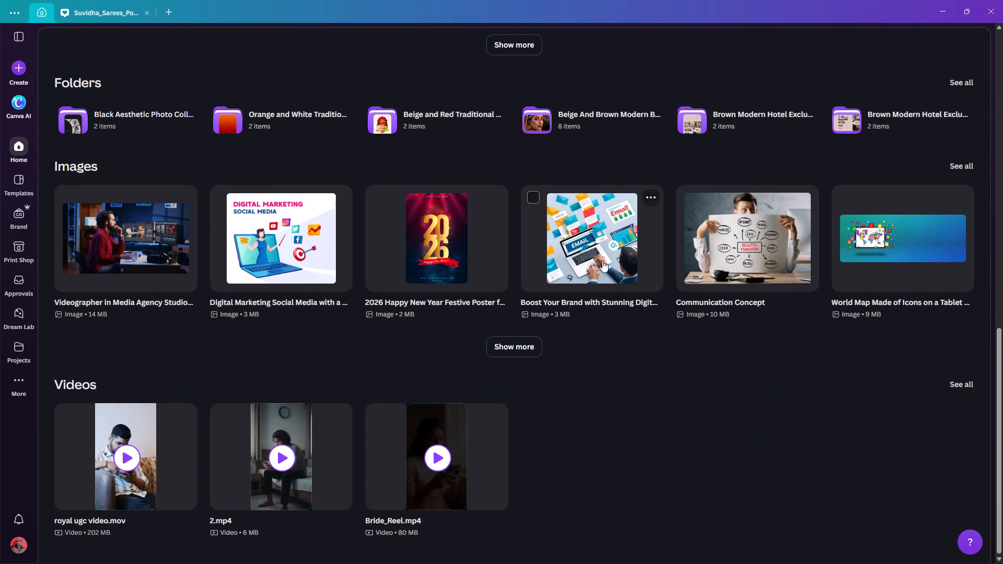
scroll(592, 253, up, 8)
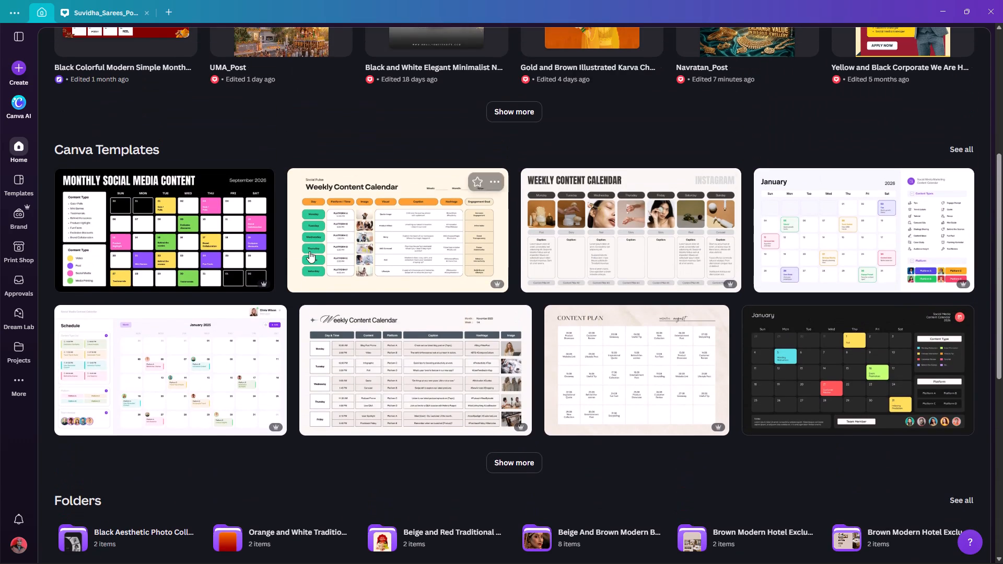
scroll(735, 191, up, 7)
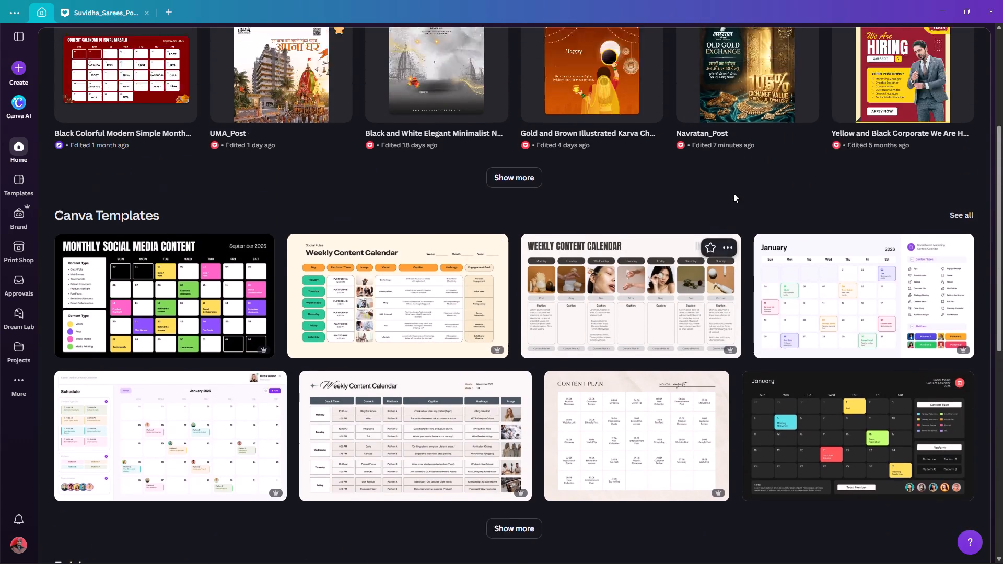
scroll(733, 194, down, 6)
click(962, 124)
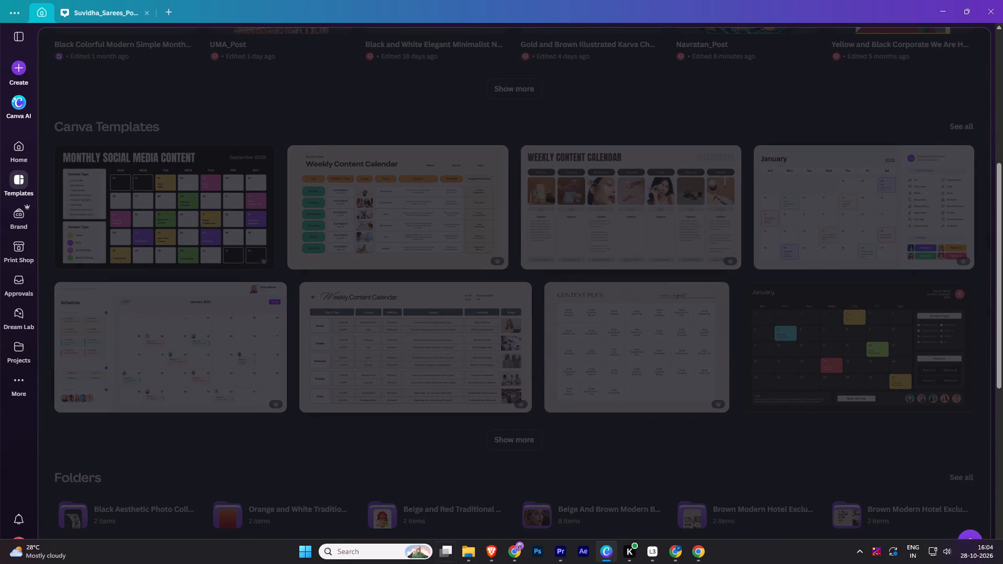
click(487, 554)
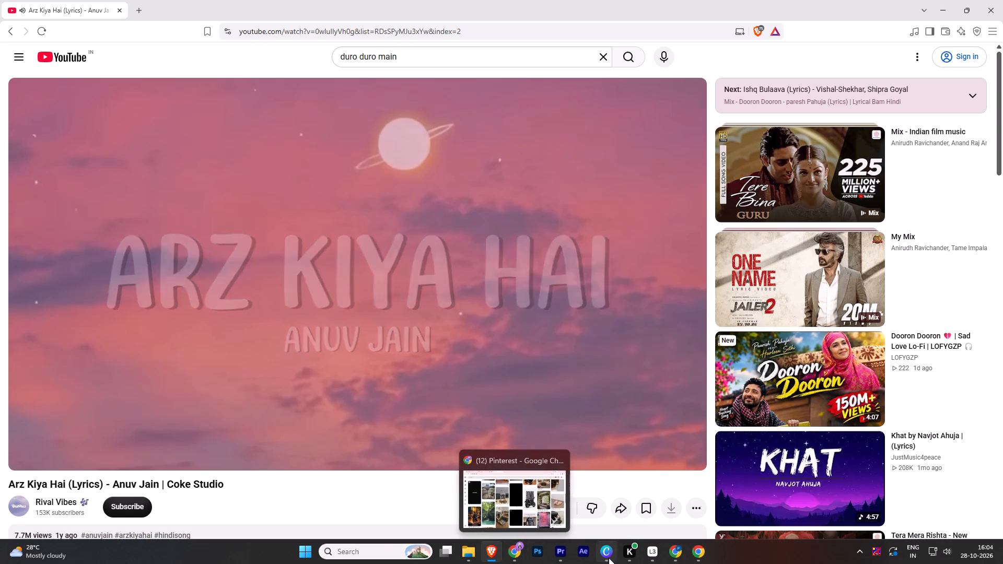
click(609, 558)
Browse the Canva template results for a suitable monthly social media content calendar design.
scroll(283, 296, down, 3)
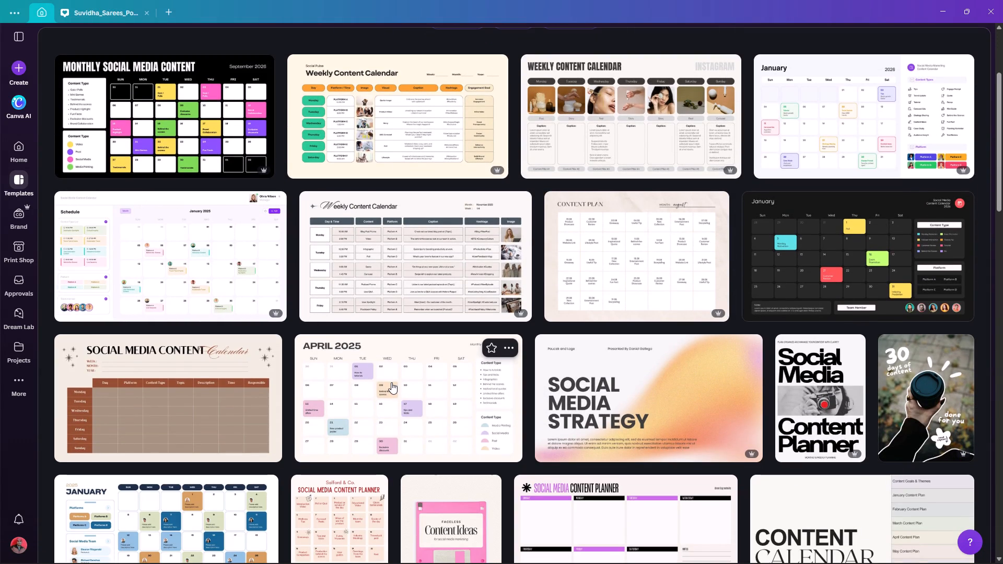
scroll(481, 330, down, 3)
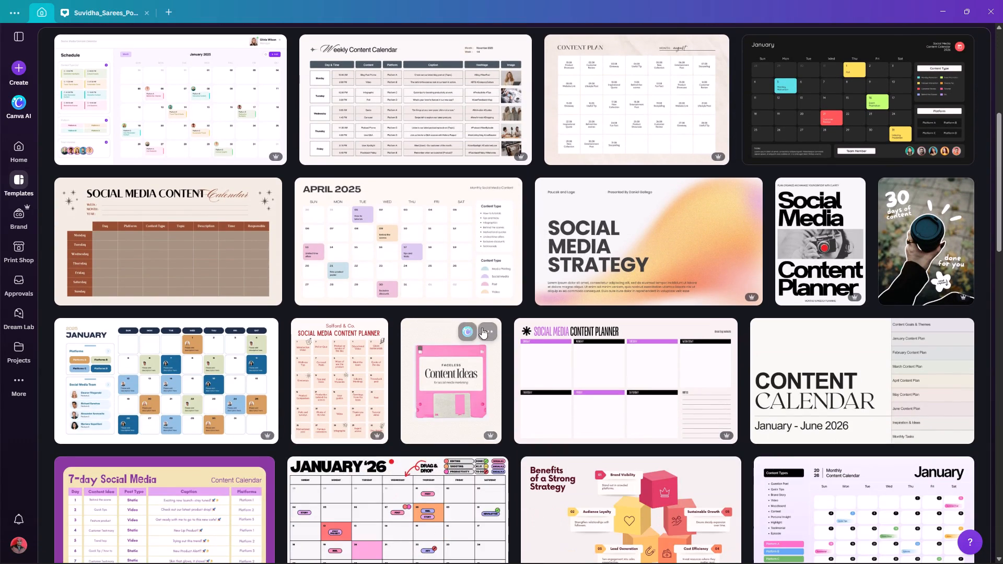
scroll(427, 276, down, 1)
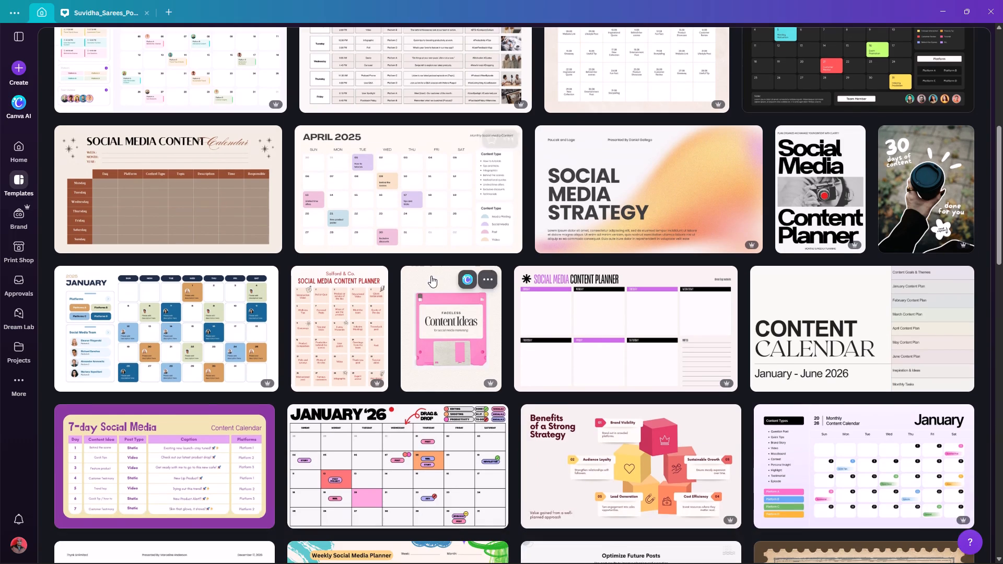
scroll(434, 276, down, 2)
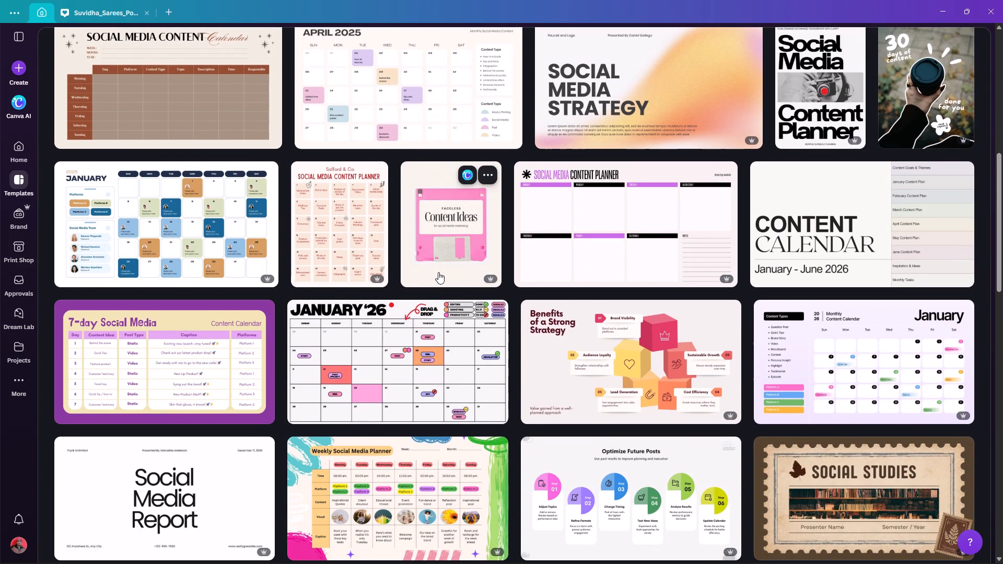
scroll(438, 272, down, 6)
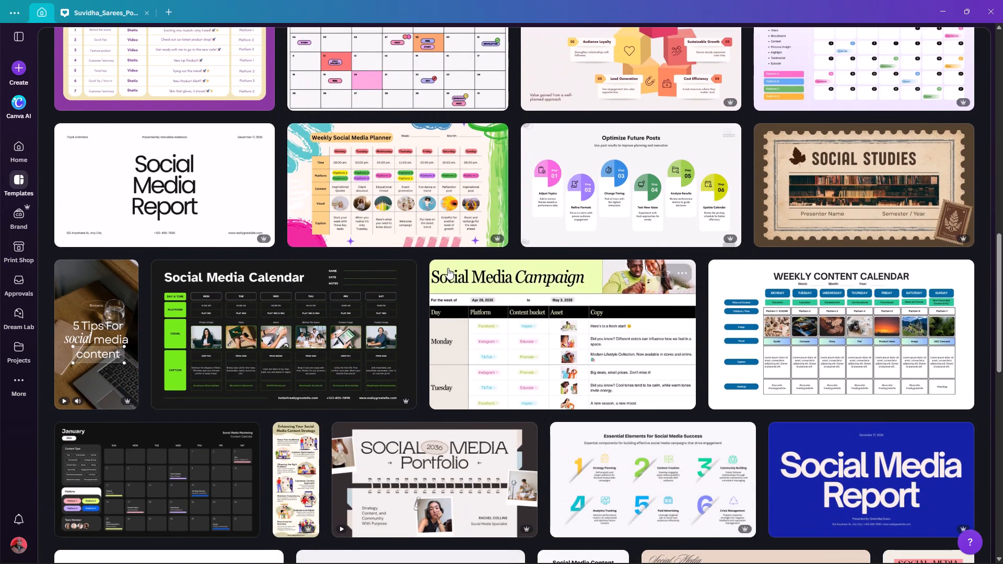
scroll(448, 268, down, 6)
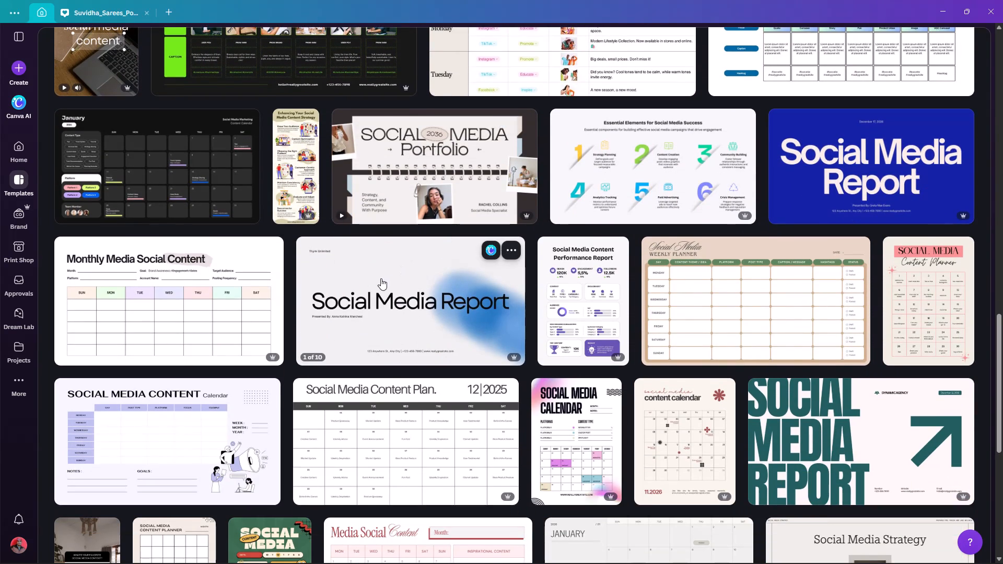
scroll(374, 276, down, 3)
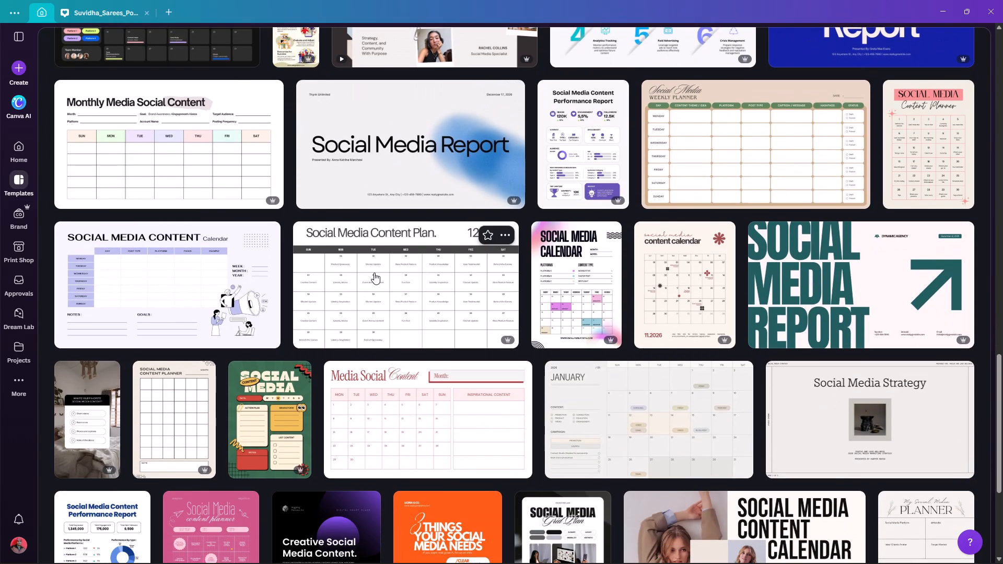
scroll(376, 268, down, 3)
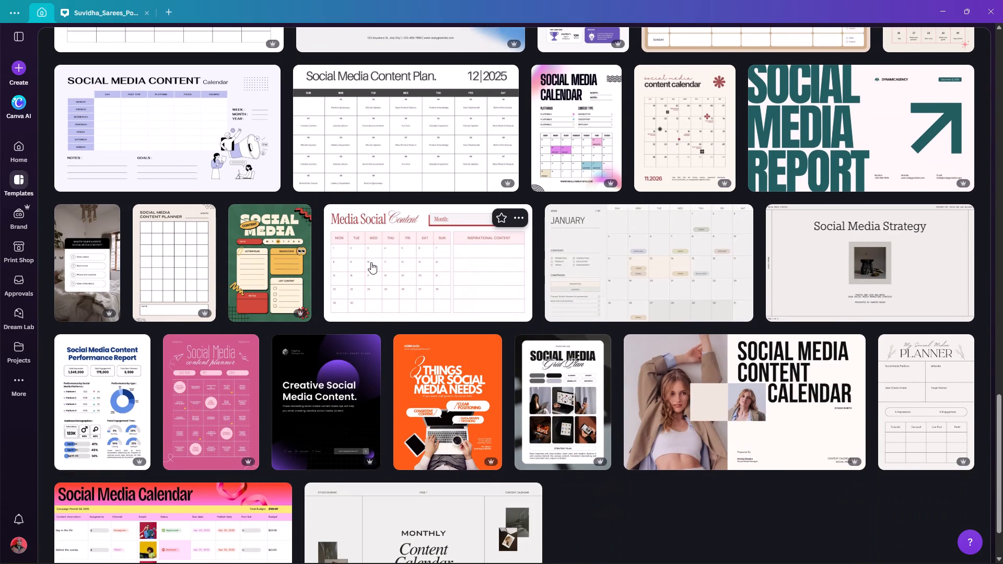
scroll(514, 280, down, 3)
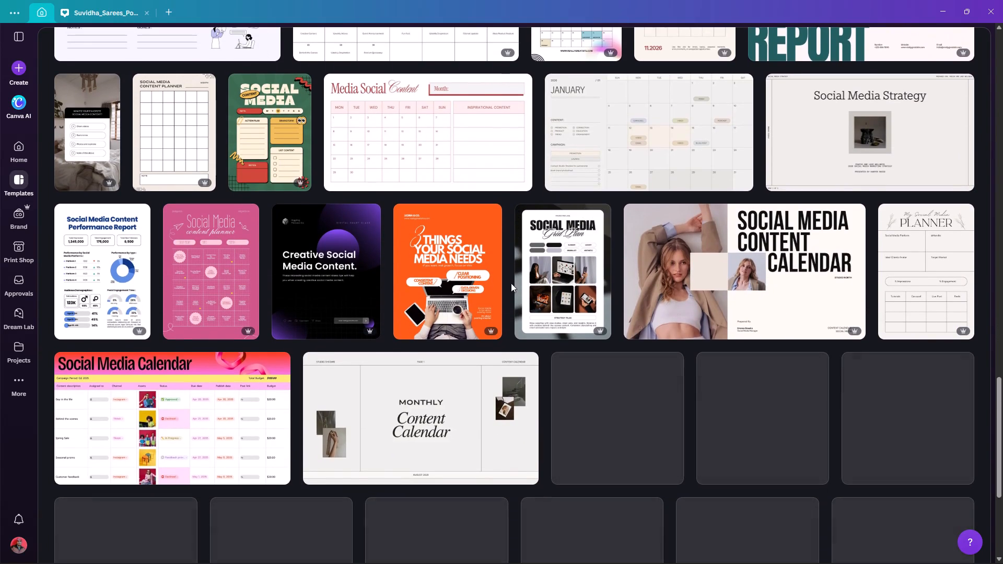
scroll(515, 290, down, 3)
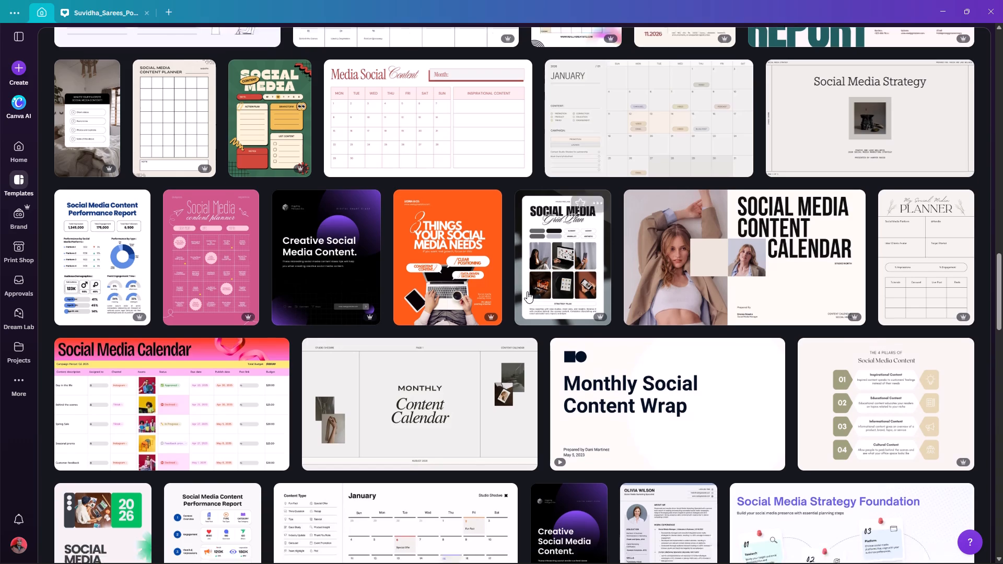
scroll(527, 291, down, 6)
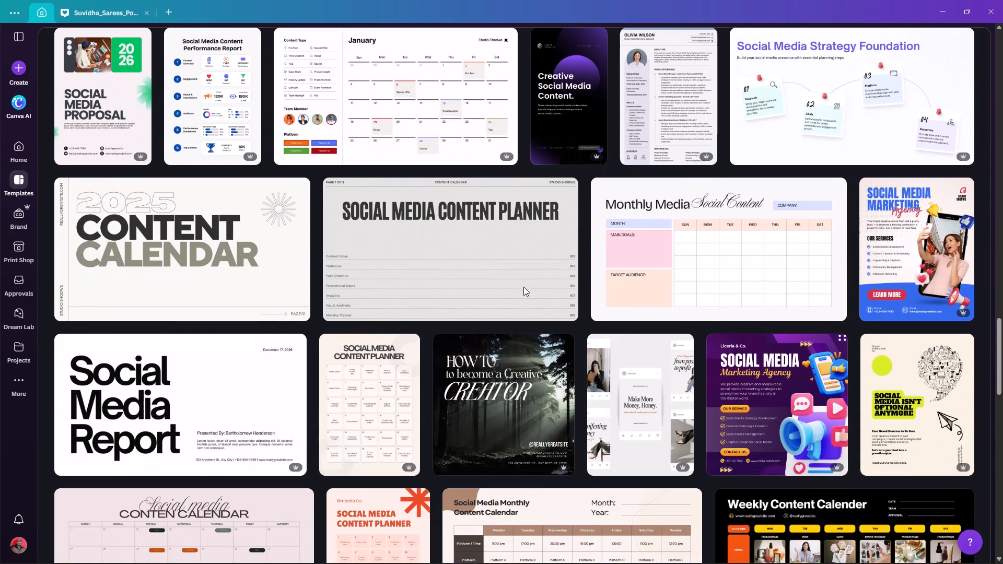
scroll(518, 287, down, 3)
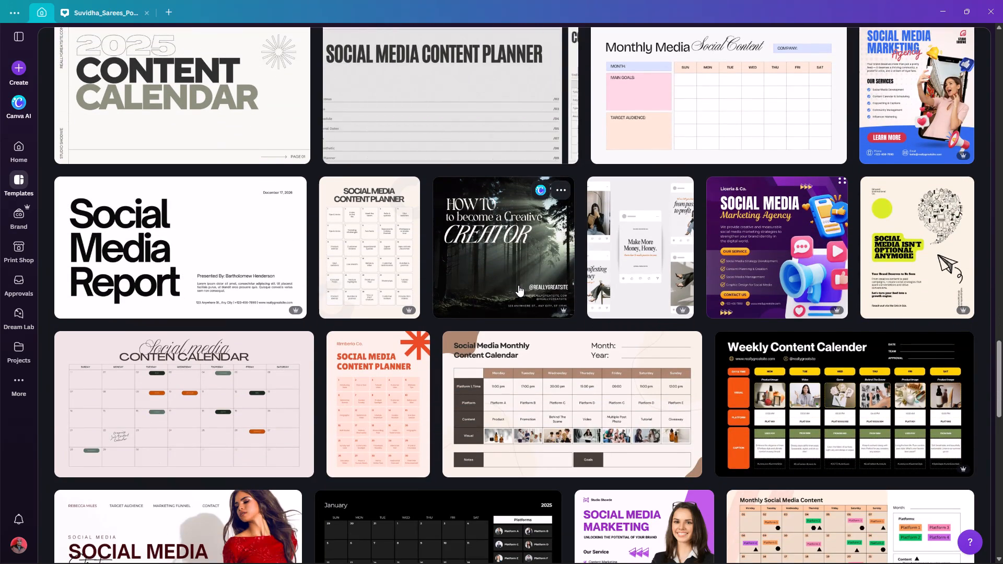
scroll(518, 285, down, 3)
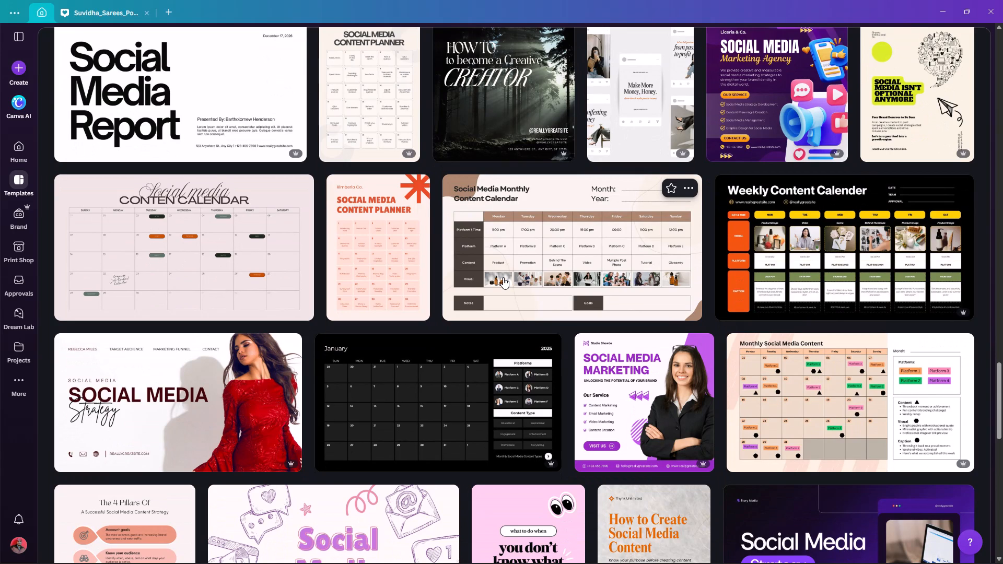
scroll(503, 277, down, 8)
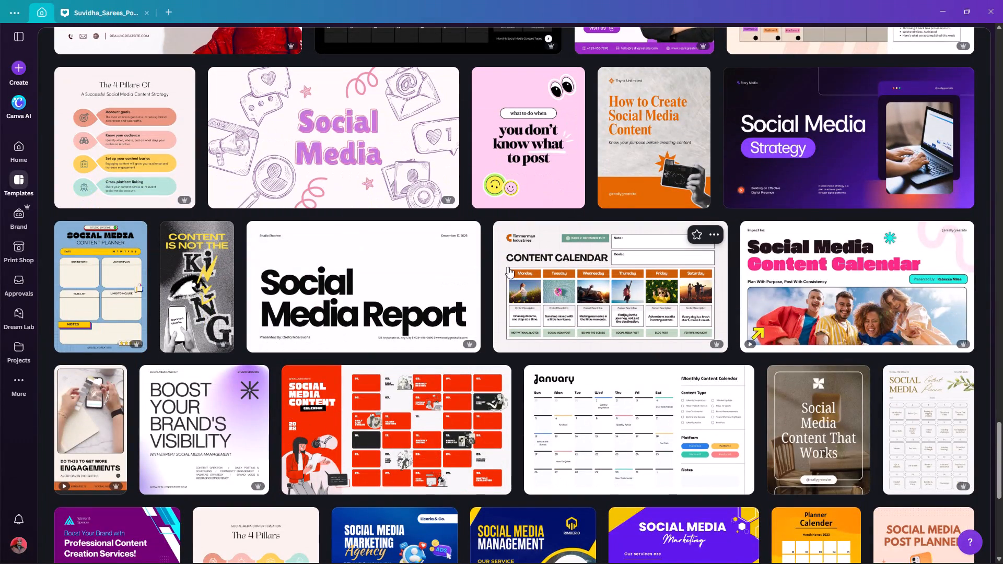
scroll(508, 267, down, 2)
scroll(598, 290, down, 5)
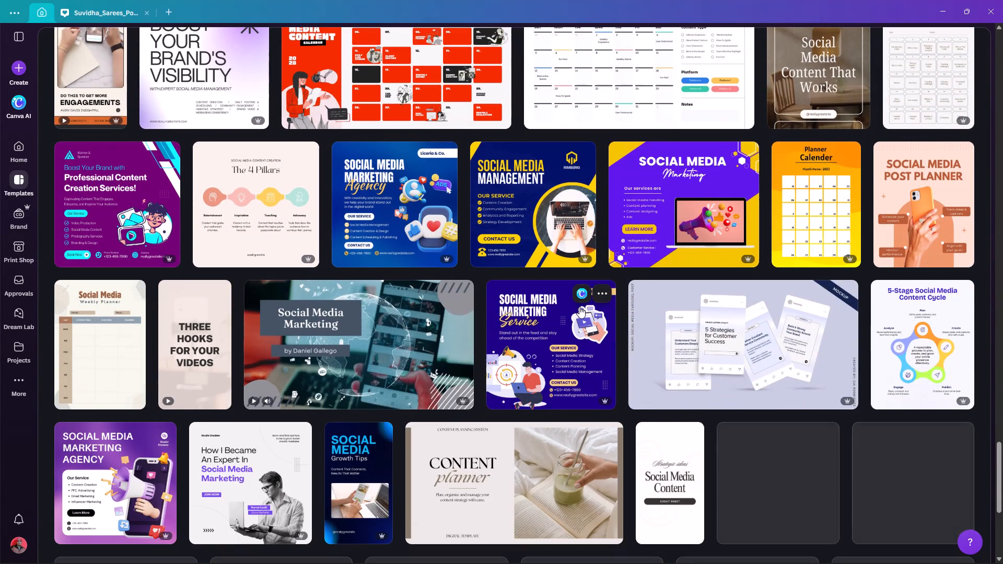
scroll(579, 307, up, 20)
scroll(579, 307, up, 20)
scroll(579, 307, up, 16)
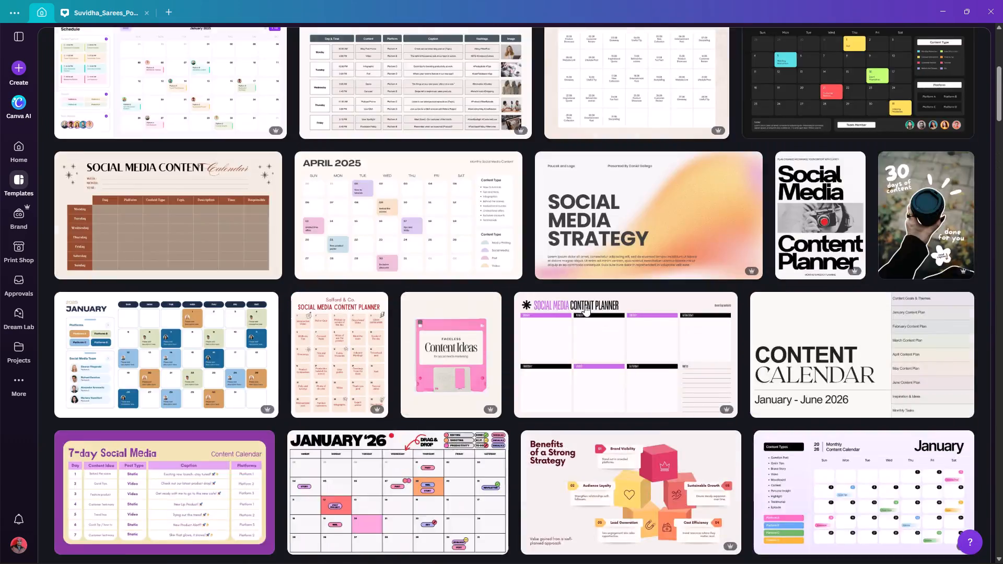
scroll(585, 305, up, 20)
scroll(585, 305, up, 3)
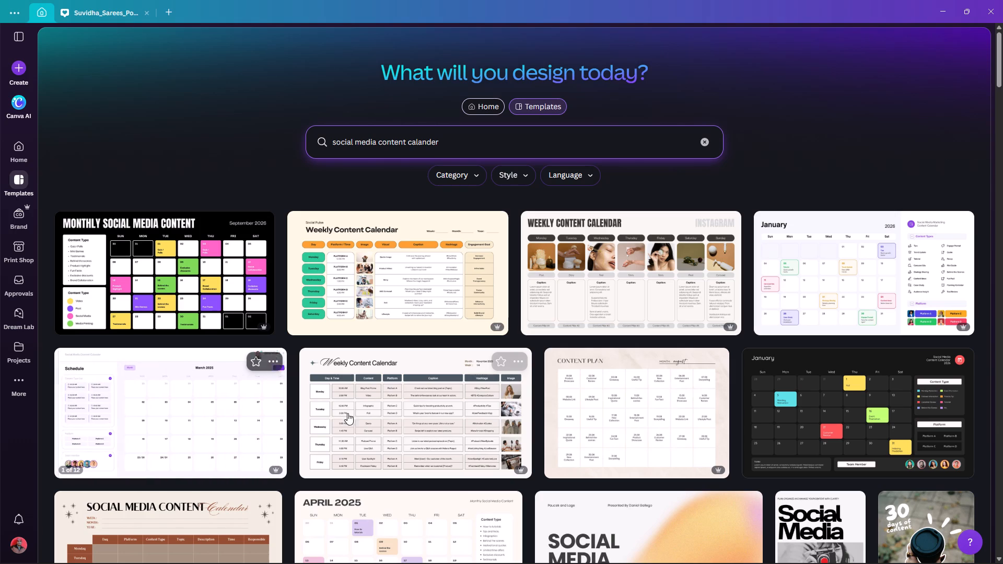
Preview the Neutral Simple content plan template, look through its similar designs, and preview the sunflower August 2025 calendar.
click(610, 393)
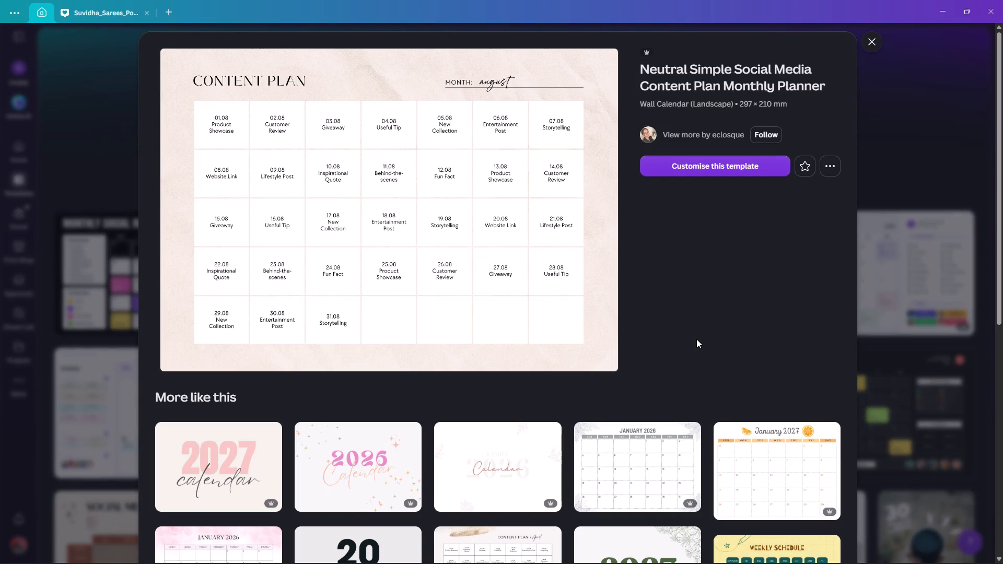
scroll(696, 339, down, 3)
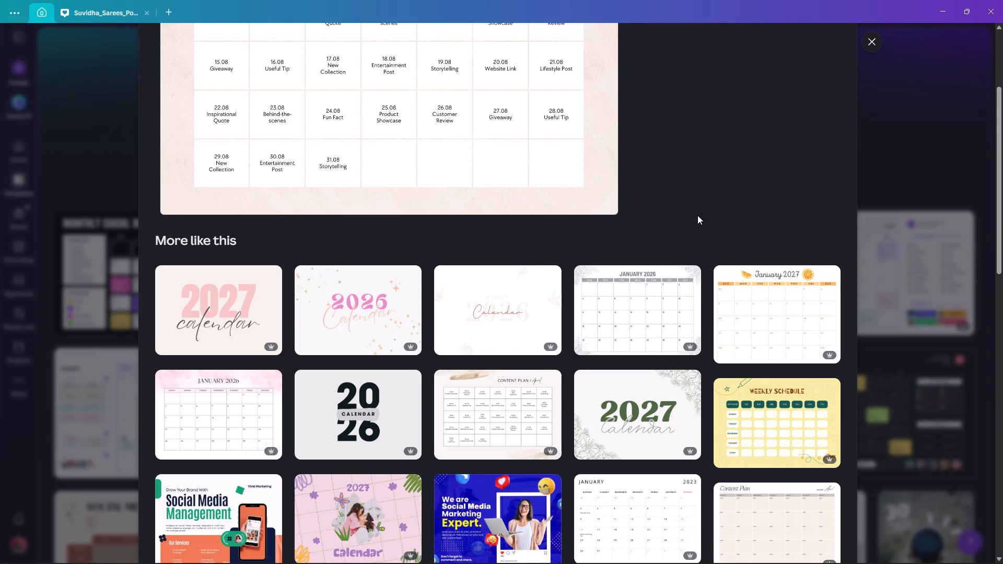
scroll(699, 215, down, 3)
scroll(671, 345, down, 2)
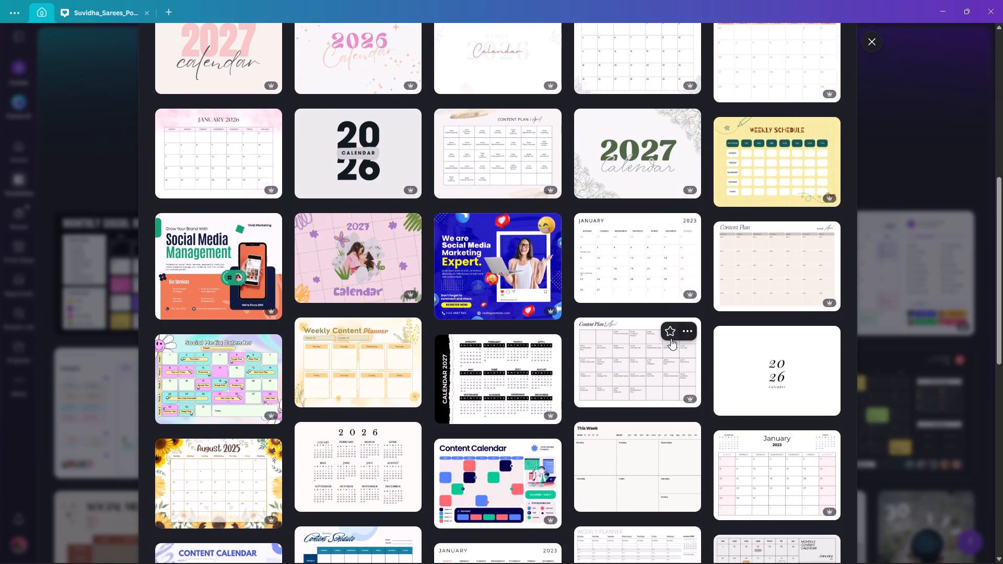
scroll(671, 338, down, 5)
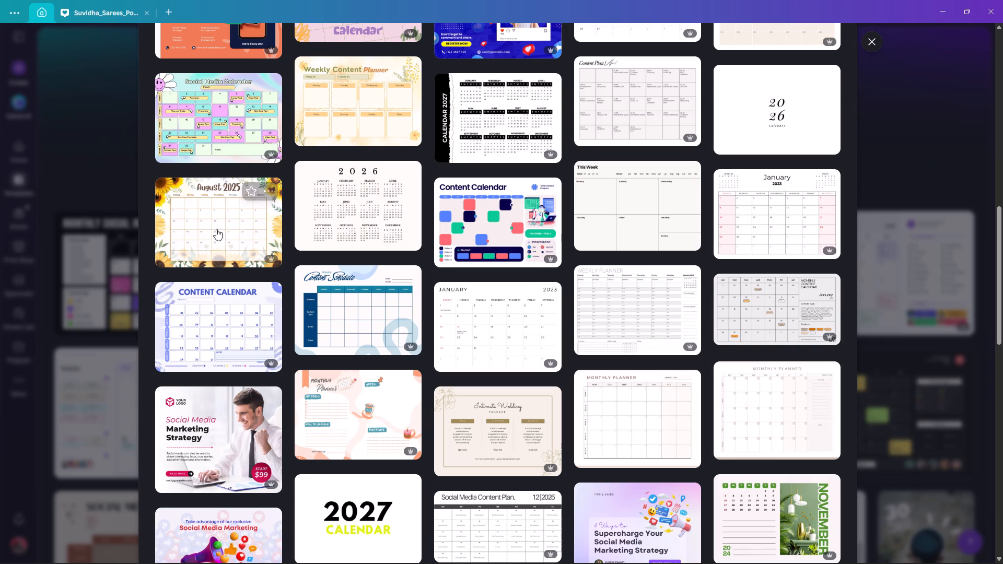
click(230, 238)
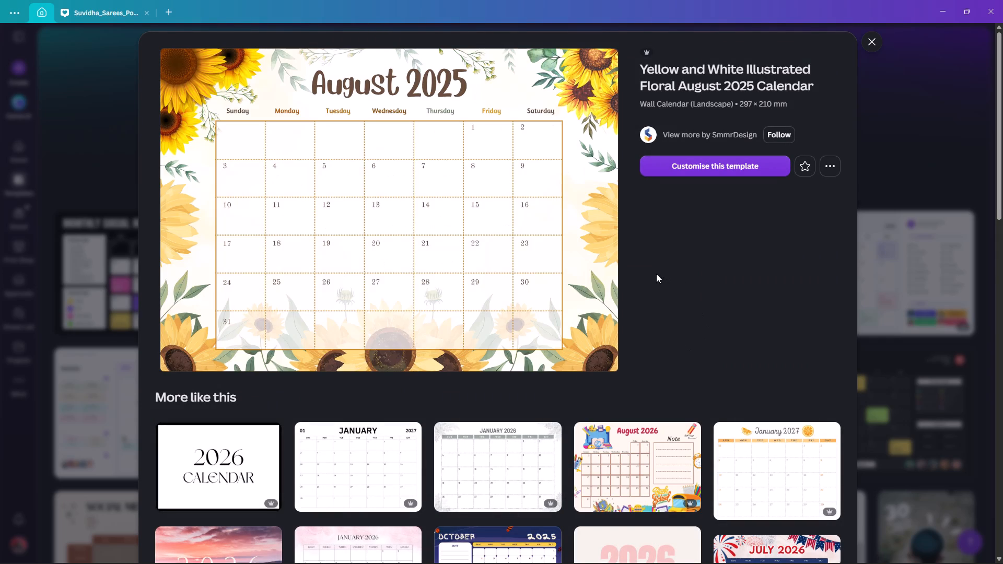
Switch to File Explorer, reopen the Suvidha October 2026 calendar from the Pictures Screenshots folder, and check it against the system calendar.
click(973, 555)
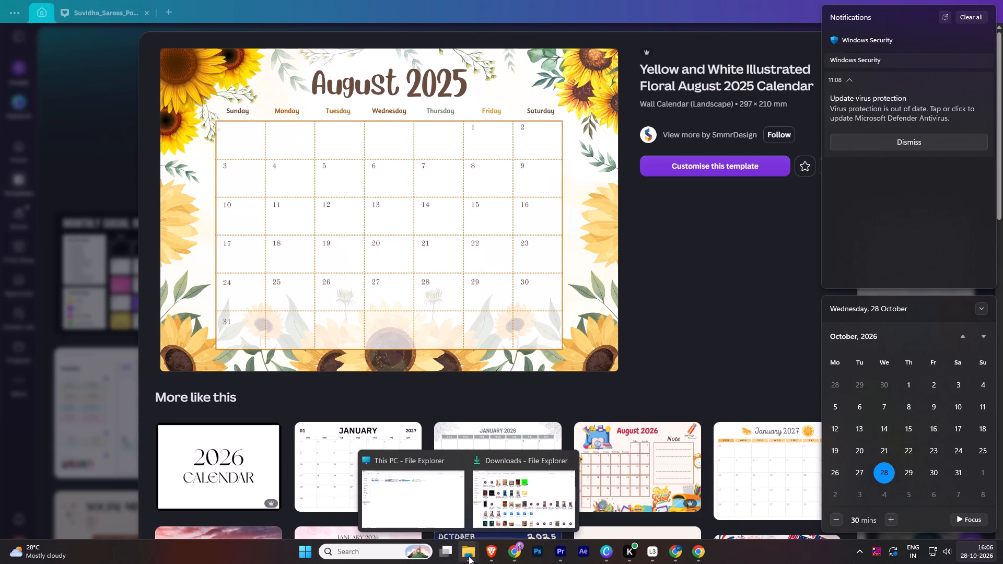
click(387, 500)
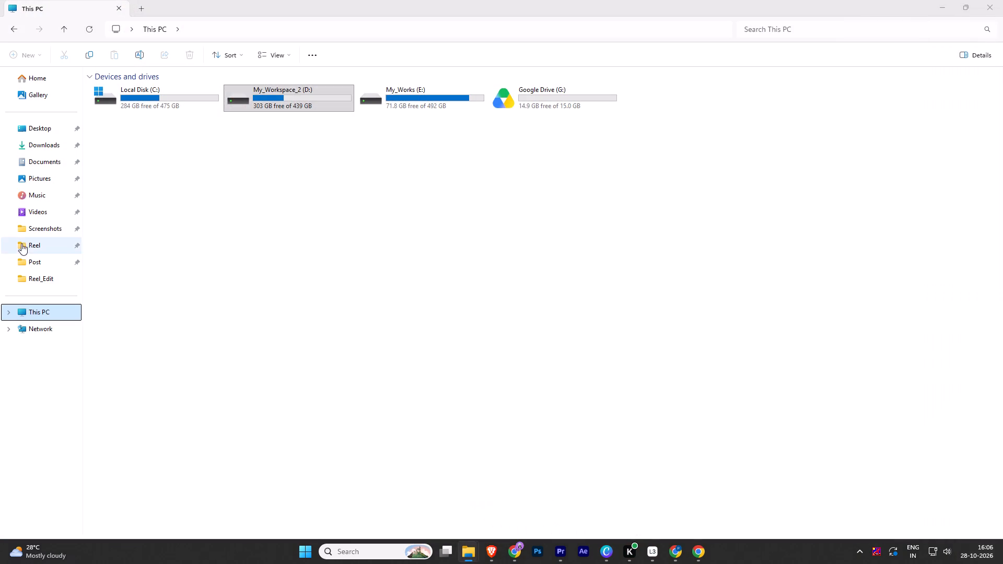
click(28, 186)
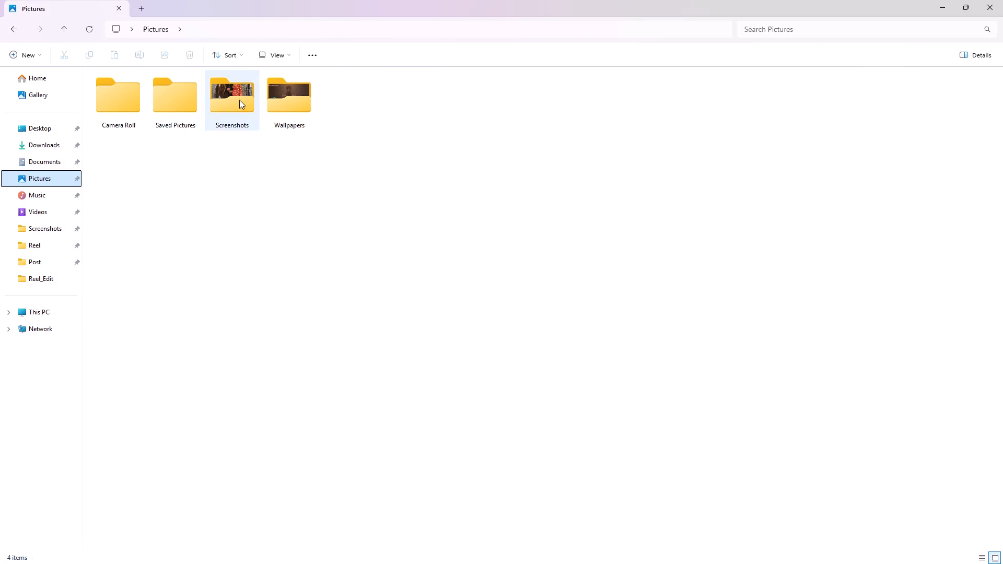
double_click(247, 98)
double_click(649, 377)
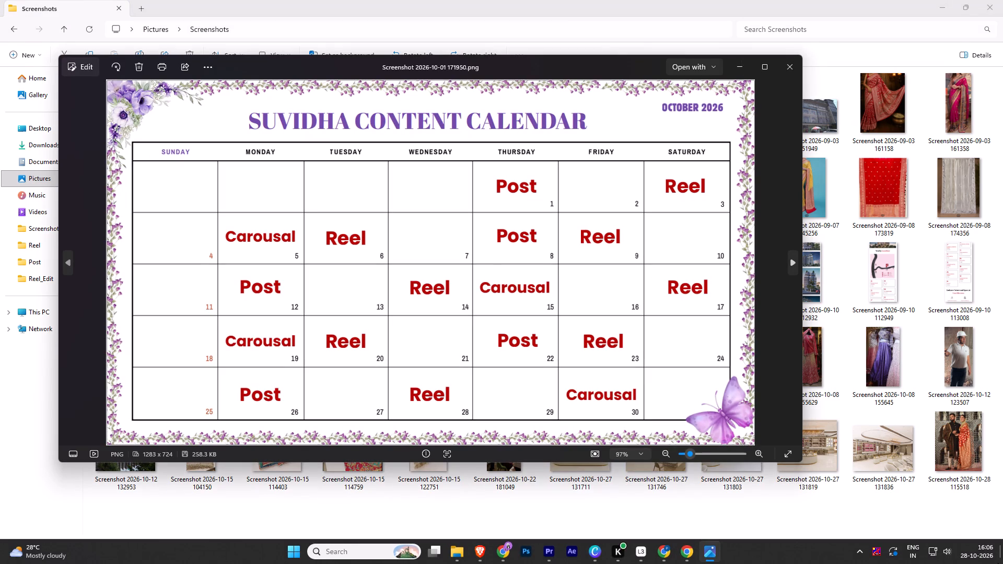
click(974, 550)
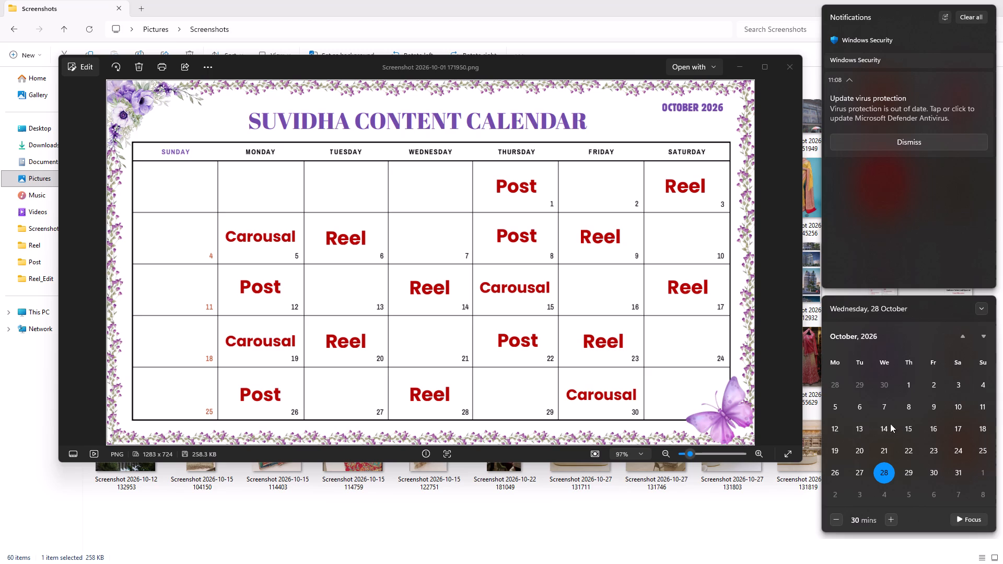
click(680, 525)
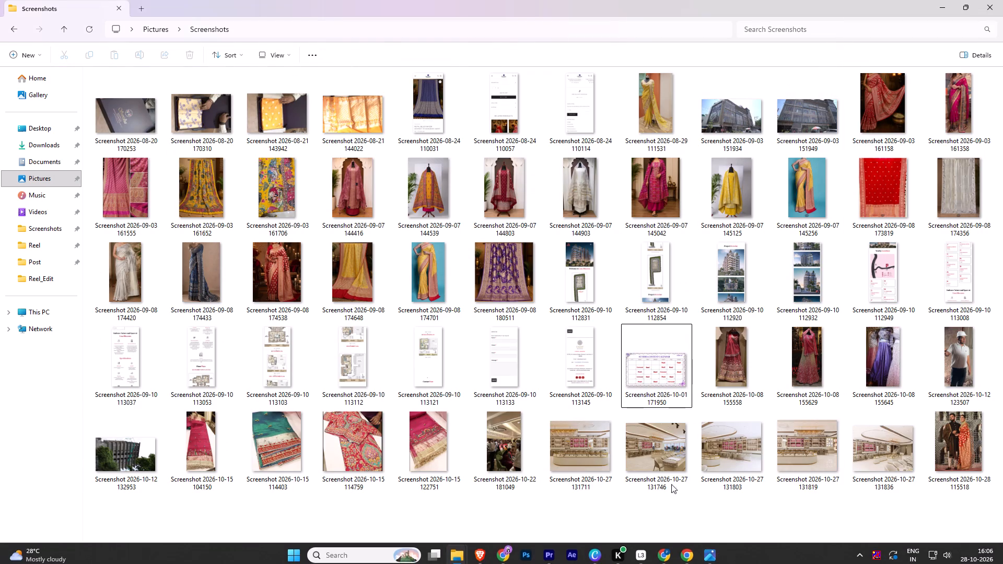
Switch back to Canva, close the sunflower August 2025 calendar preview, and search the templates for "november content calander".
click(592, 554)
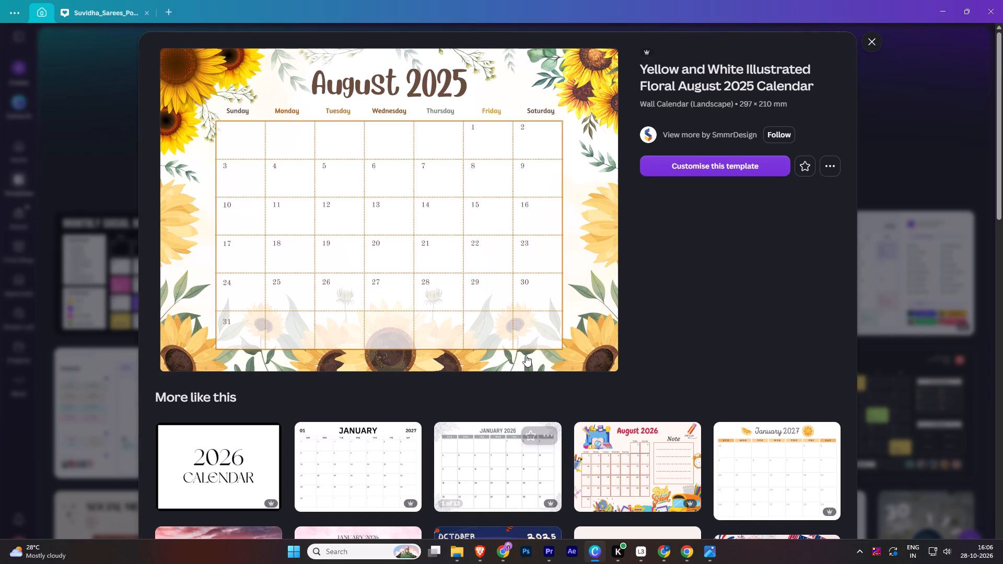
click(869, 37)
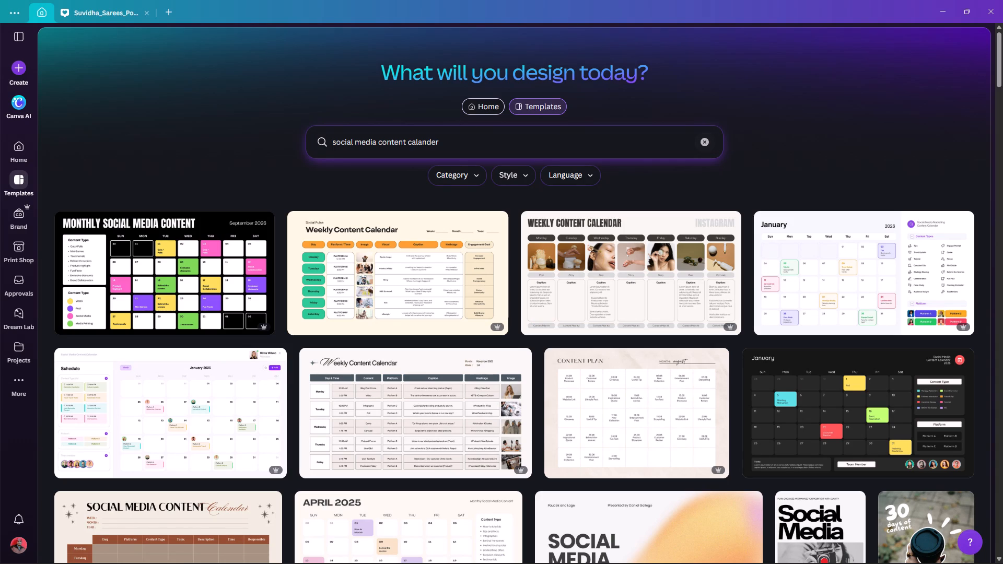
drag(376, 143, 313, 140)
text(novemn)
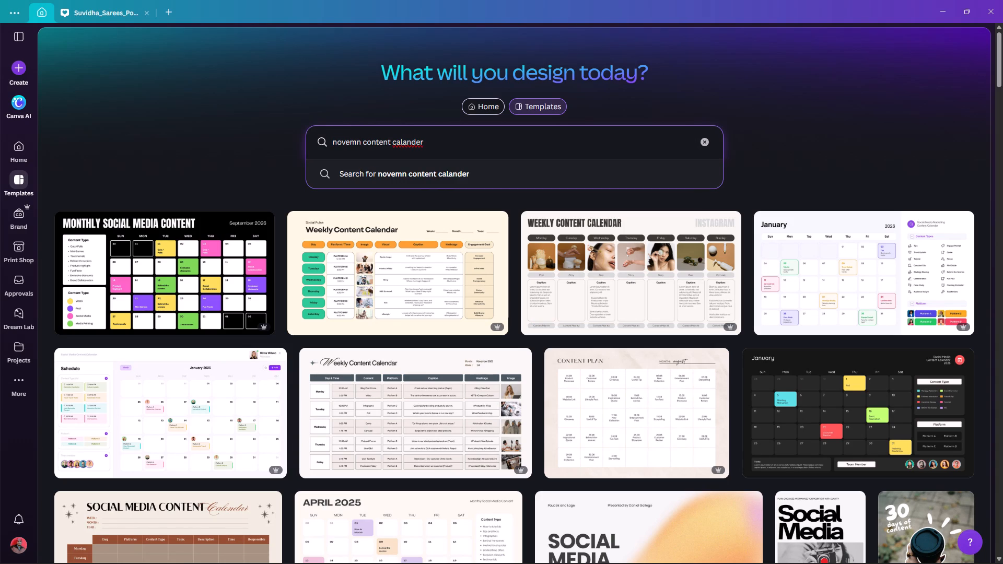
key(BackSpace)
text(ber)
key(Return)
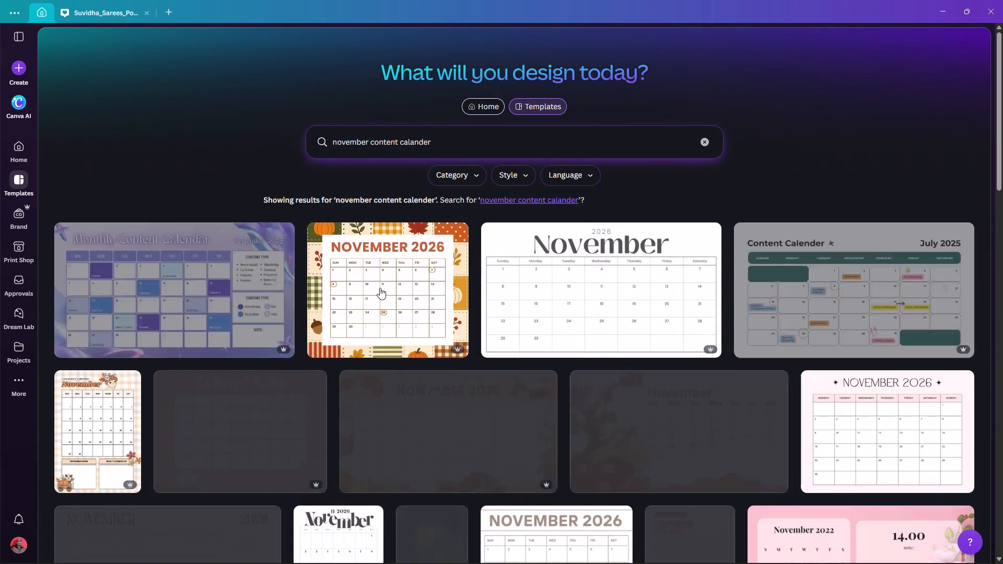
Preview the Orange Green and Brown Autumn Calendar November 2026 template and look through its similar designs.
click(386, 288)
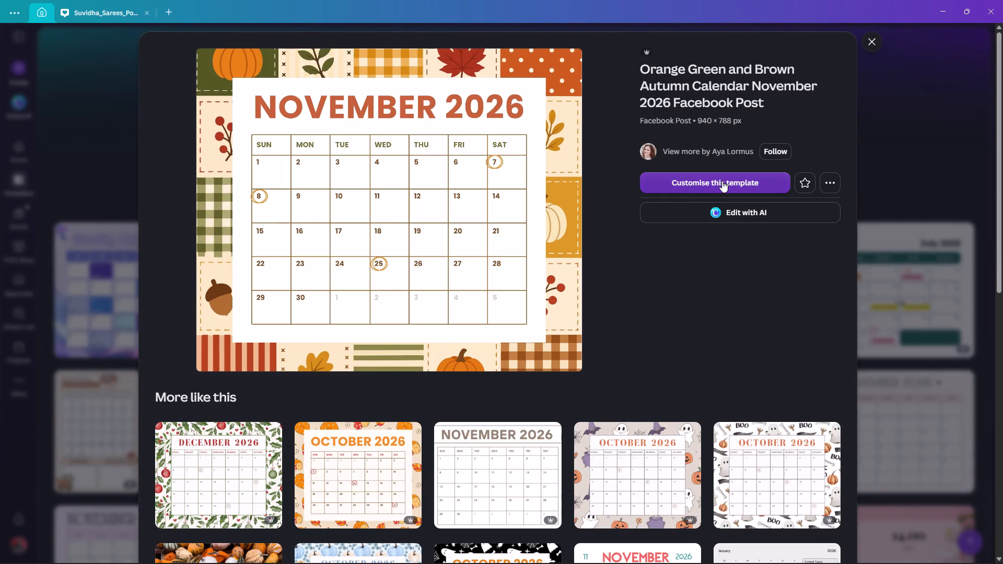
scroll(609, 196, down, 3)
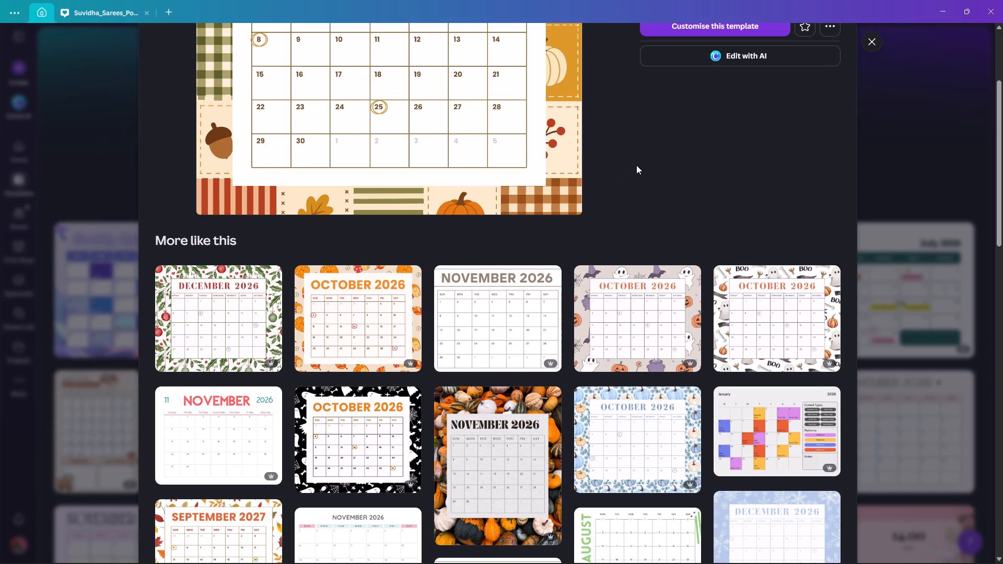
scroll(638, 164, down, 2)
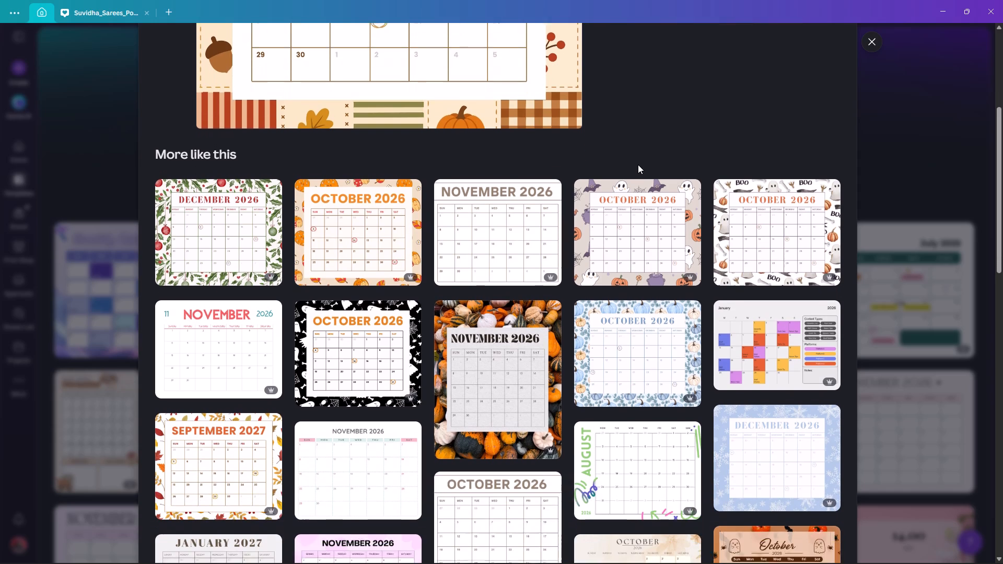
scroll(638, 164, down, 3)
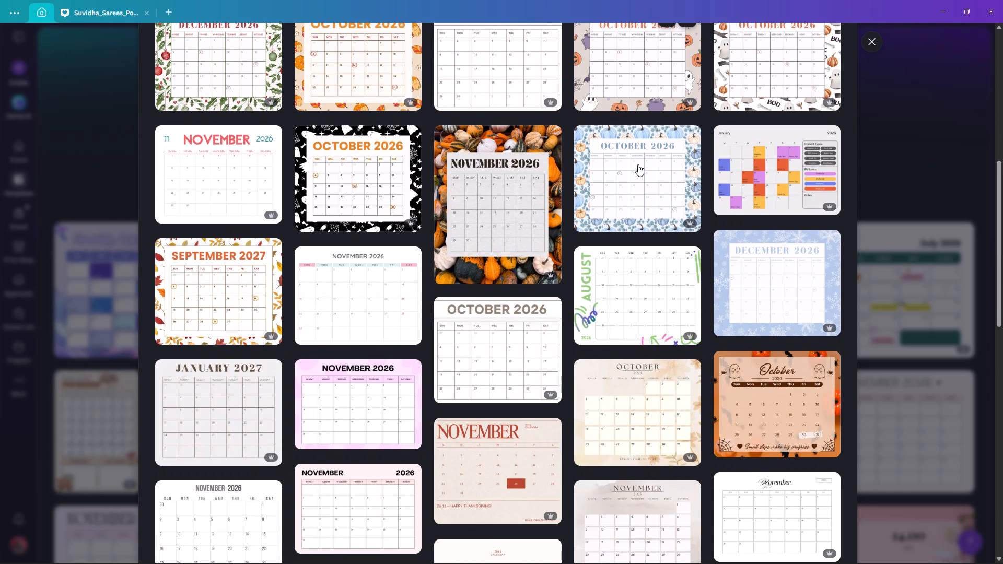
scroll(638, 164, up, 11)
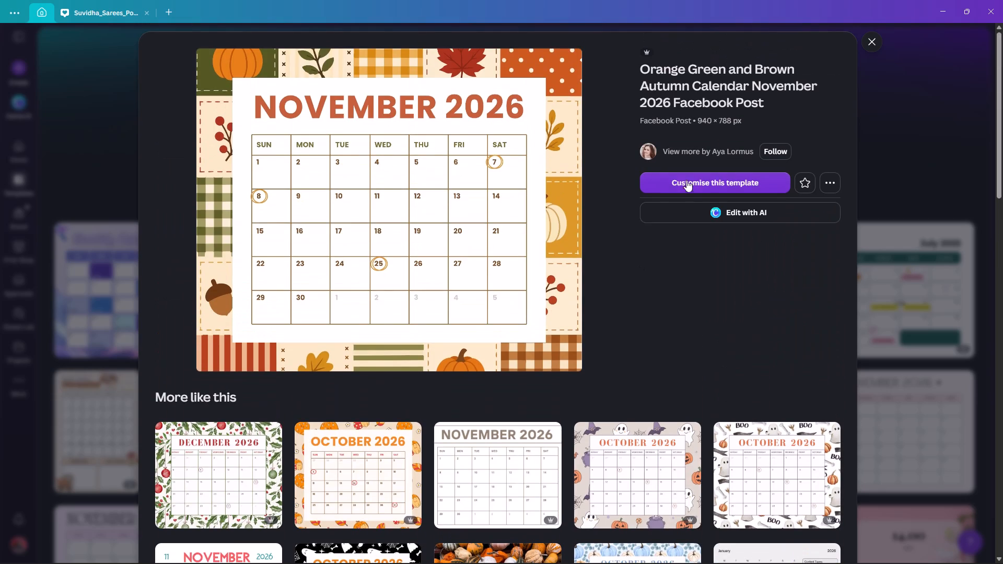
In Canva, open the Orange Green and Brown Autumn Calendar November 2026 template for customising.
click(698, 182)
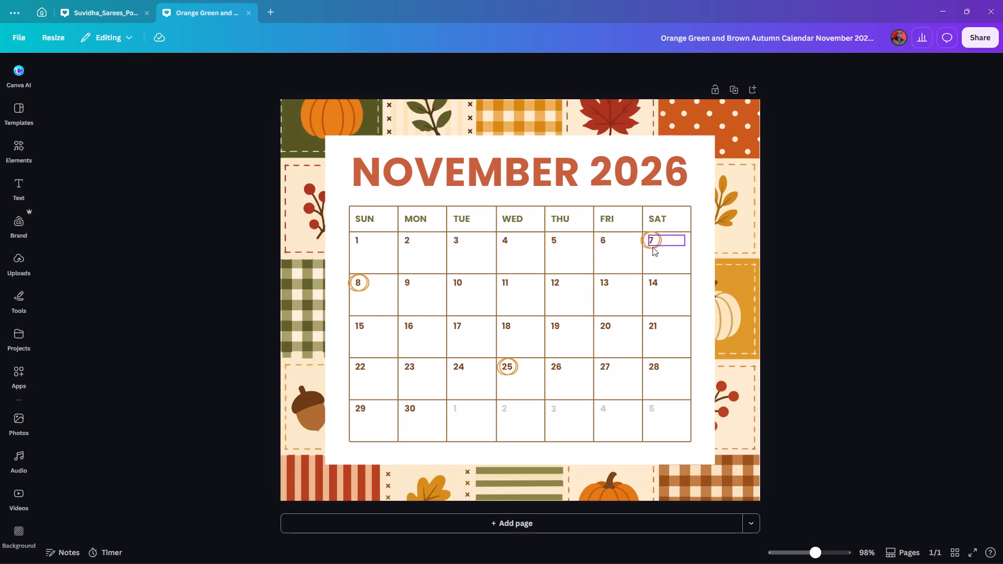
Delete the orange circles around dates 7 and 8 in the November calendar.
click(643, 245)
key(Delete)
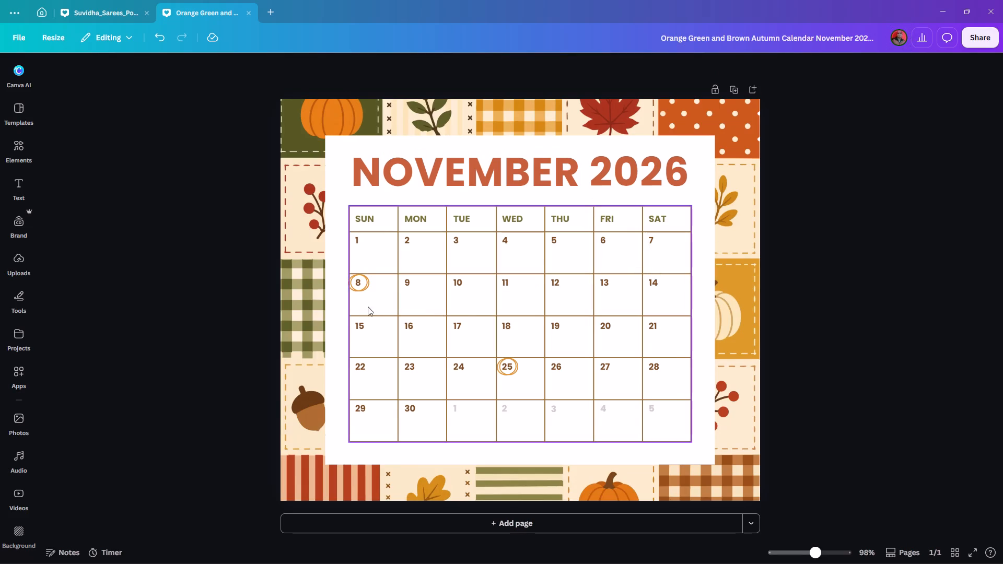
click(365, 287)
key(Delete)
Add a heading text box reading "Reel" to the calendar page and select it.
click(23, 193)
click(83, 200)
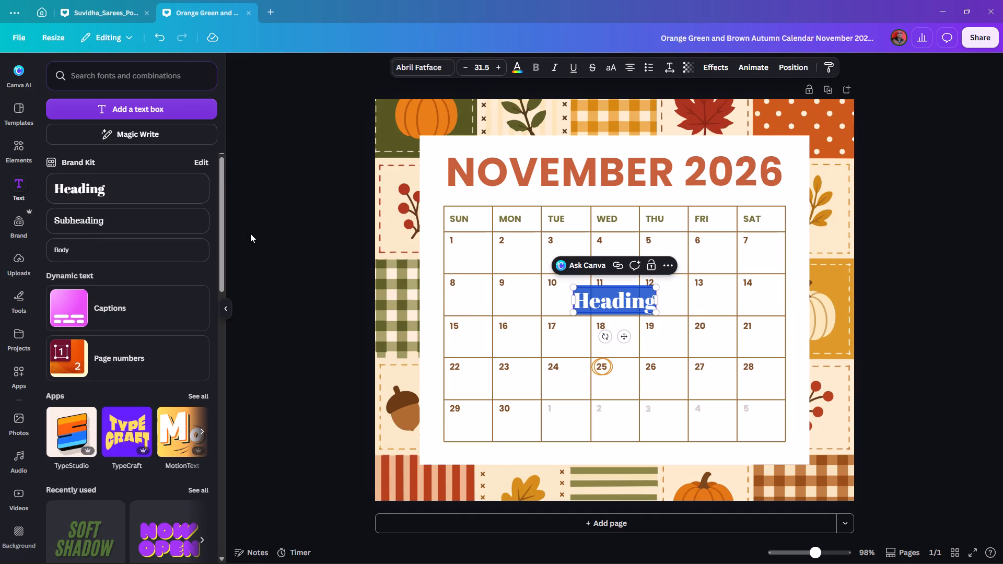
key(BackSpace)
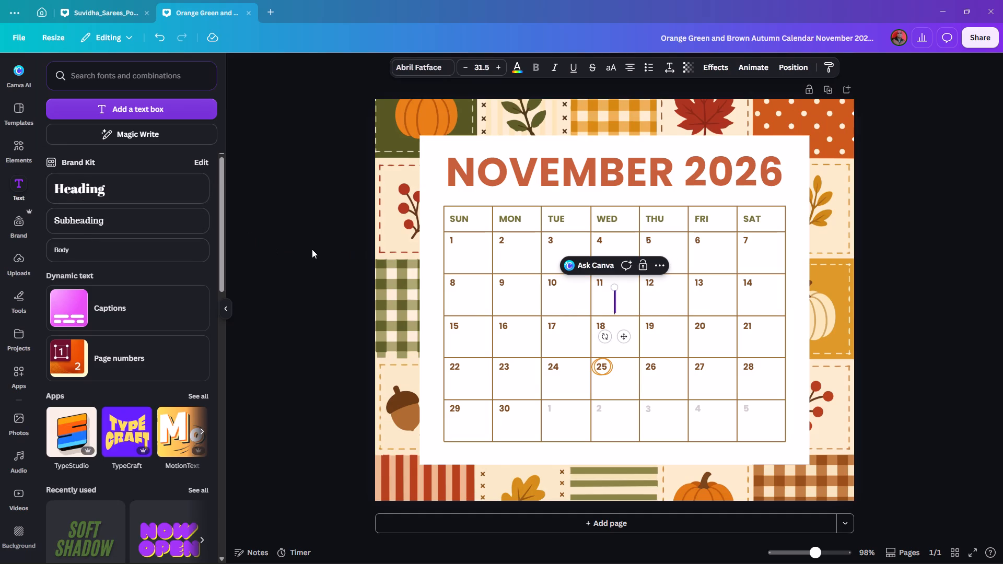
text(Reel)
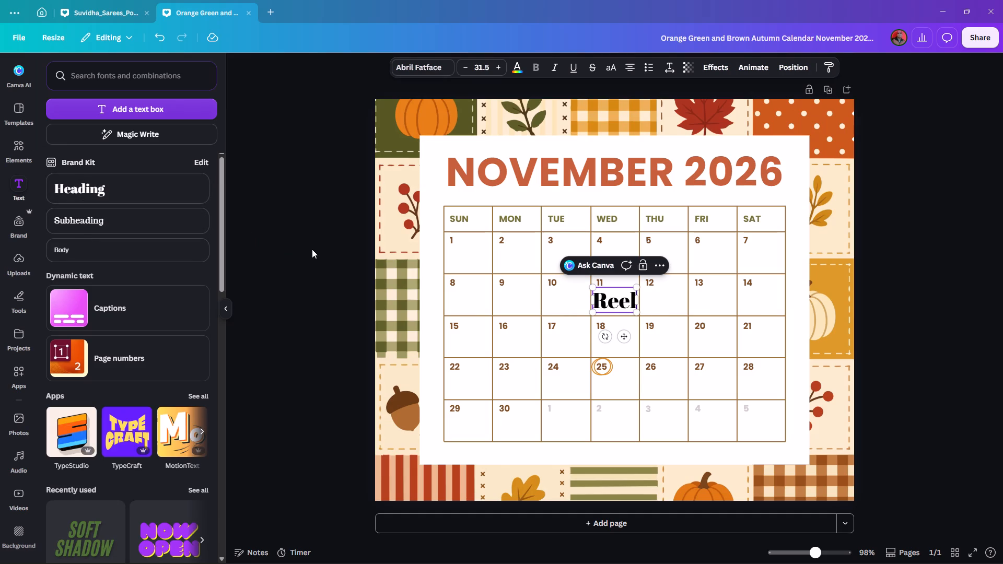
click(306, 247)
click(624, 297)
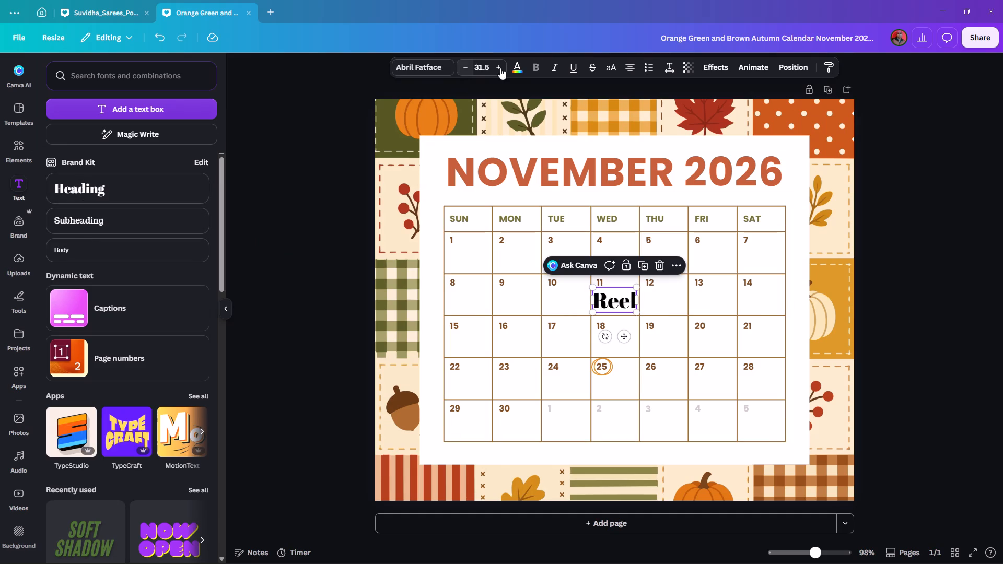
Try the design's orange, brown, olive and grey tones on the "Reel" text, settling on the Brand Kit palette's solid red.
click(512, 67)
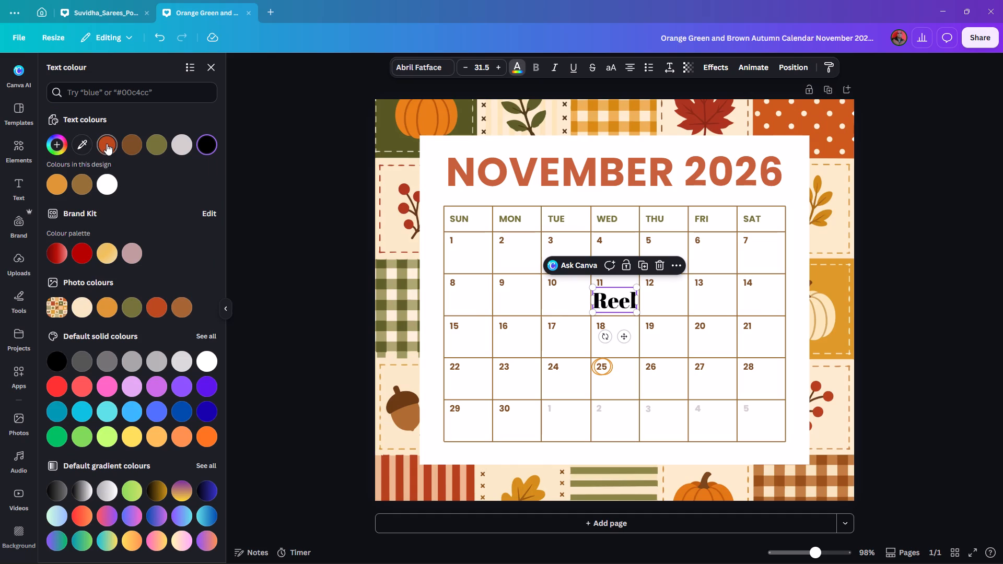
click(107, 144)
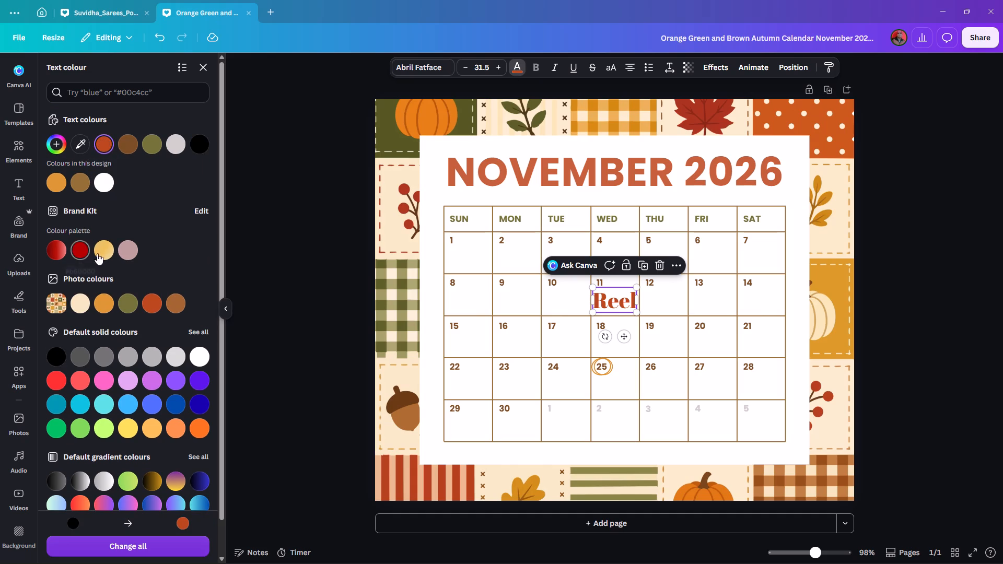
click(130, 148)
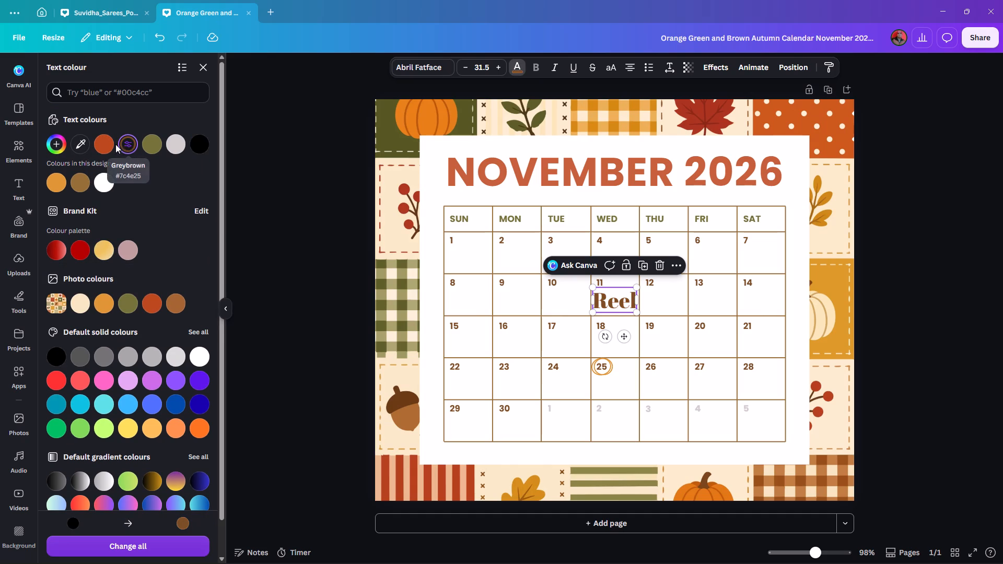
click(156, 143)
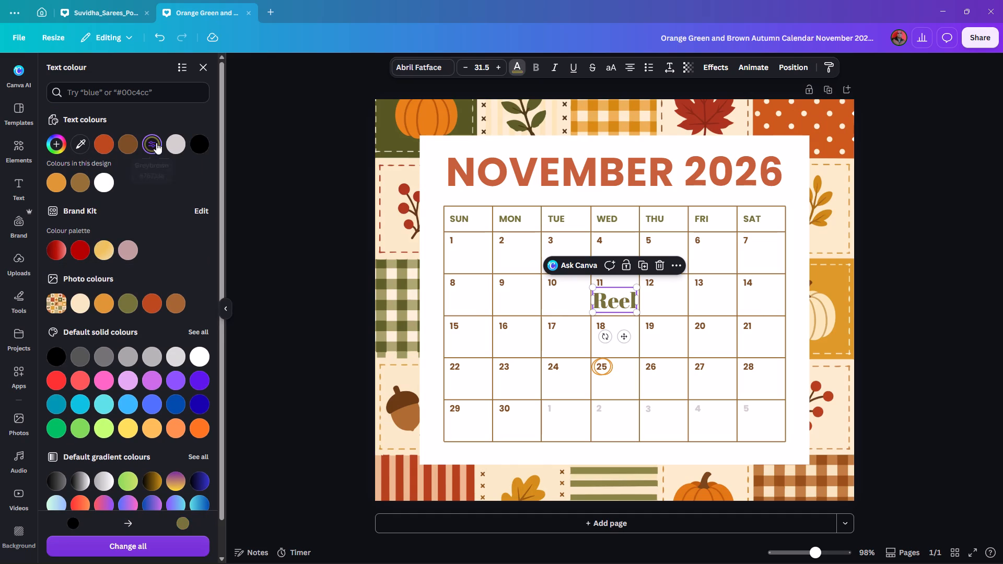
click(99, 145)
click(178, 146)
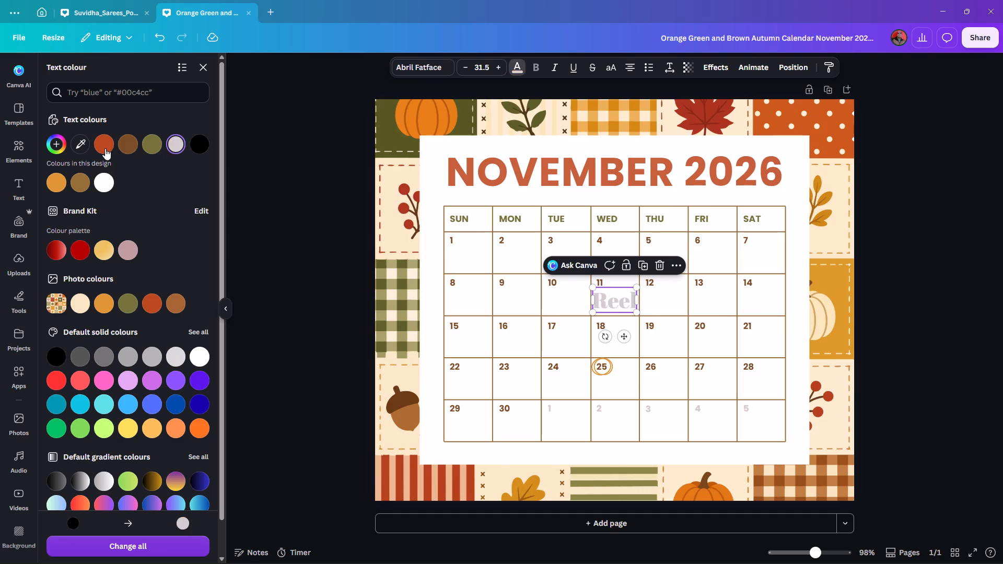
click(103, 147)
click(107, 300)
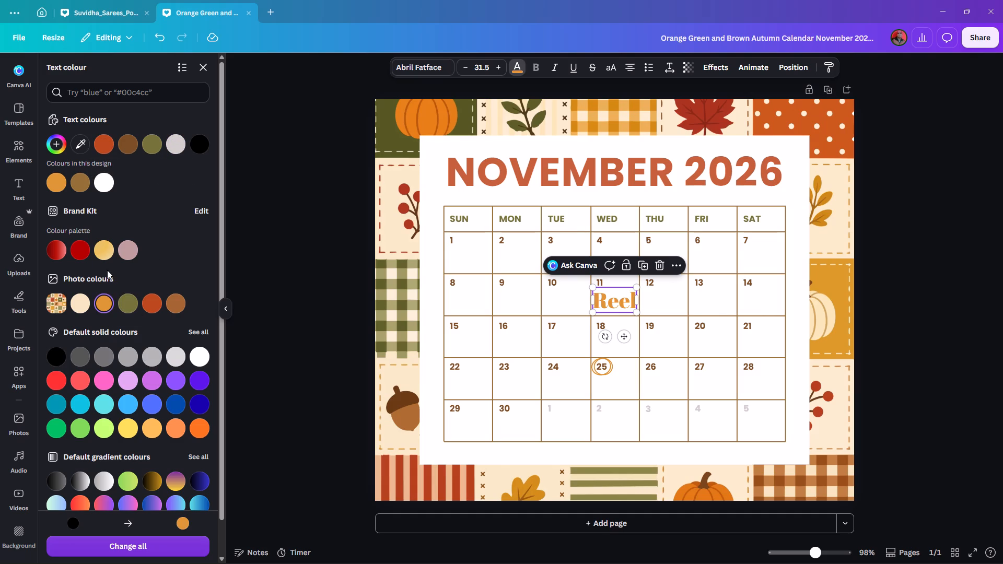
click(75, 253)
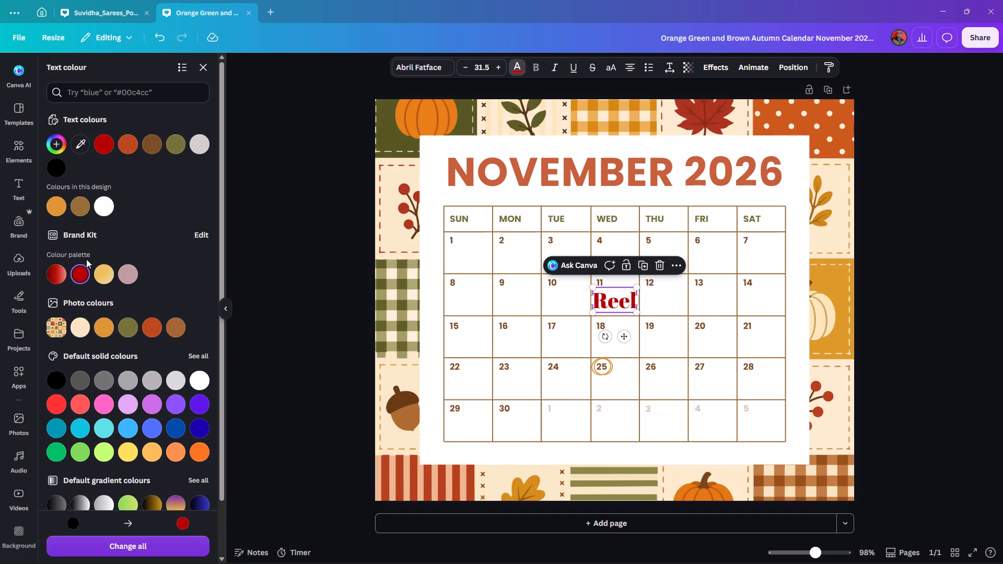
click(328, 243)
click(328, 243)
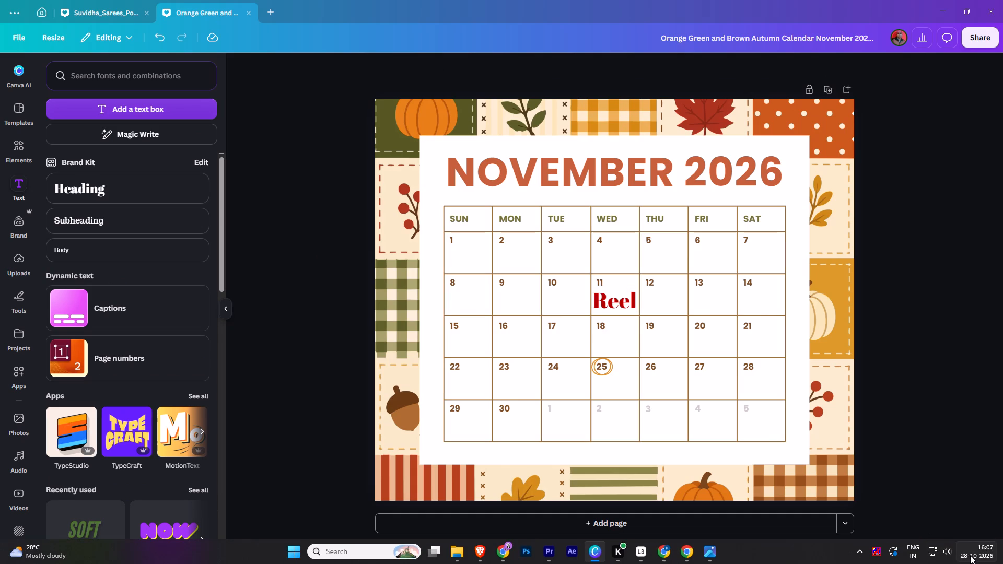
Check the November 2026 weekdays and dates in the system calendar against the template, then close it.
click(970, 555)
click(979, 338)
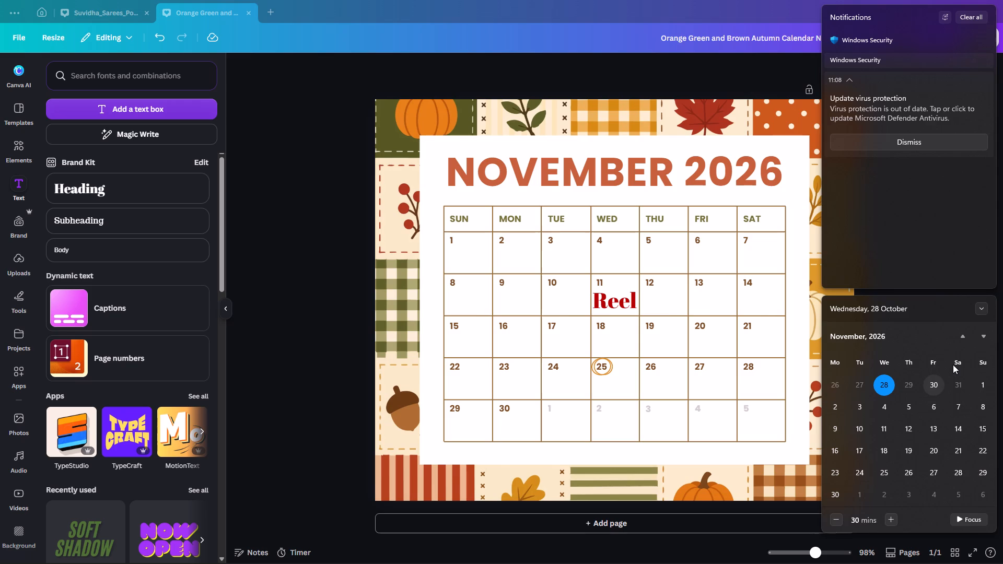
click(311, 177)
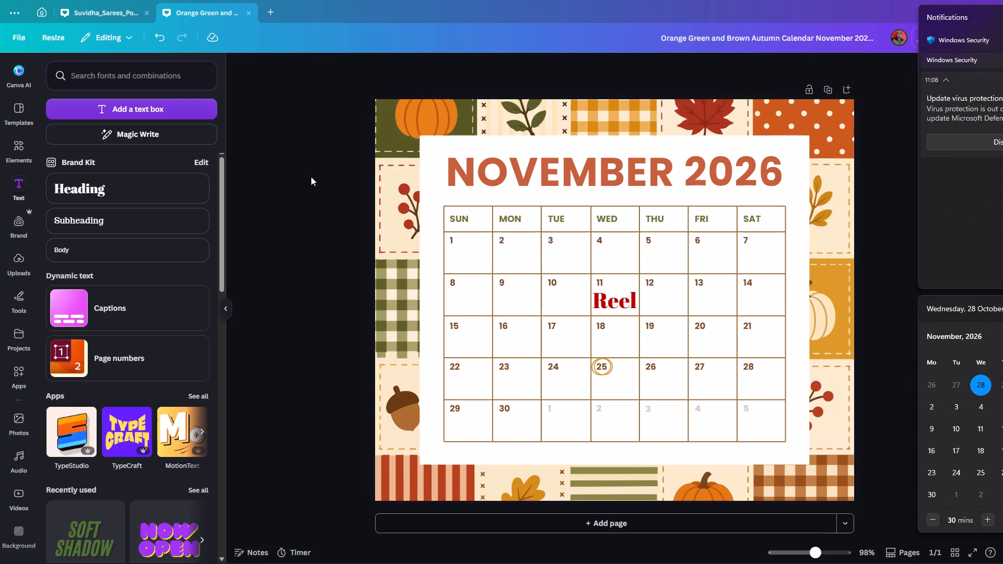
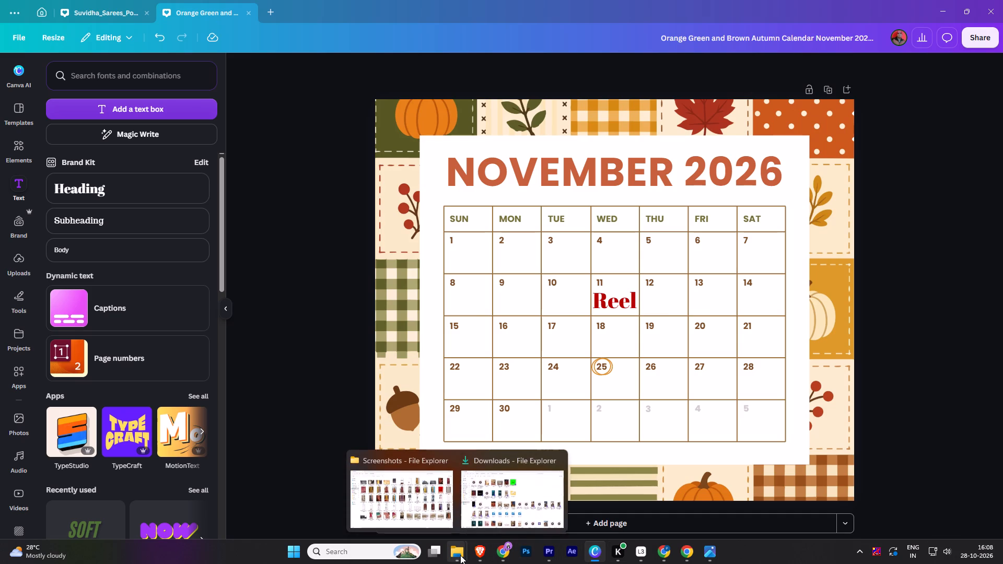
Move the red "Reel" label from Wednesday 11 to the Tuesday 3 cell, centred below the date.
drag(615, 300, 526, 258)
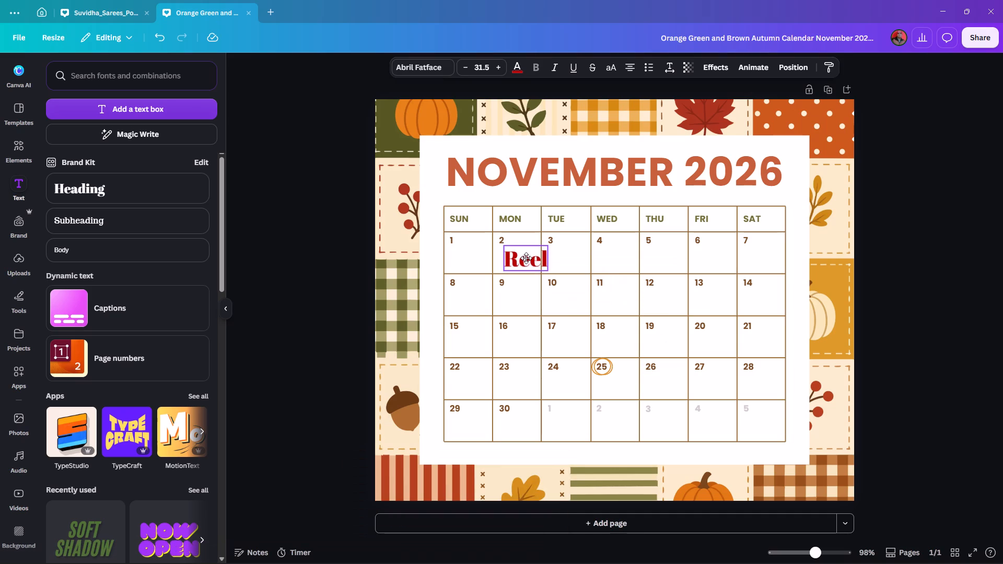
drag(526, 258, 565, 257)
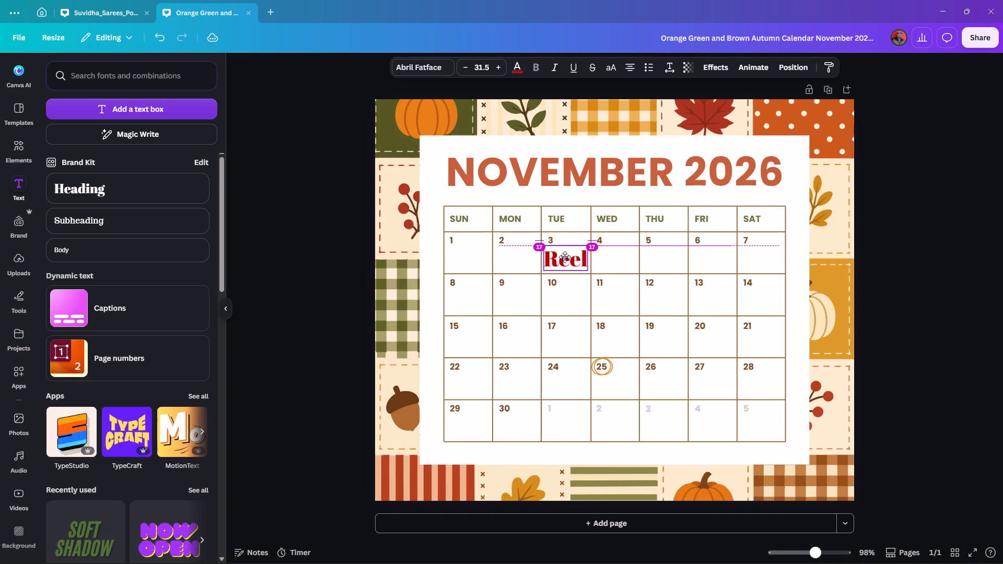
drag(565, 257, 566, 257)
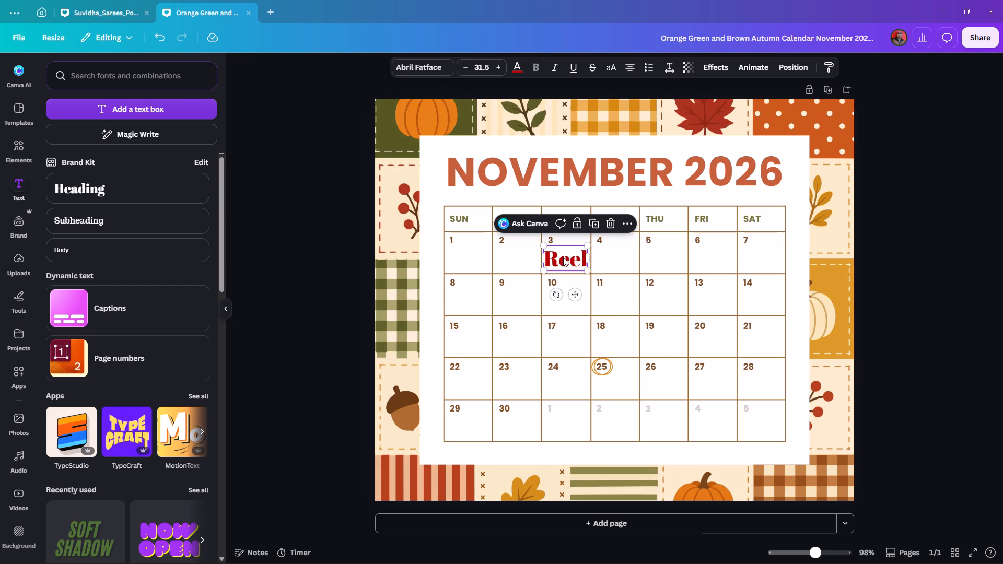
click(296, 261)
Check 3 November 2026 in the system calendar and close it.
click(973, 556)
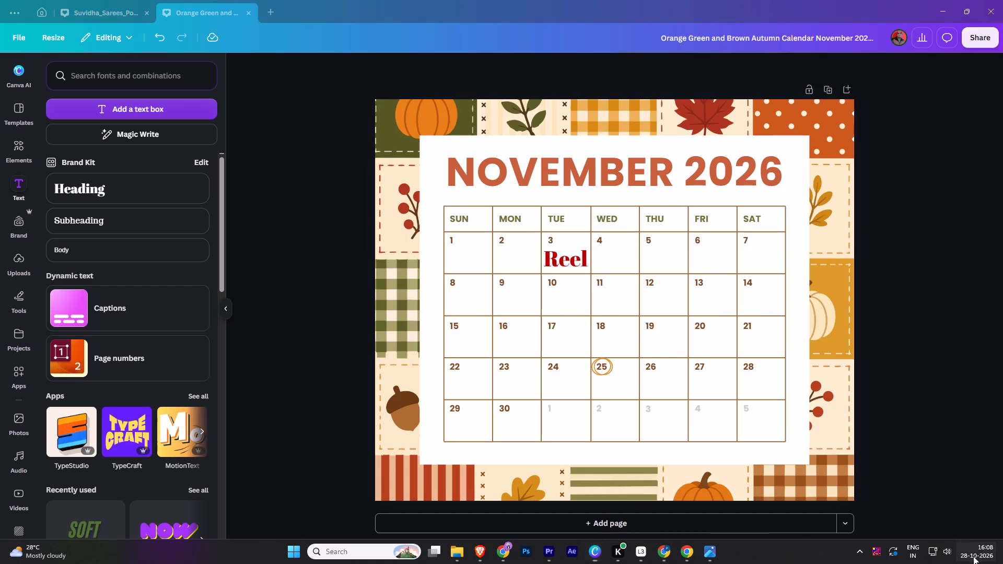
click(983, 337)
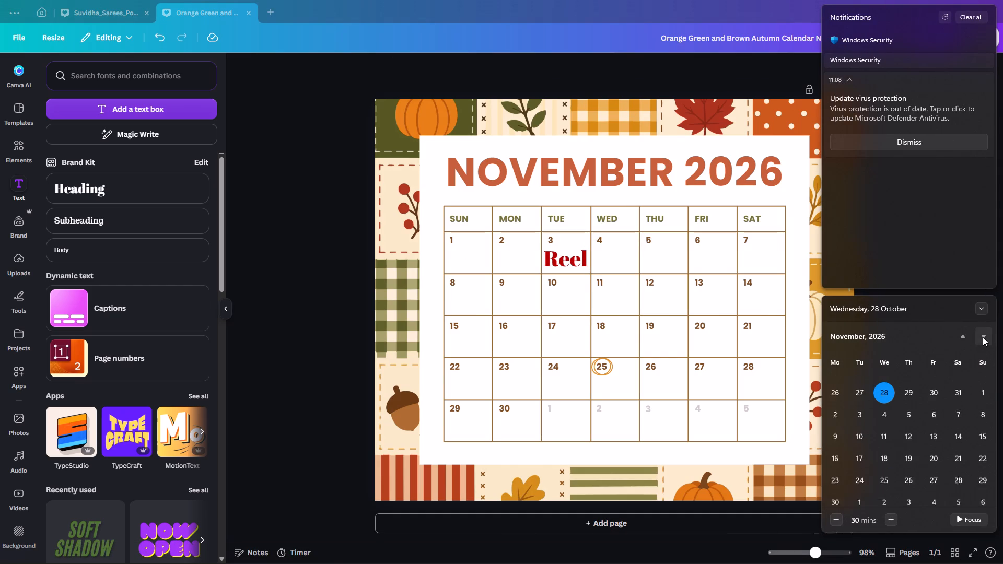
click(860, 412)
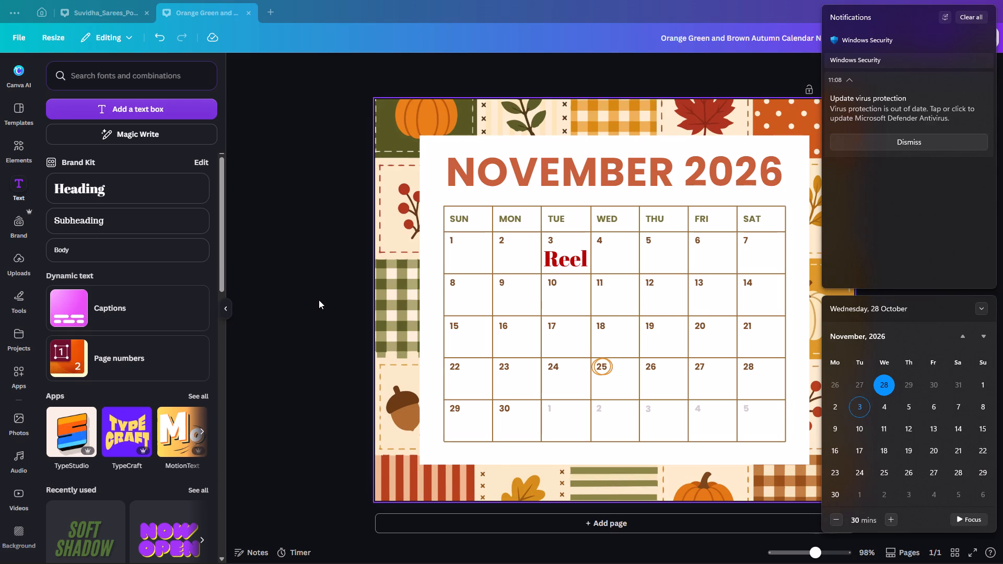
click(319, 300)
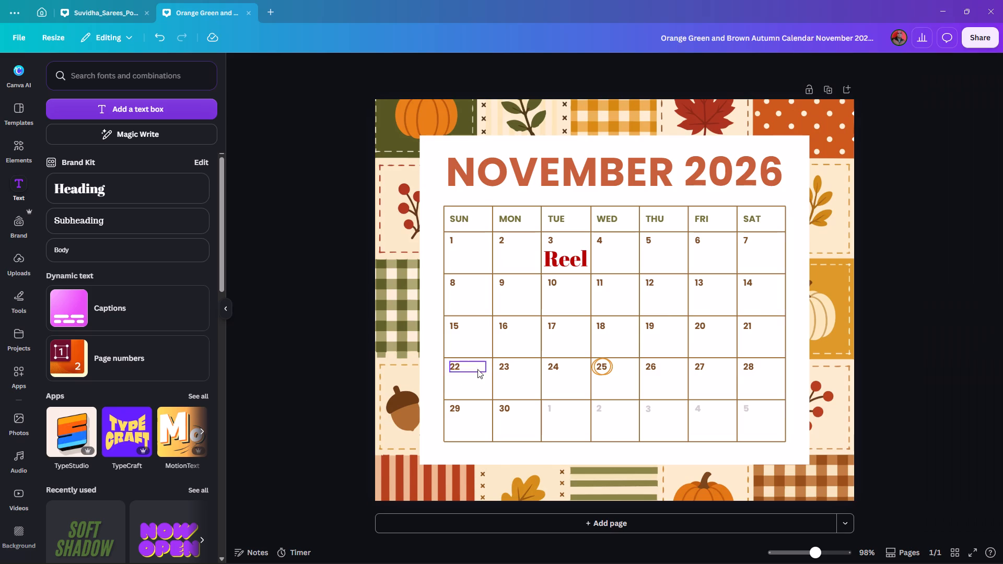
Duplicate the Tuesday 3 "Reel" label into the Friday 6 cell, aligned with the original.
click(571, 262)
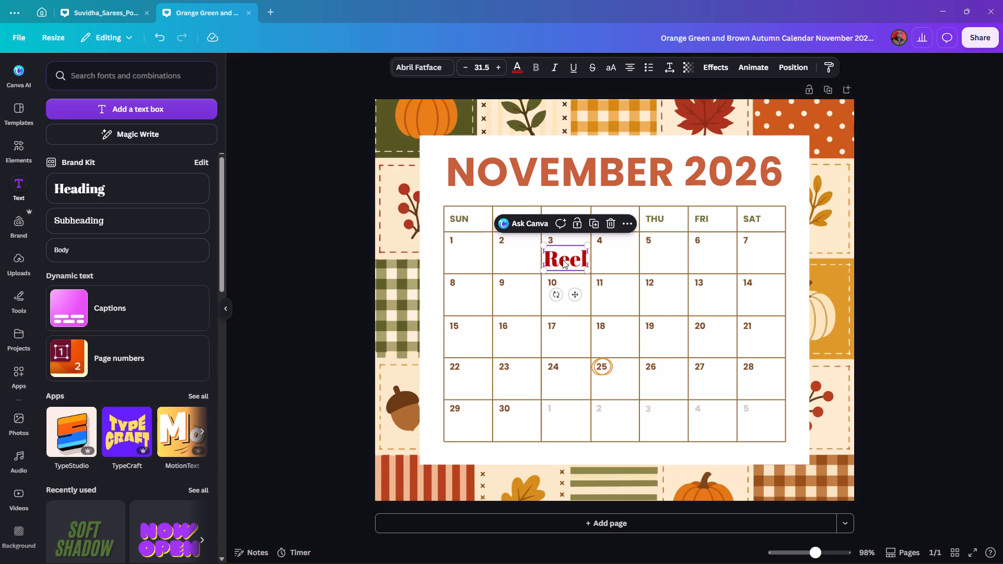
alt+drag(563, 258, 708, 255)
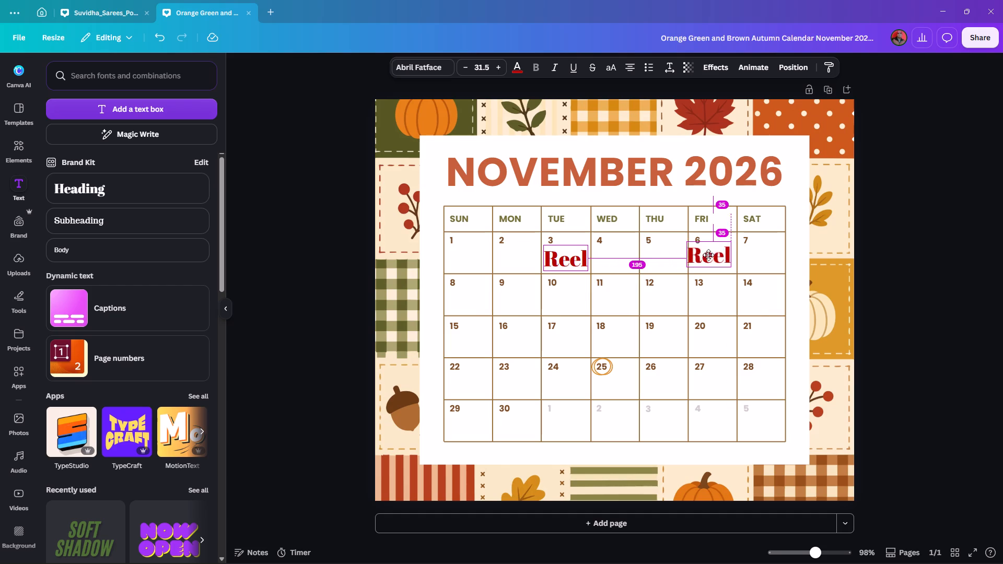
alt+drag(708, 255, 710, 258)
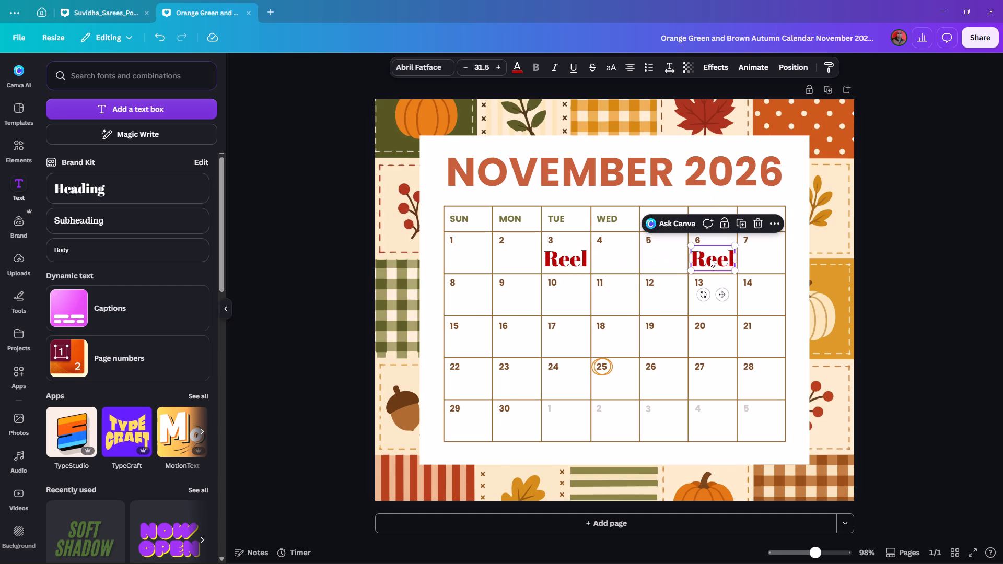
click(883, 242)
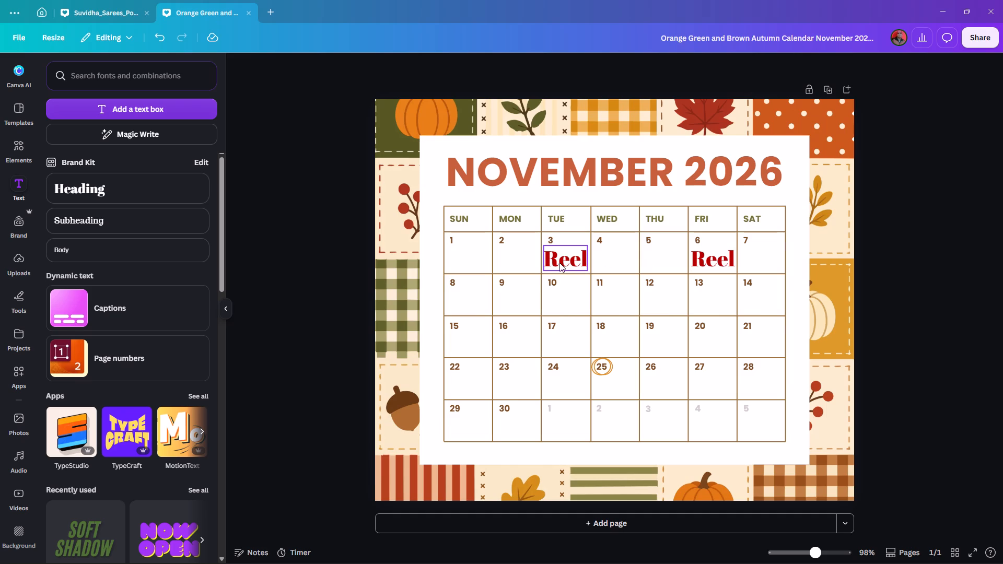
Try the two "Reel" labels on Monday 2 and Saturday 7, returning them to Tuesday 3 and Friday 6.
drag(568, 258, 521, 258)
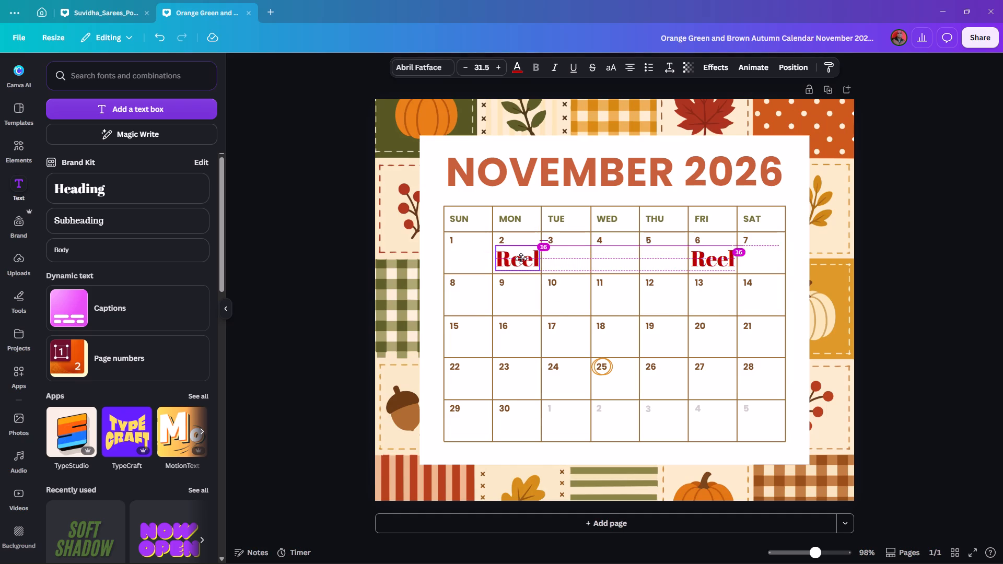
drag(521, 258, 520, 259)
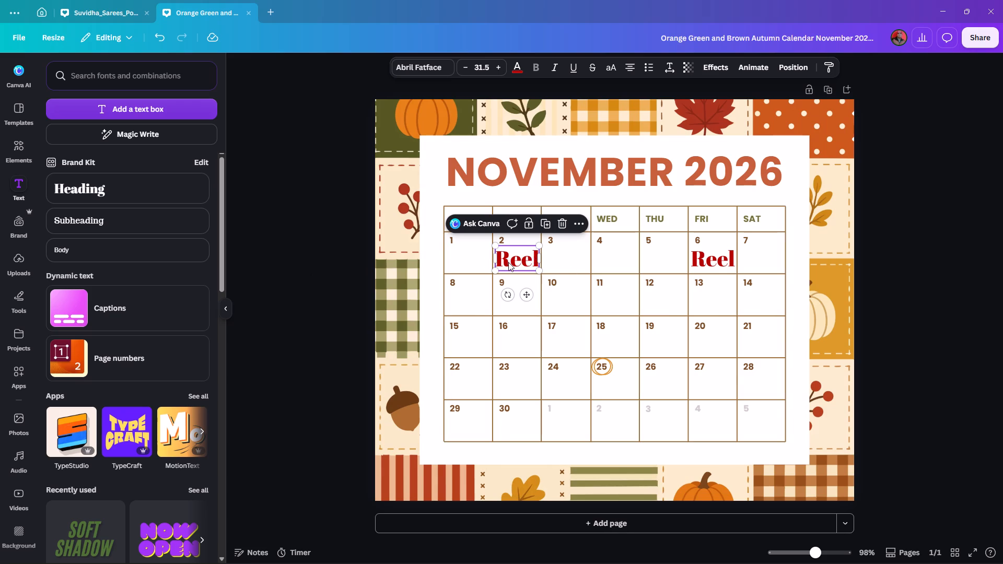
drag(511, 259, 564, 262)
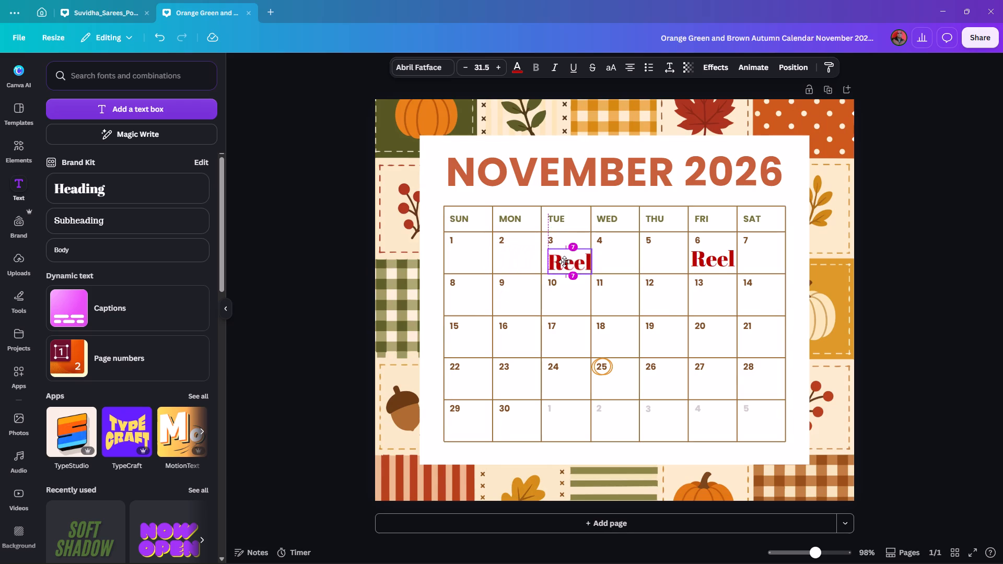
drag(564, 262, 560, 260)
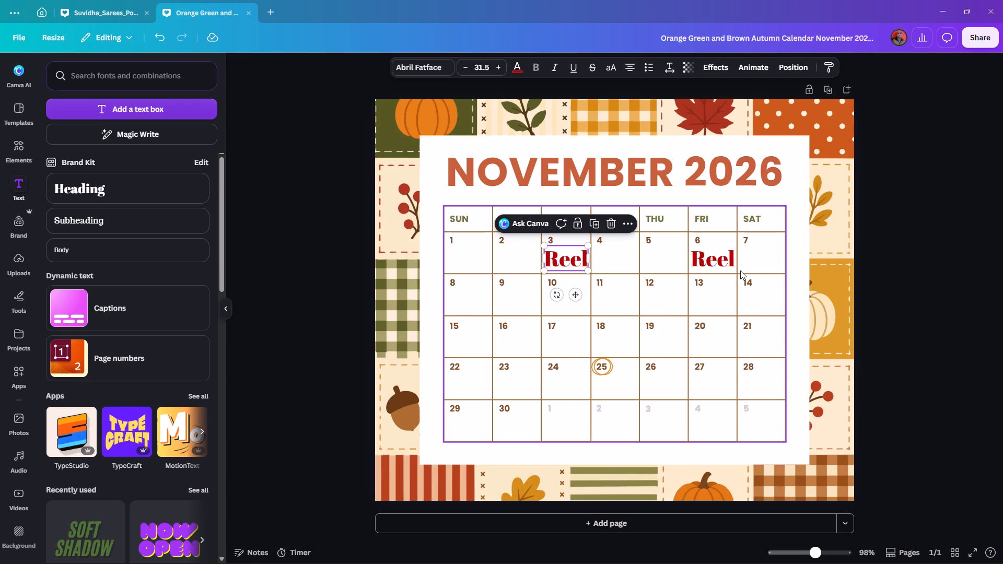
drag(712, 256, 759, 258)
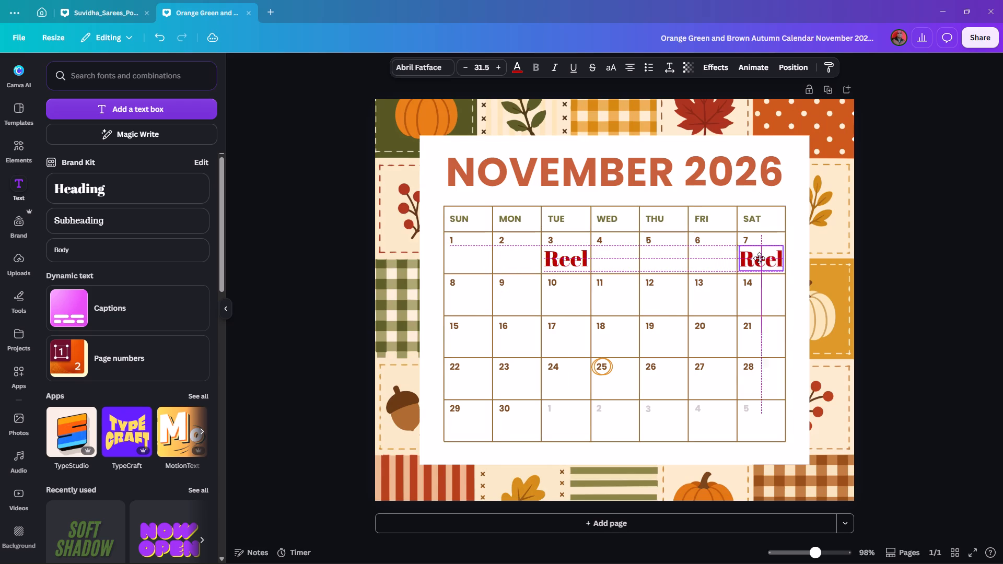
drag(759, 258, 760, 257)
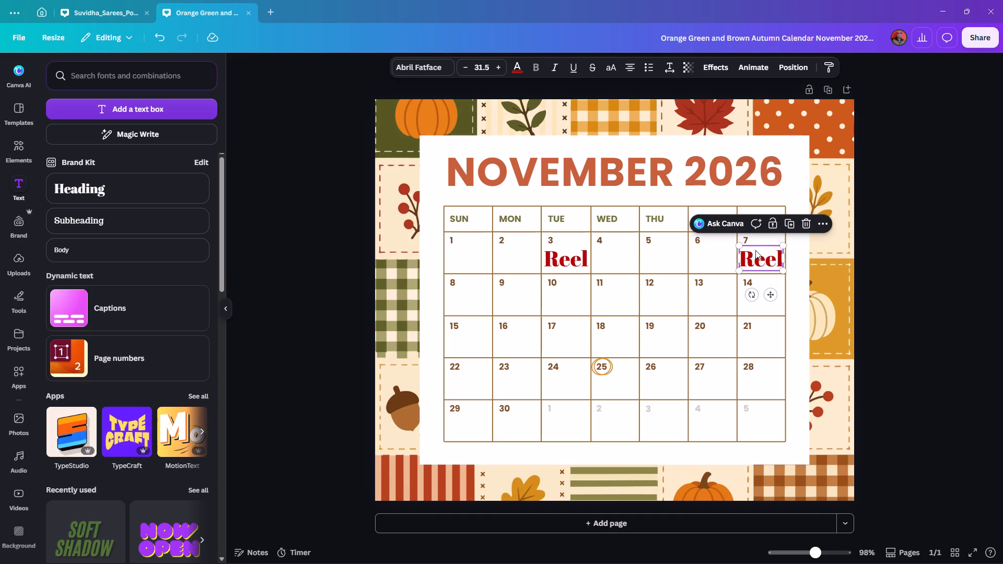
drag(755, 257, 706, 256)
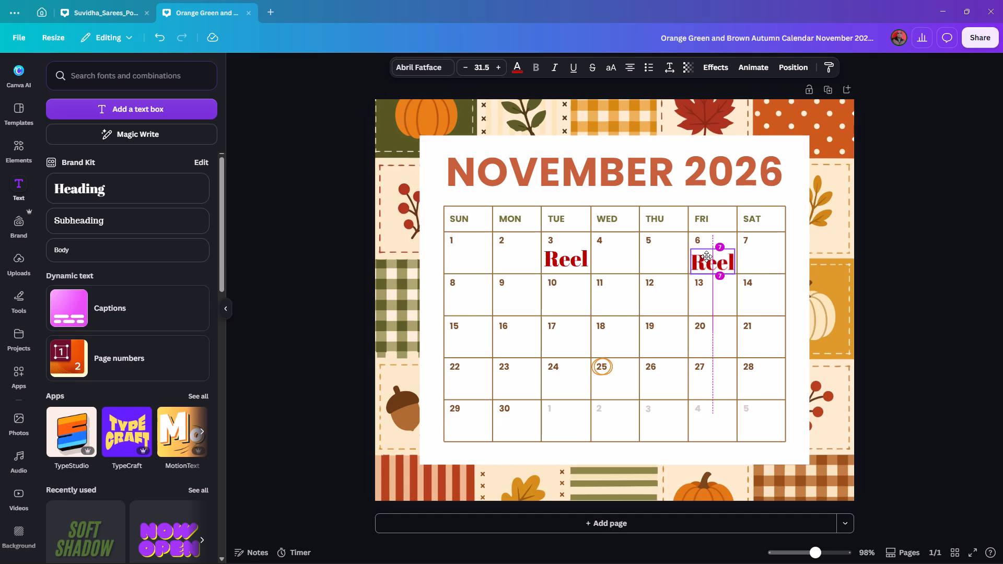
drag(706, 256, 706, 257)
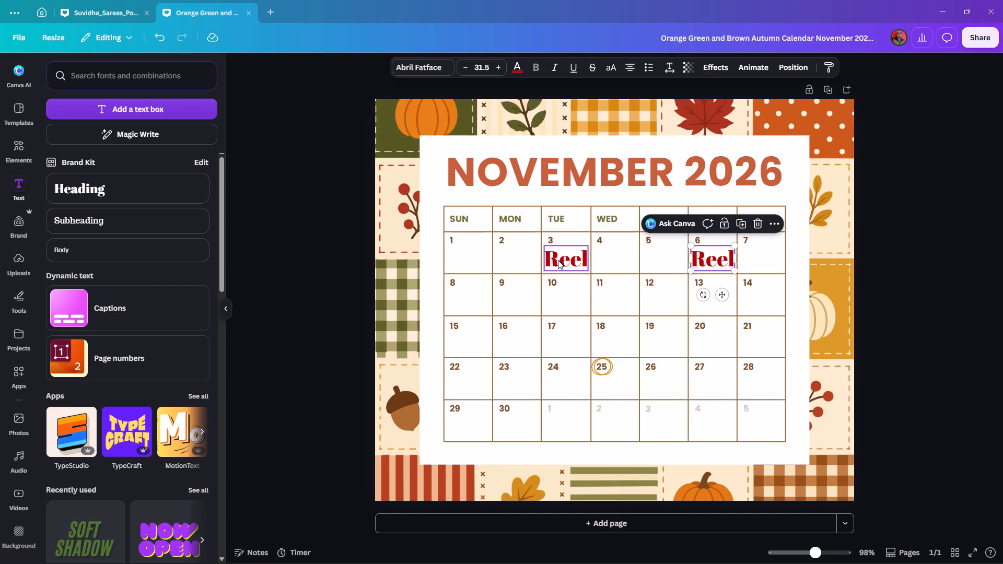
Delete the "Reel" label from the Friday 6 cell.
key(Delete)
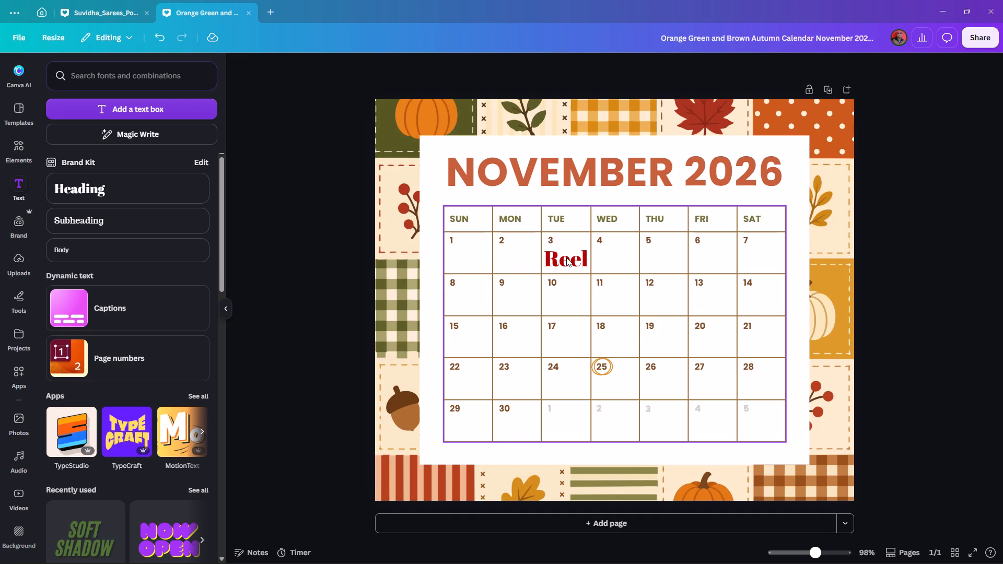
Duplicate the "Reel" label into the Wednesday 11 and Saturday 14 cells, placed below the dates.
alt+drag(566, 257, 615, 299)
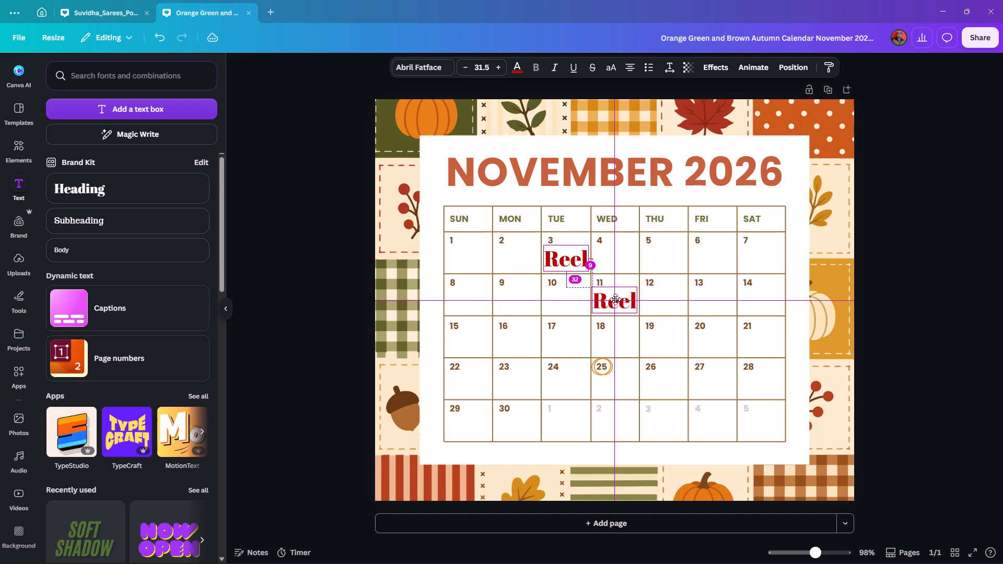
alt+drag(615, 299, 616, 299)
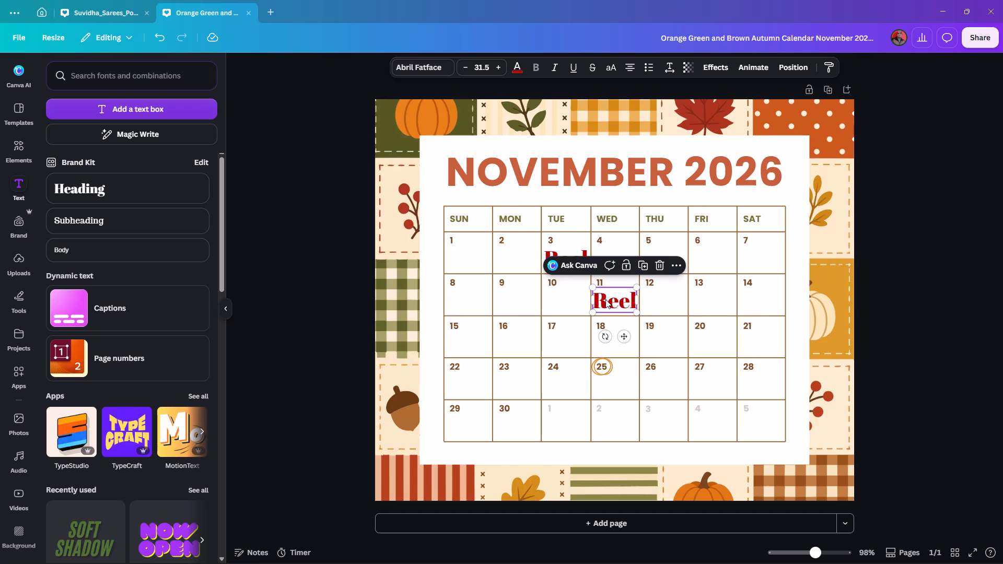
click(906, 286)
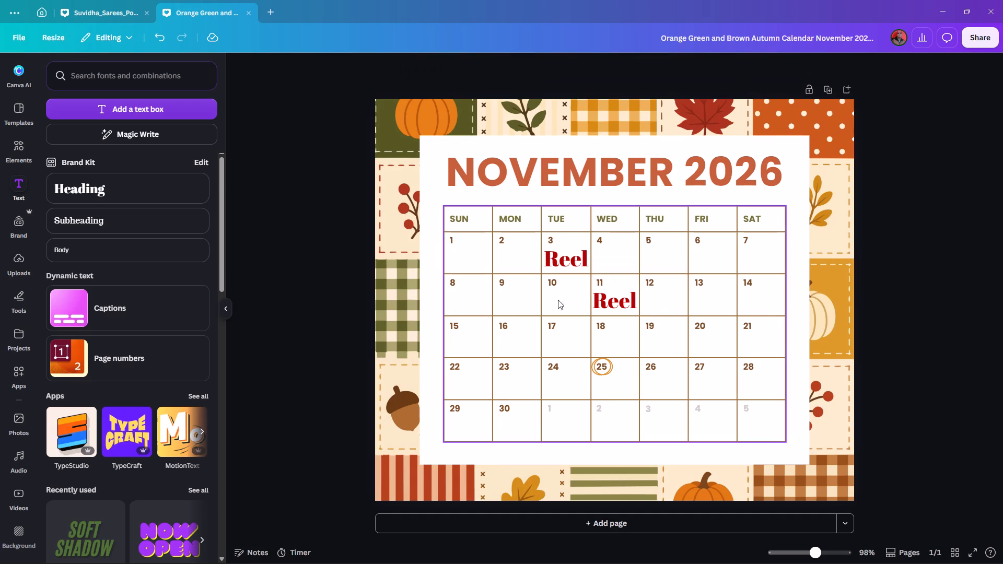
click(611, 299)
alt+drag(613, 298, 750, 300)
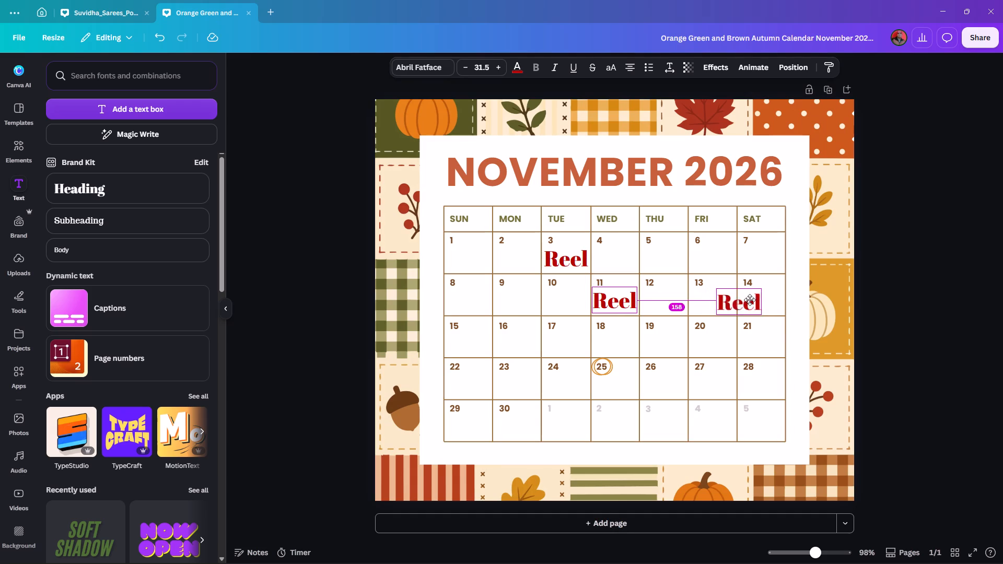
alt+drag(750, 300, 761, 299)
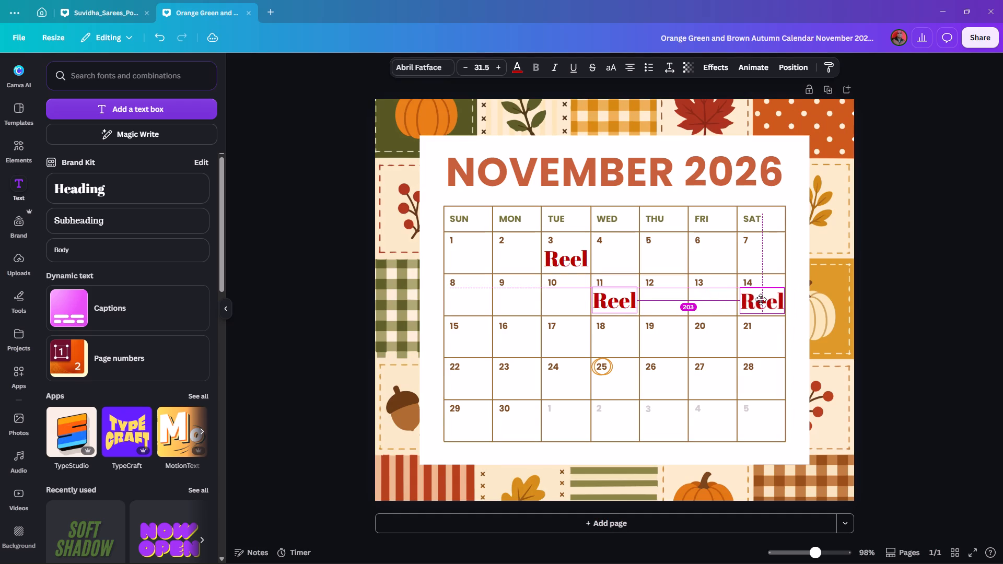
alt+drag(761, 299, 760, 300)
click(877, 280)
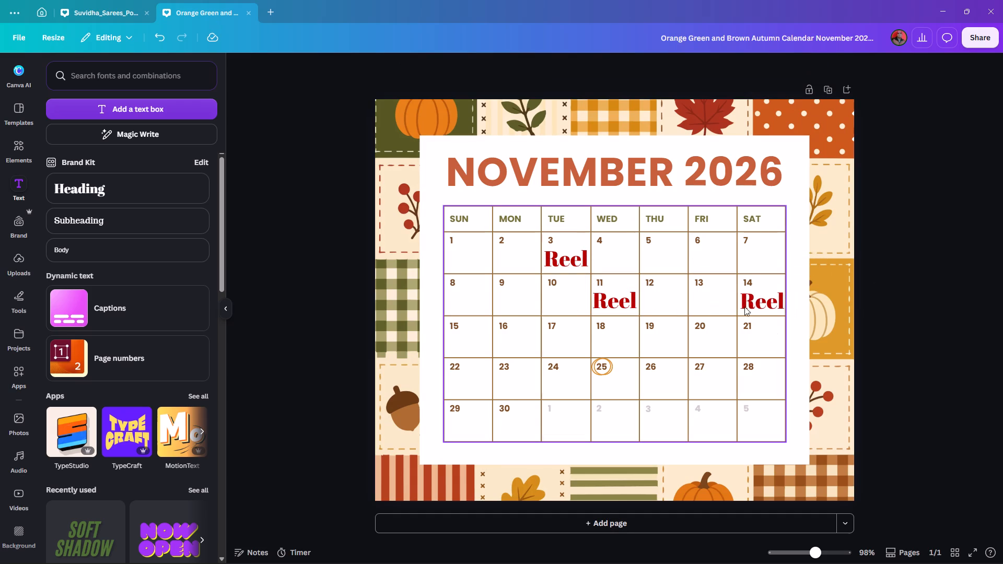
Duplicate the "Reel" label into the Monday 16 and Friday 20 cells, placed below the dates.
click(750, 303)
alt+drag(758, 300, 514, 344)
click(312, 375)
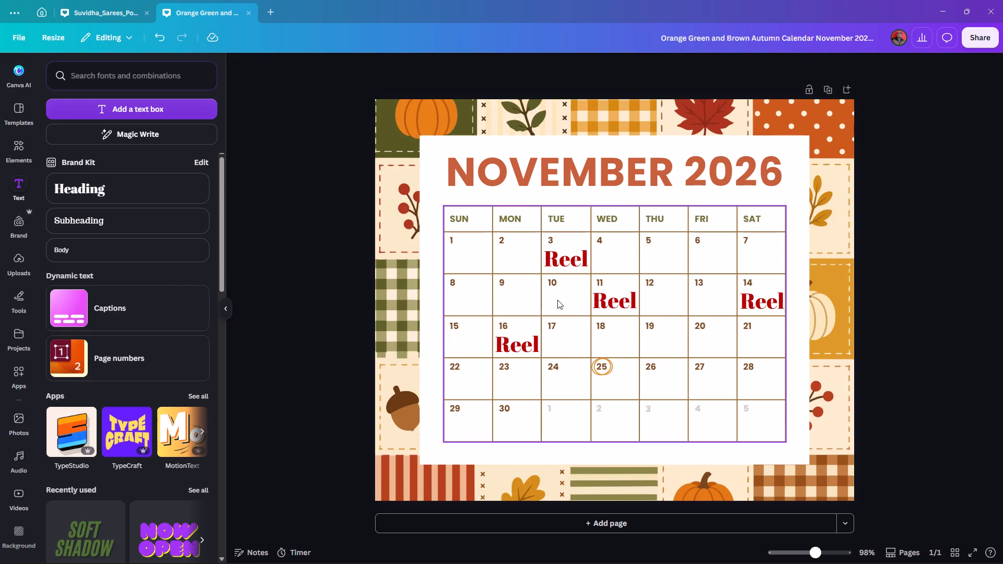
alt+drag(520, 344, 714, 343)
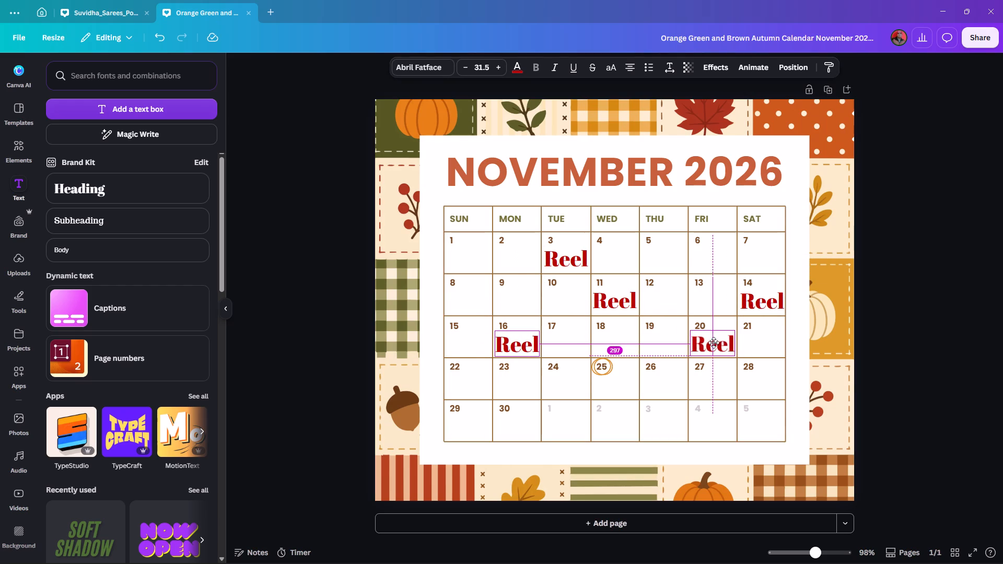
alt+drag(714, 343, 716, 342)
click(861, 306)
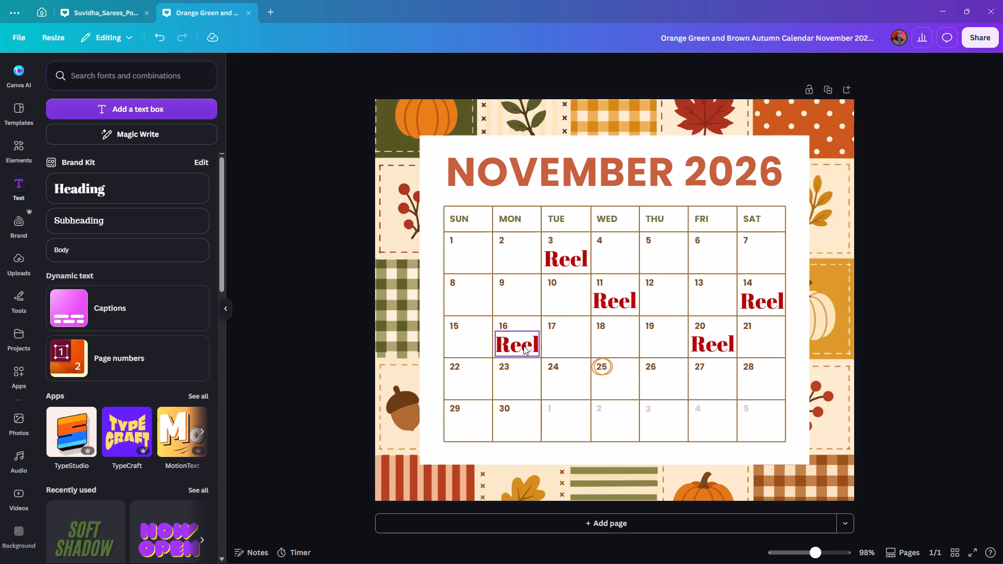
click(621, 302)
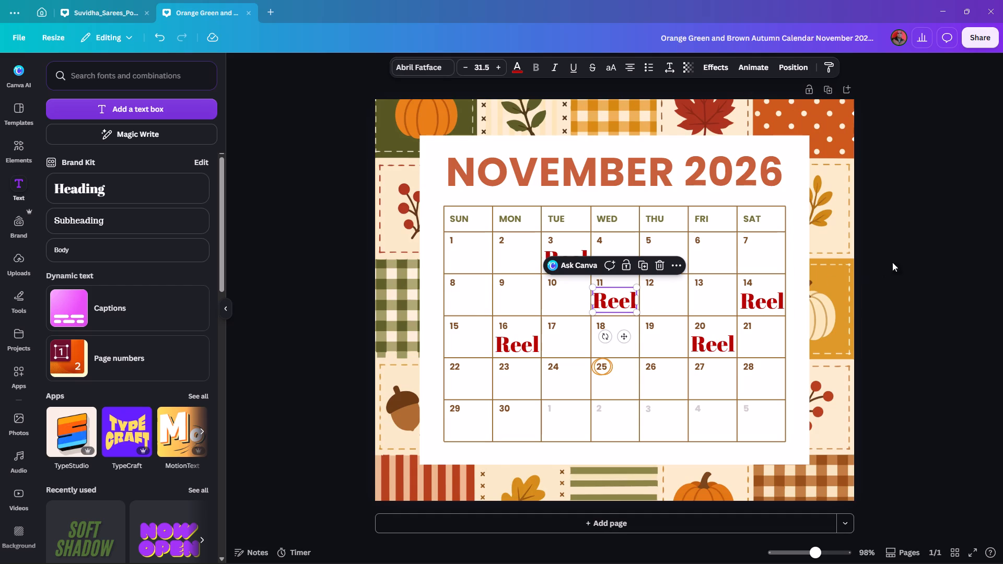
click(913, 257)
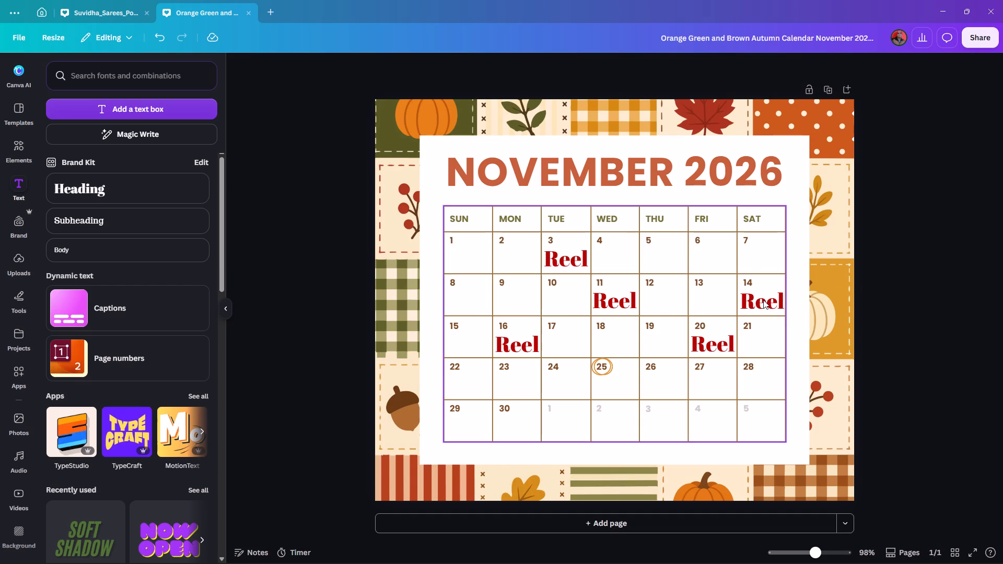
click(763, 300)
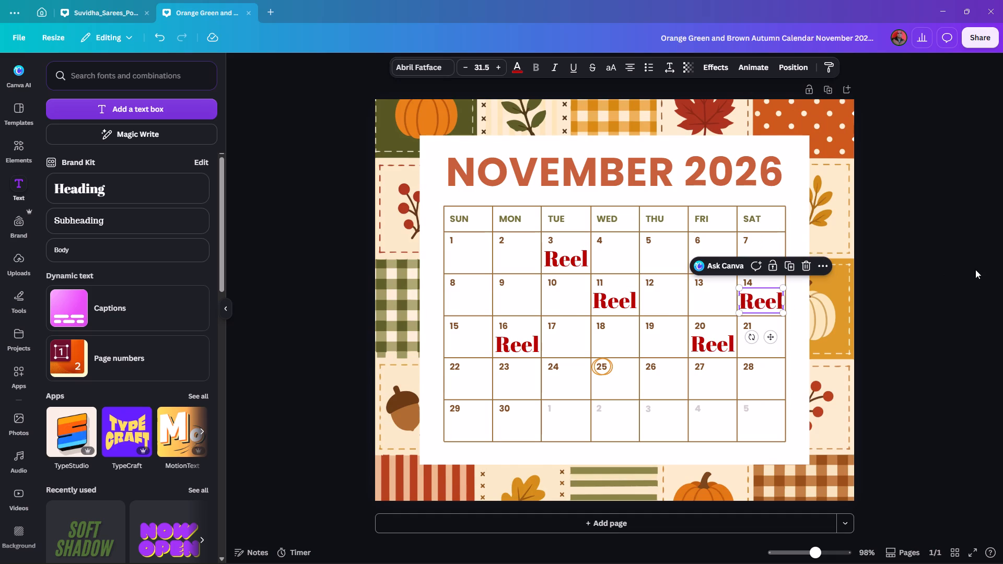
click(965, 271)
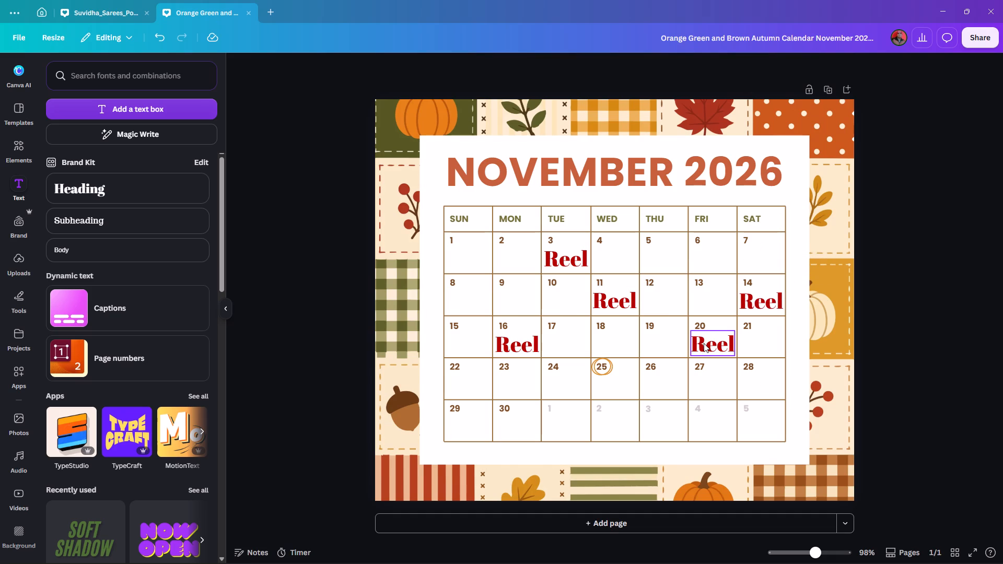
Duplicate the Friday 20 "Reel" label into the Wednesday 25 cell, placed below the date.
click(713, 340)
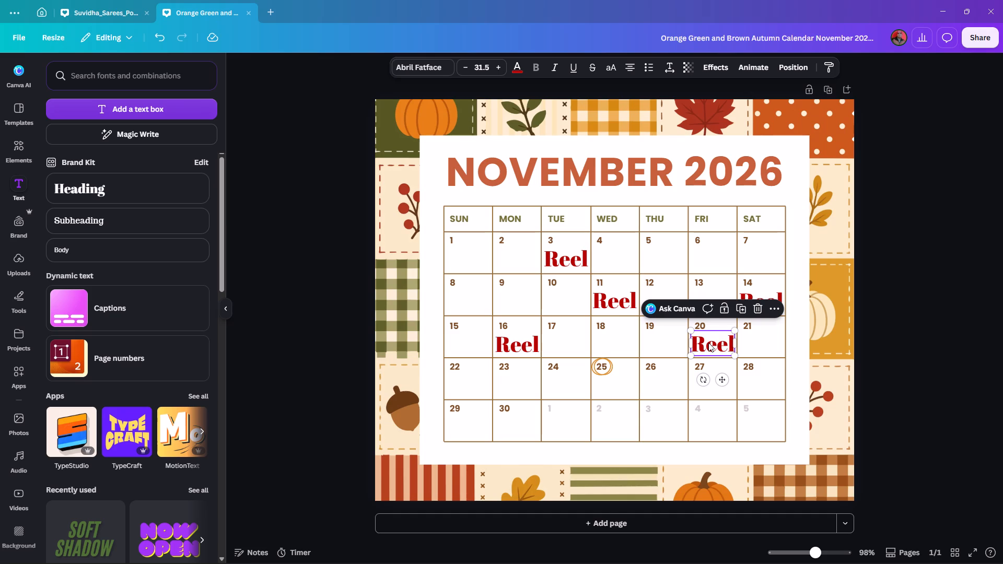
alt+drag(711, 343, 571, 377)
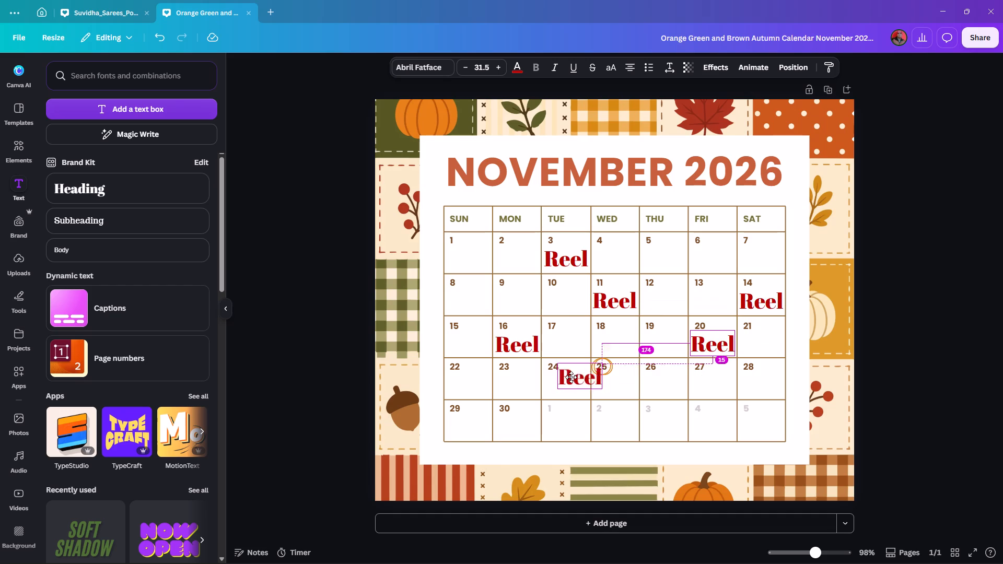
alt+drag(571, 377, 613, 384)
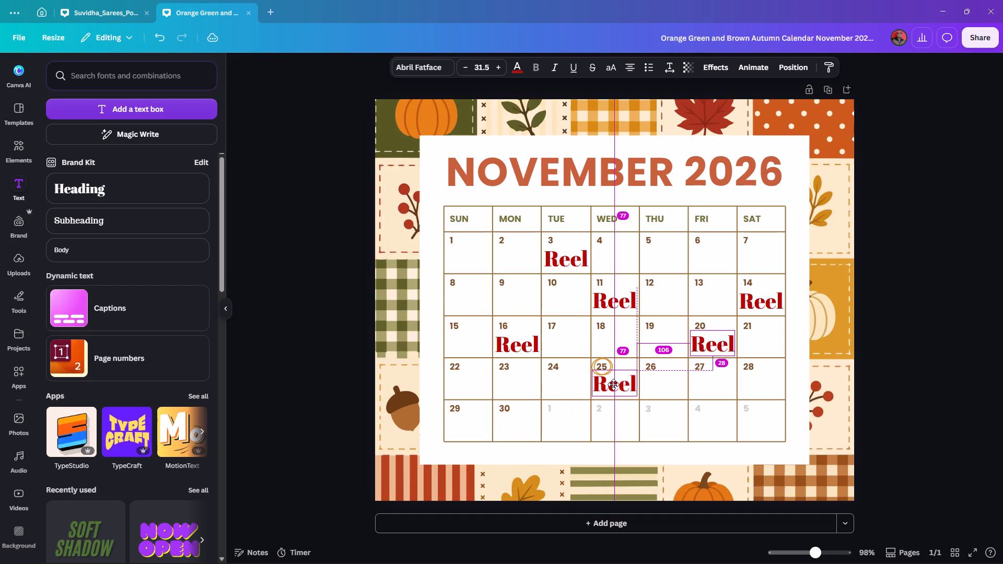
alt+drag(613, 384, 614, 384)
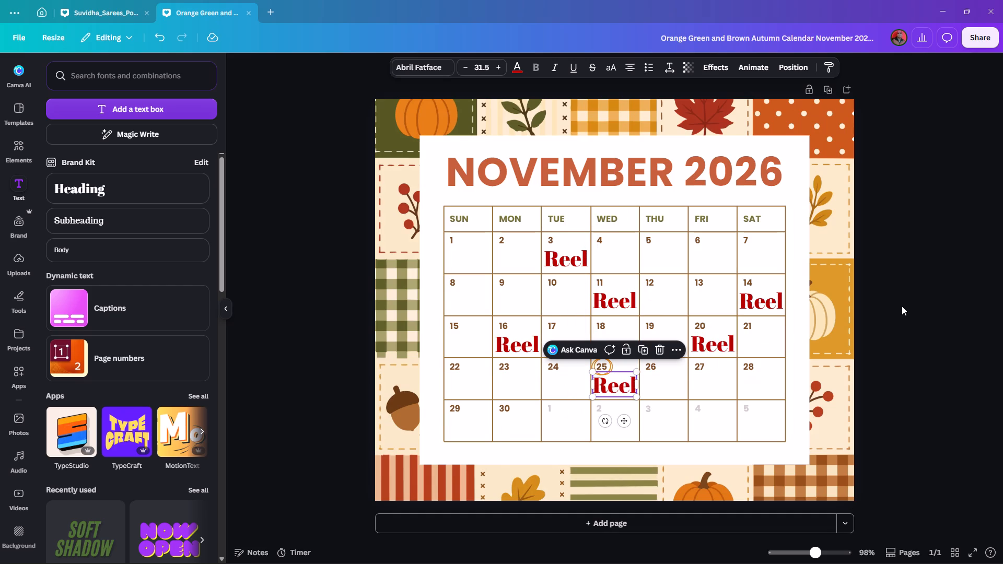
click(902, 306)
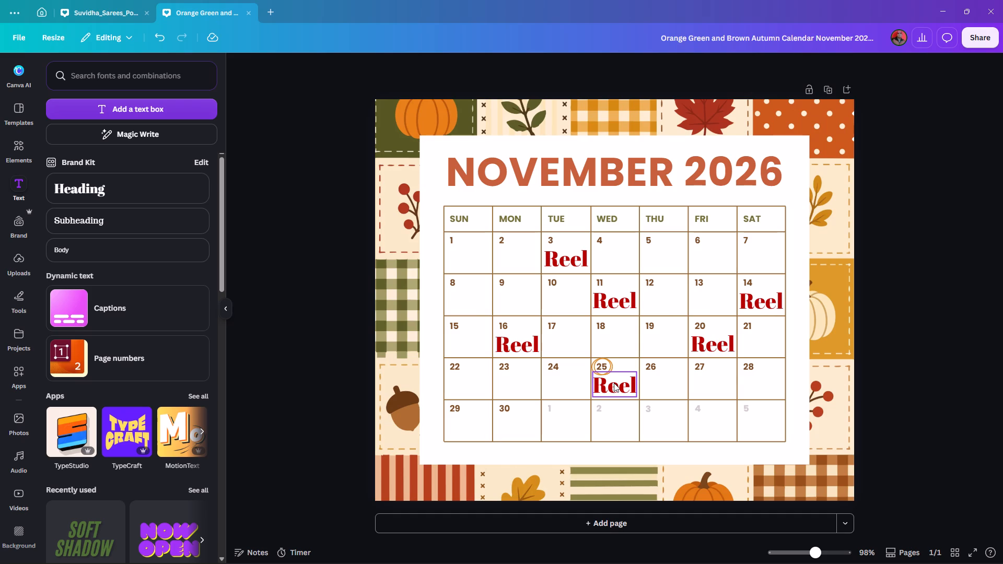
Move the "Reel" label from the Wednesday 25 cell to the Tuesday 24 cell, below the date.
drag(619, 384, 570, 381)
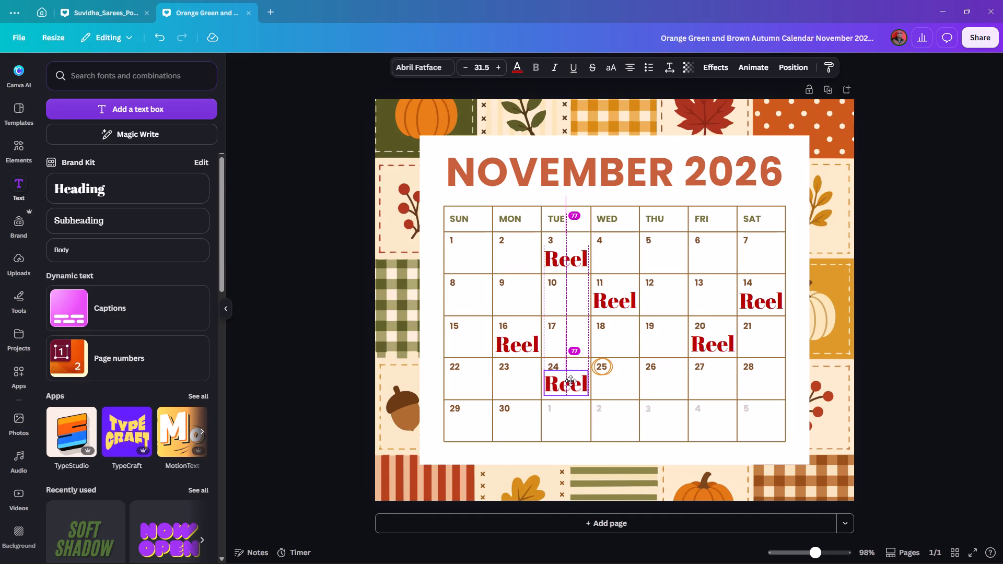
drag(570, 381, 572, 381)
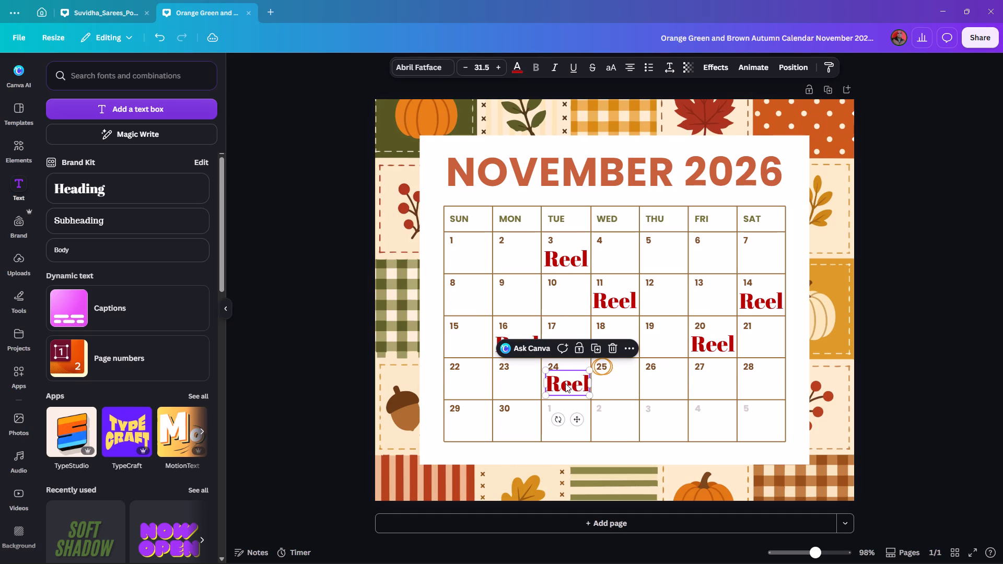
Duplicate the Tuesday 24 "Reel" label into the Saturday 28 cell, keeping the original centred below its date.
alt+drag(565, 383, 755, 382)
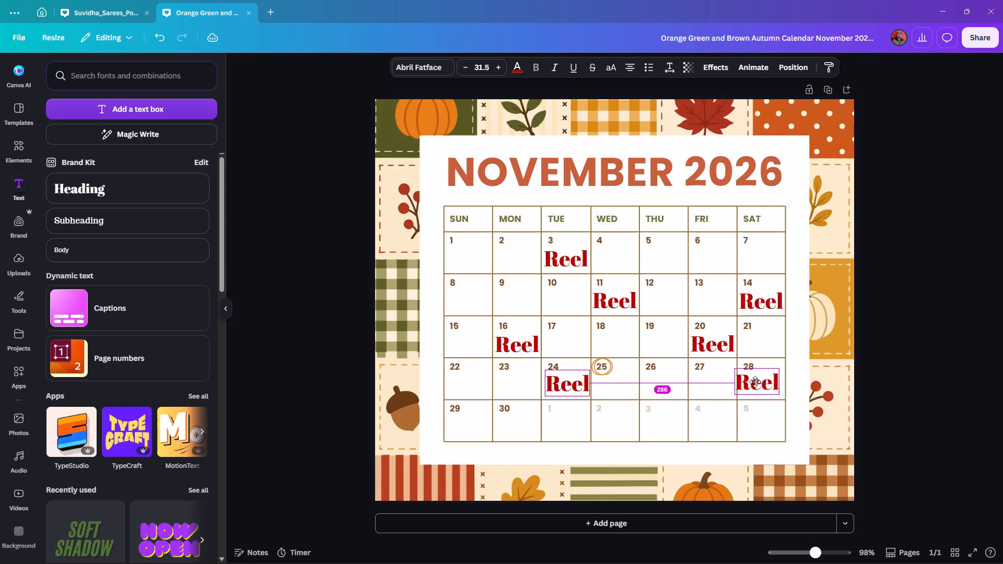
alt+drag(755, 382, 758, 383)
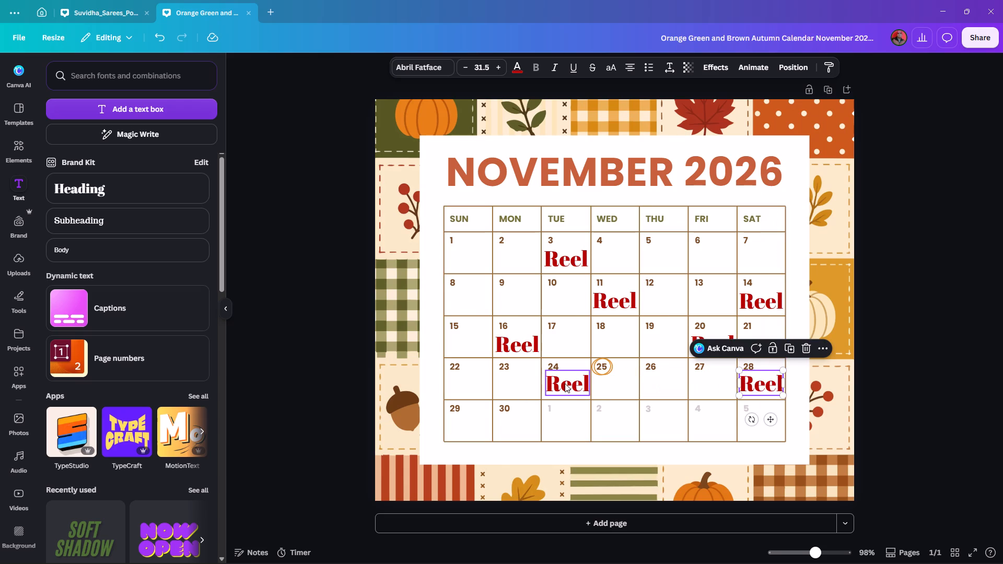
click(562, 384)
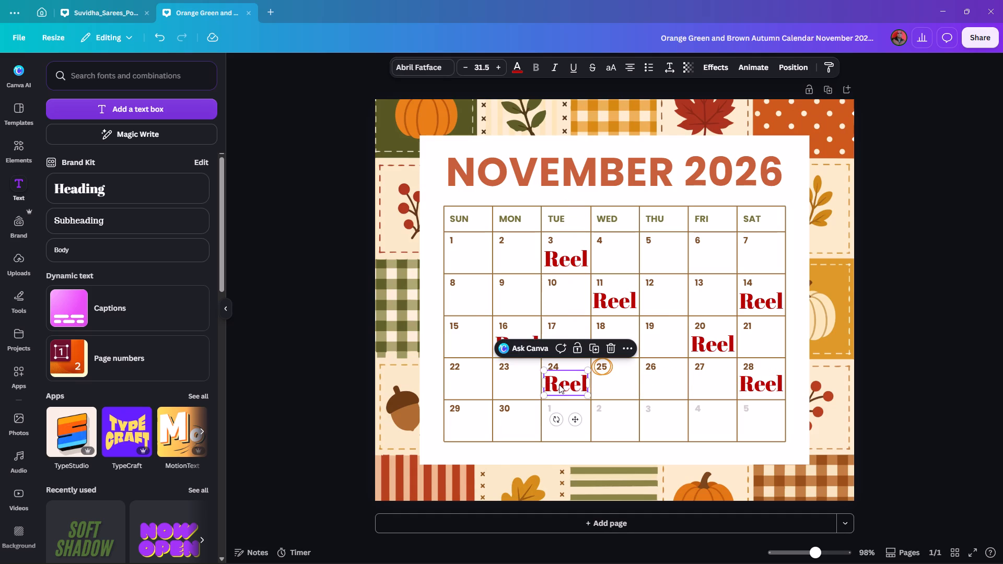
click(914, 287)
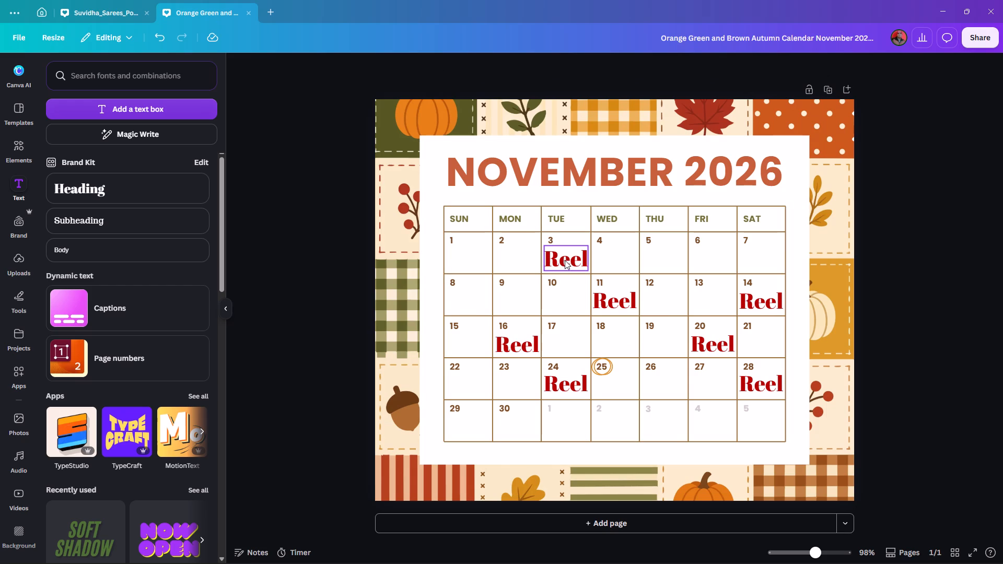
Move the "Reel" labels from Tuesday 3 to Monday 2 and from Saturday 14 to Friday 6.
drag(564, 257, 514, 256)
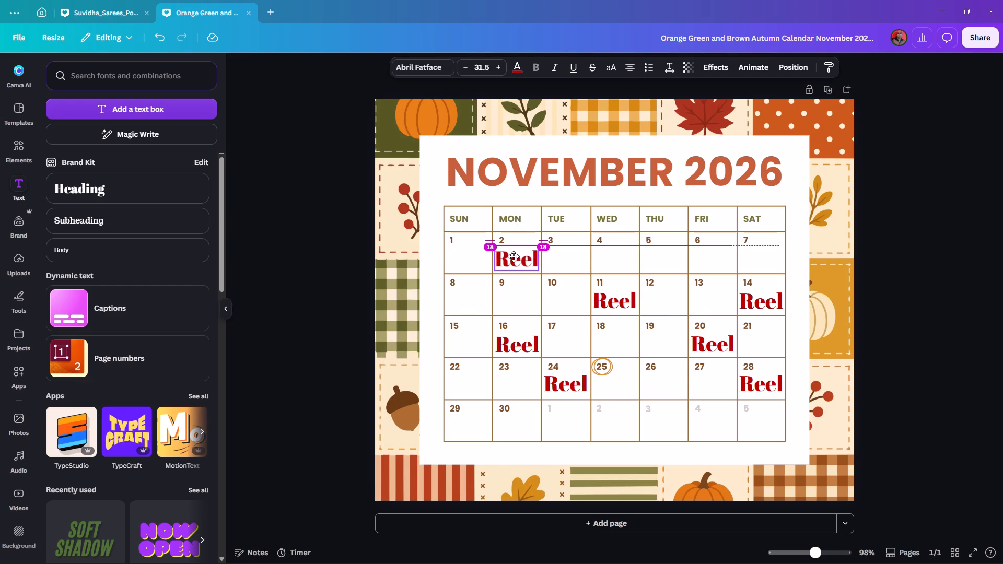
drag(514, 256, 515, 255)
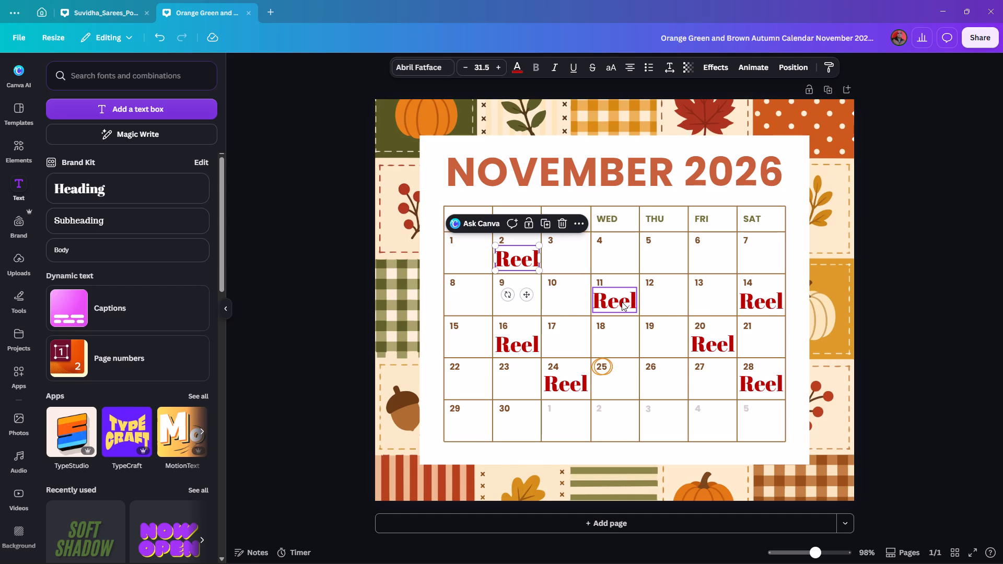
drag(757, 302, 709, 261)
click(897, 306)
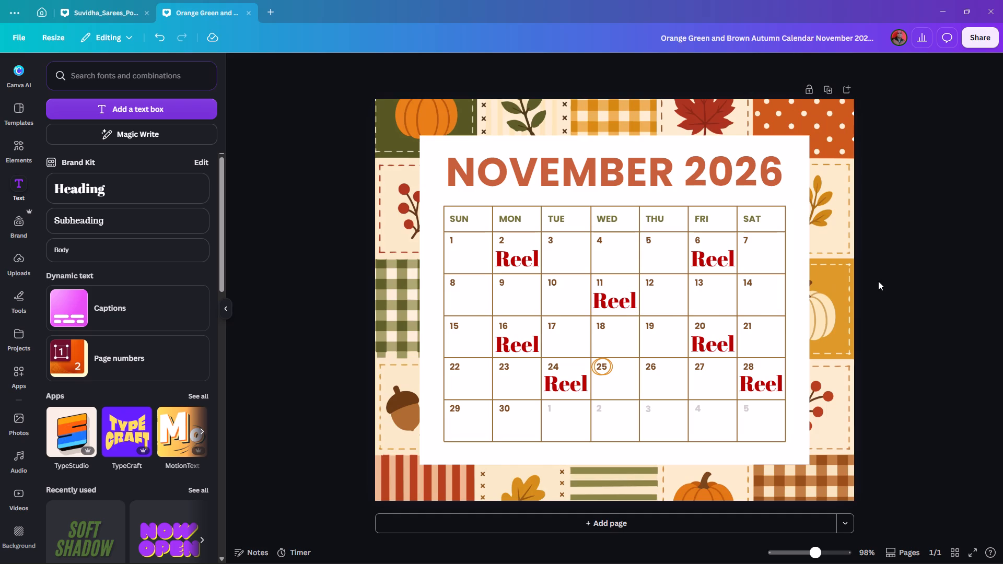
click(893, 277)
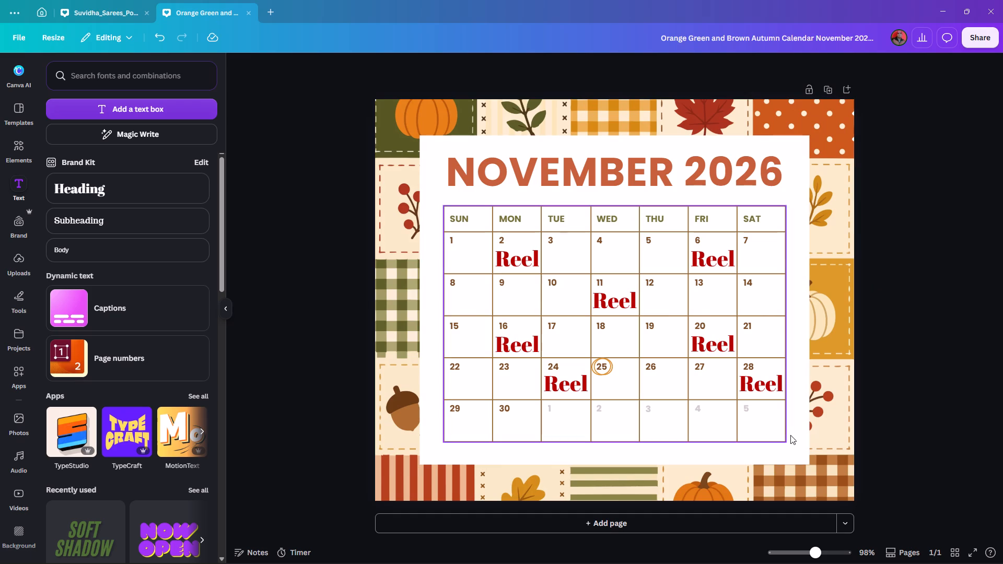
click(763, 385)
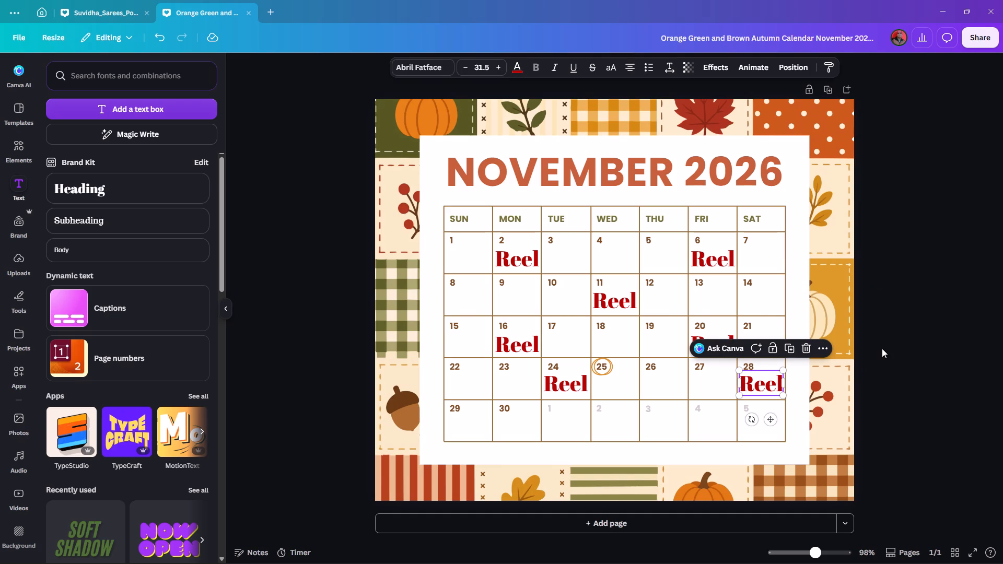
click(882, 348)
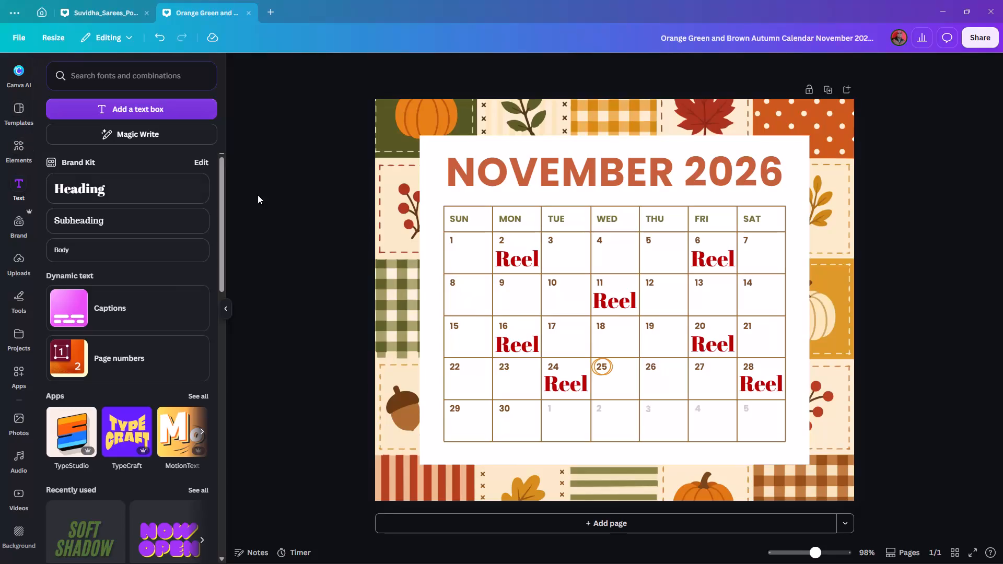
Duplicate the Monday 2 "Reel" label into the Tuesday 3 cell and change the copy's text to "Post".
click(512, 260)
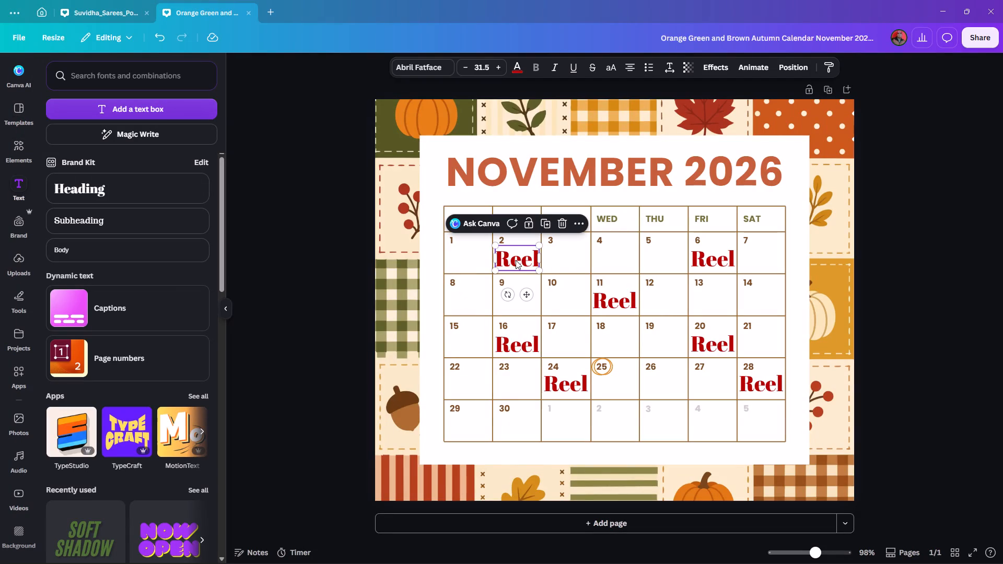
alt+drag(514, 256, 562, 257)
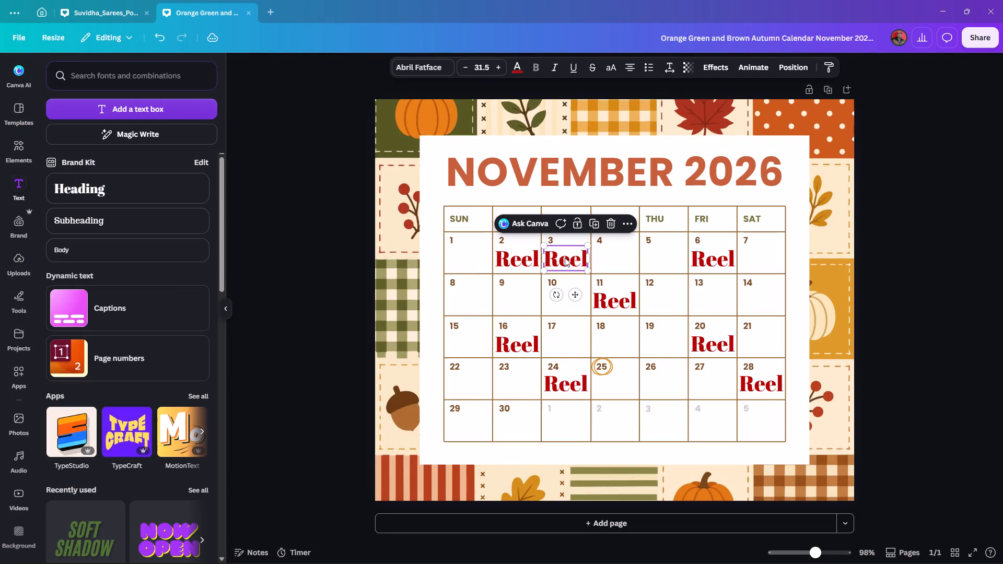
double_click(565, 257)
text(Post)
click(930, 242)
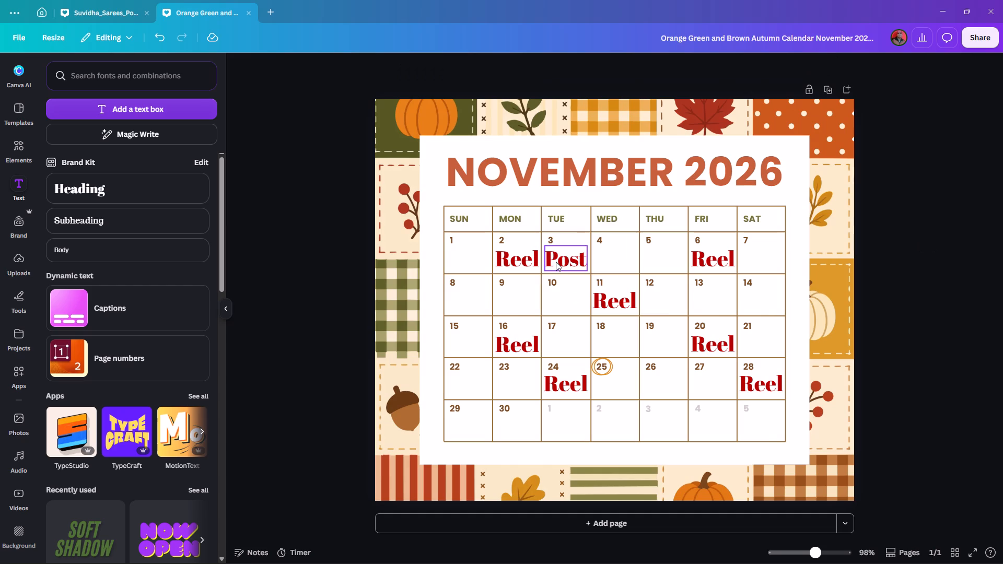
Move the "Post" label from the Tuesday 3 cell to the Wednesday 4 cell, below the date.
drag(560, 261, 570, 262)
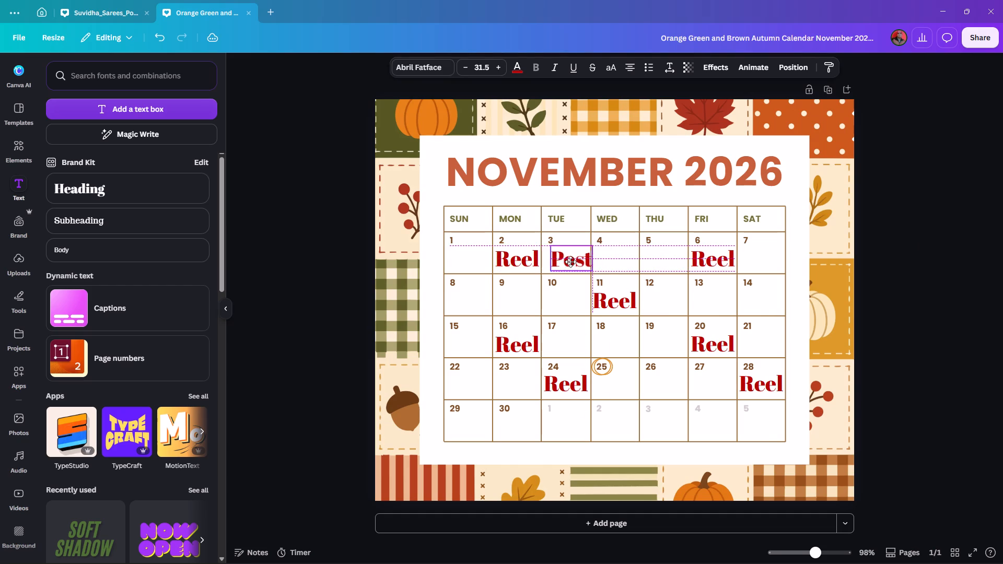
drag(570, 262, 610, 261)
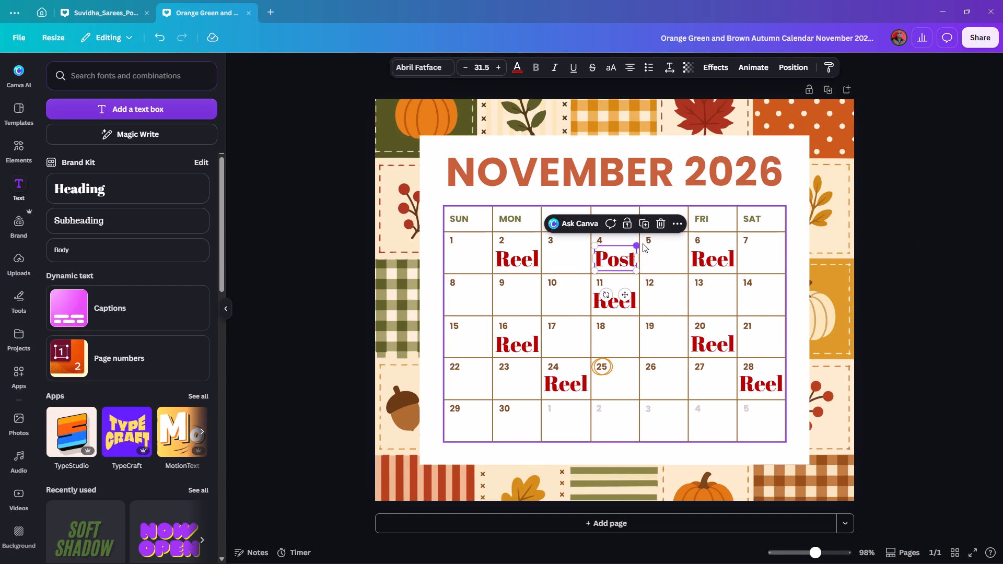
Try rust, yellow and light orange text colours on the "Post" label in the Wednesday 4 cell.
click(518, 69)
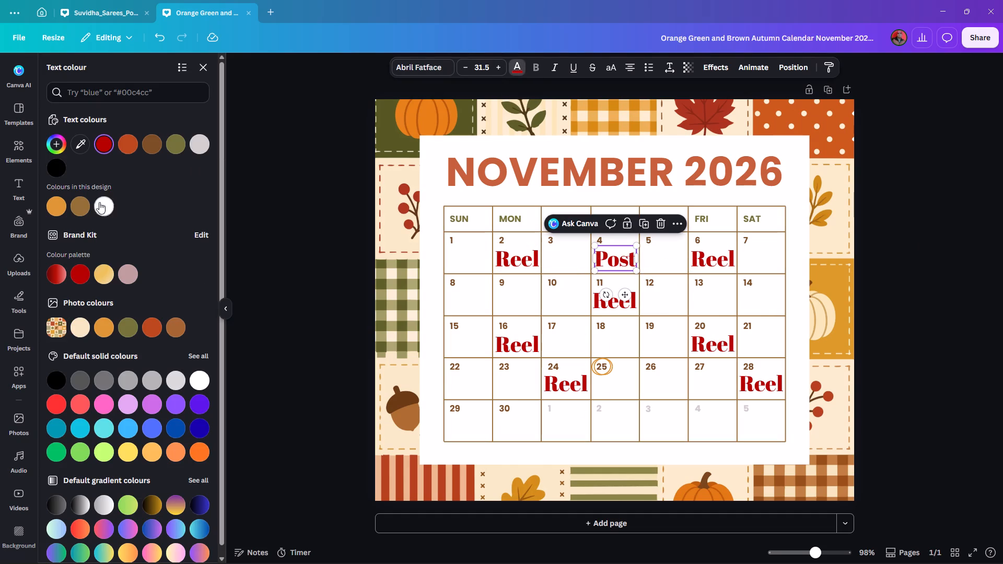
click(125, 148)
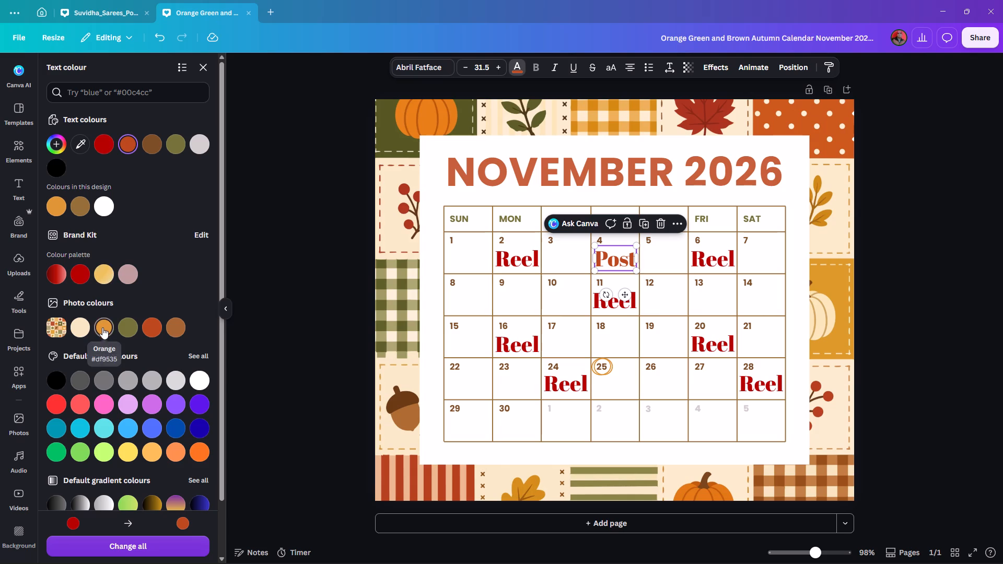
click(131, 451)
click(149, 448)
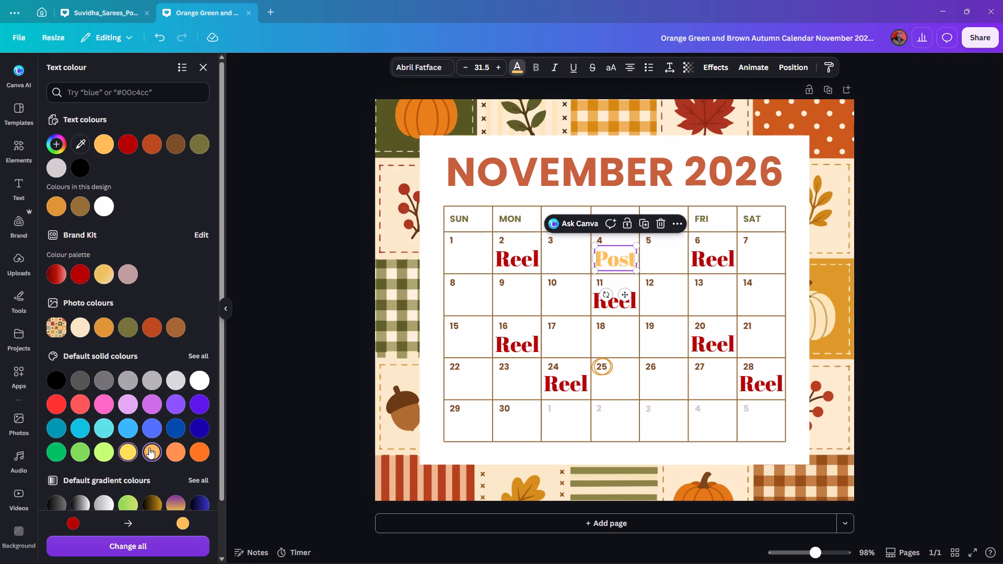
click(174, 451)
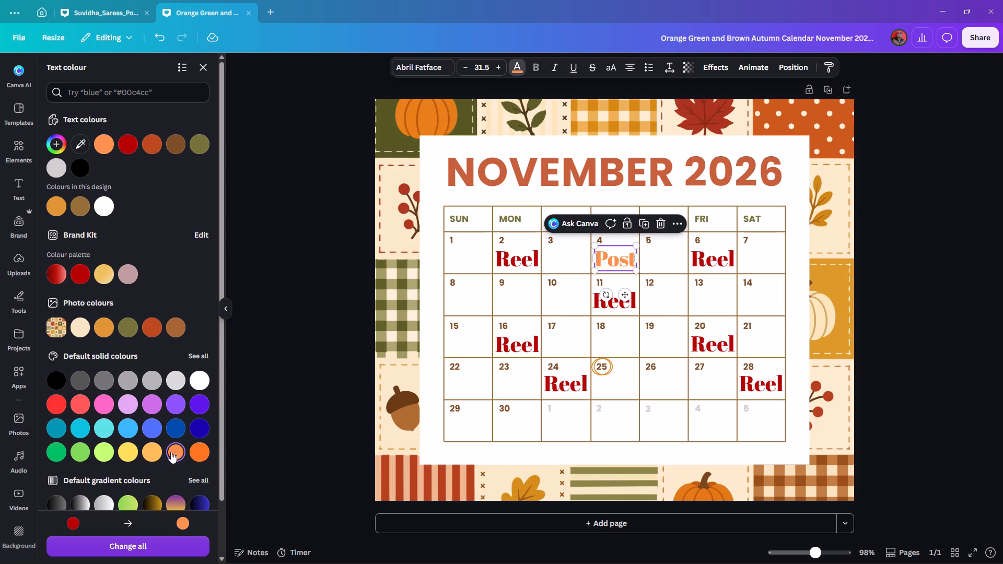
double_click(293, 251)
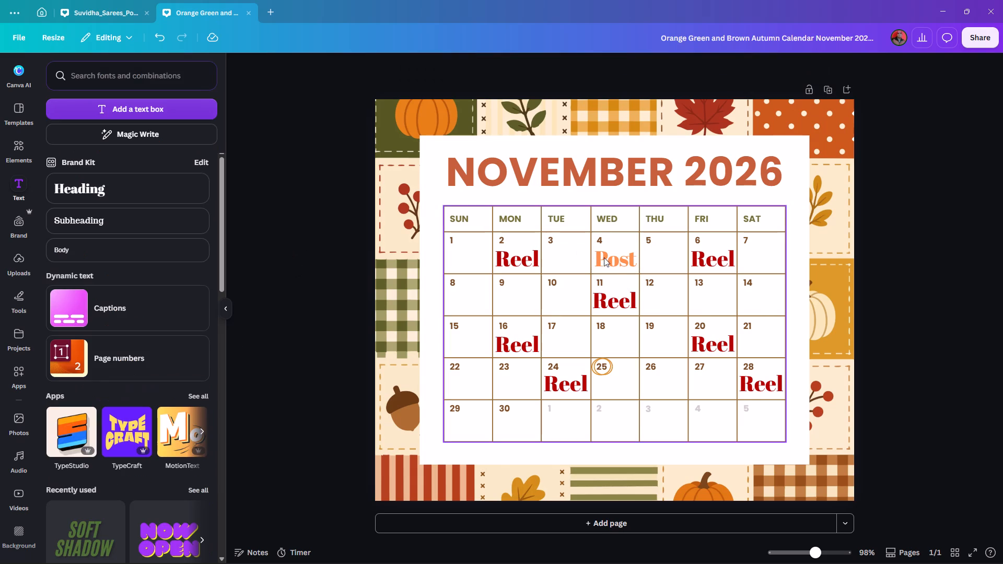
Compare blue, green and bright orange for the Wednesday 4 "Post" label, then colour it with the orange already used in the design.
click(617, 262)
click(519, 66)
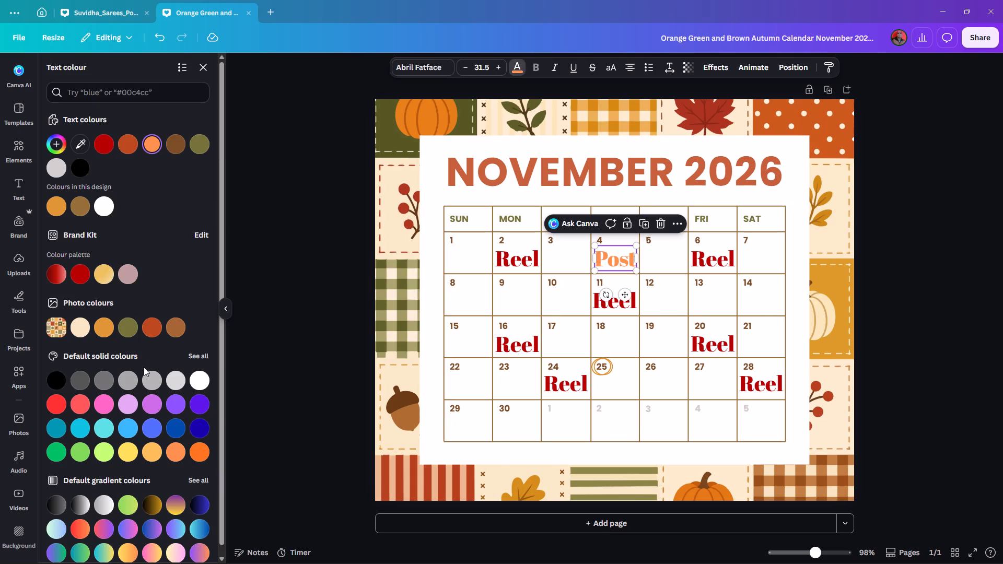
click(148, 429)
click(173, 424)
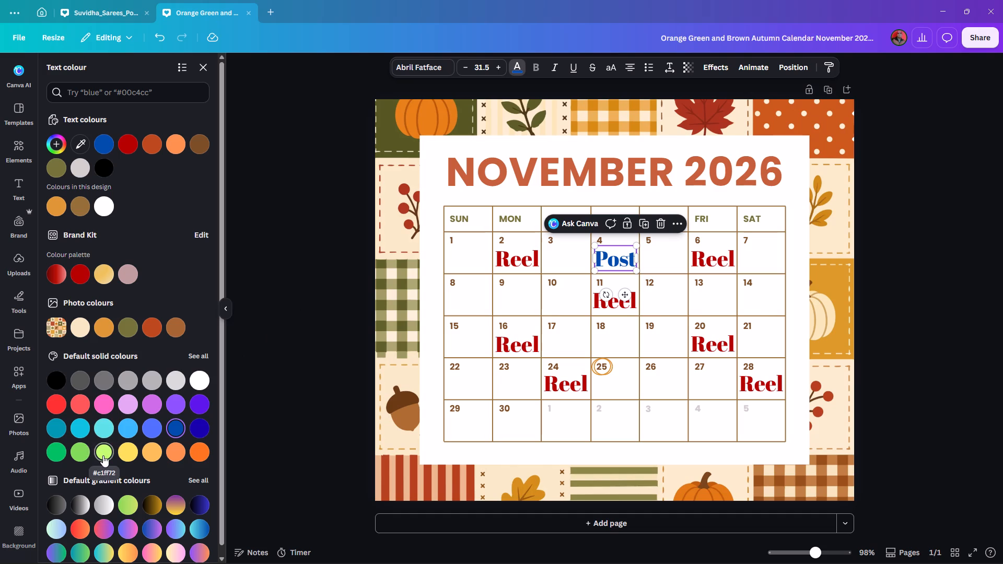
click(63, 453)
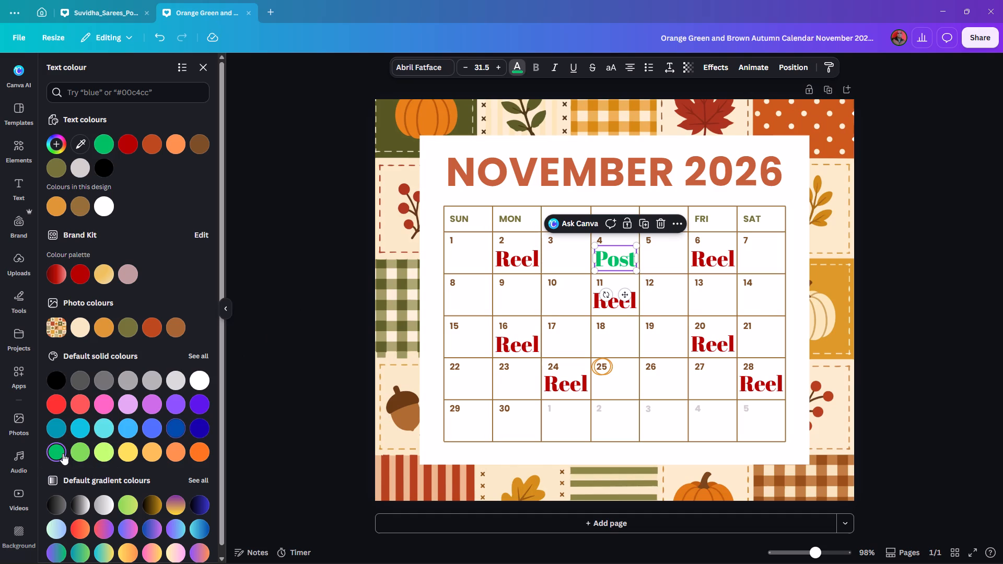
click(196, 450)
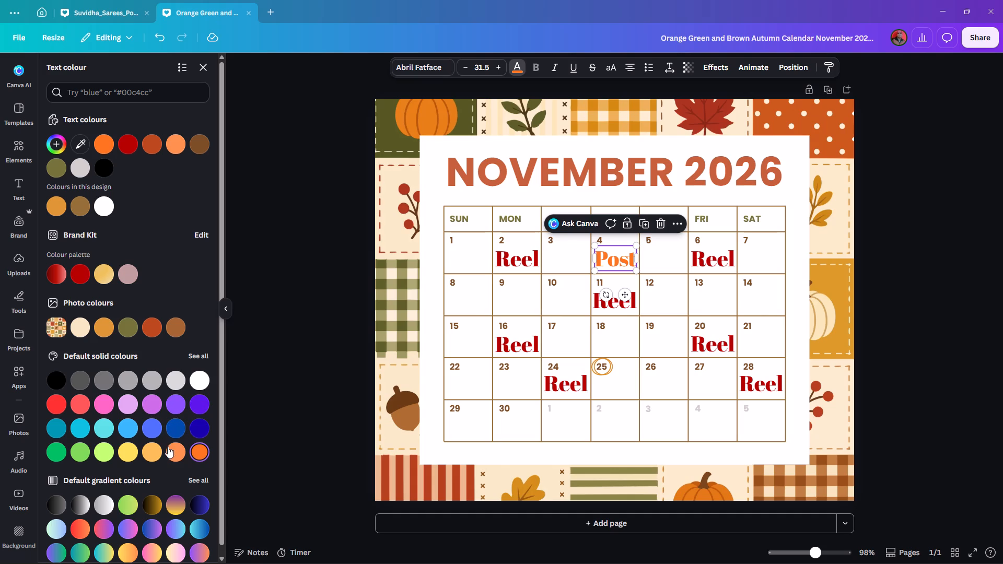
click(152, 454)
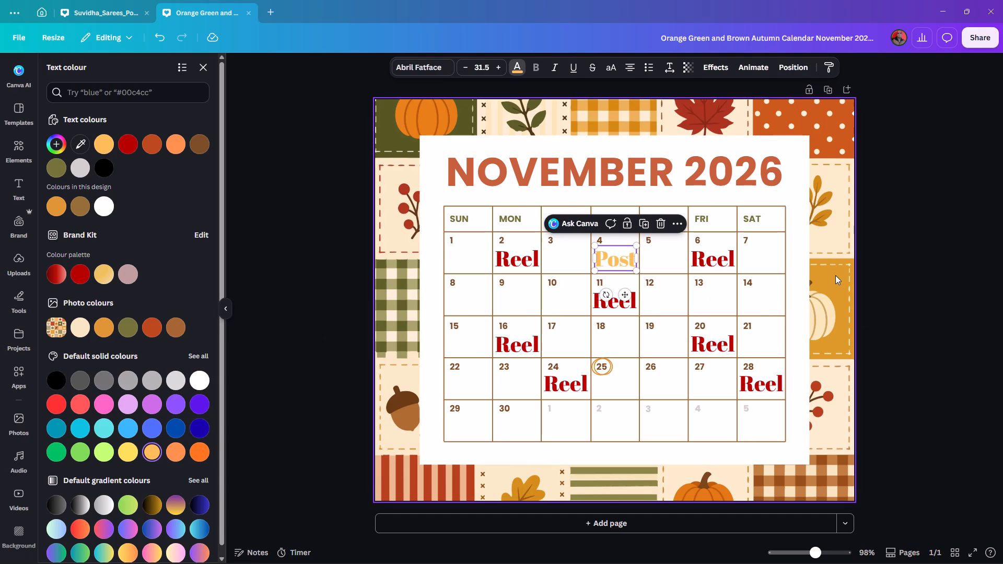
click(59, 207)
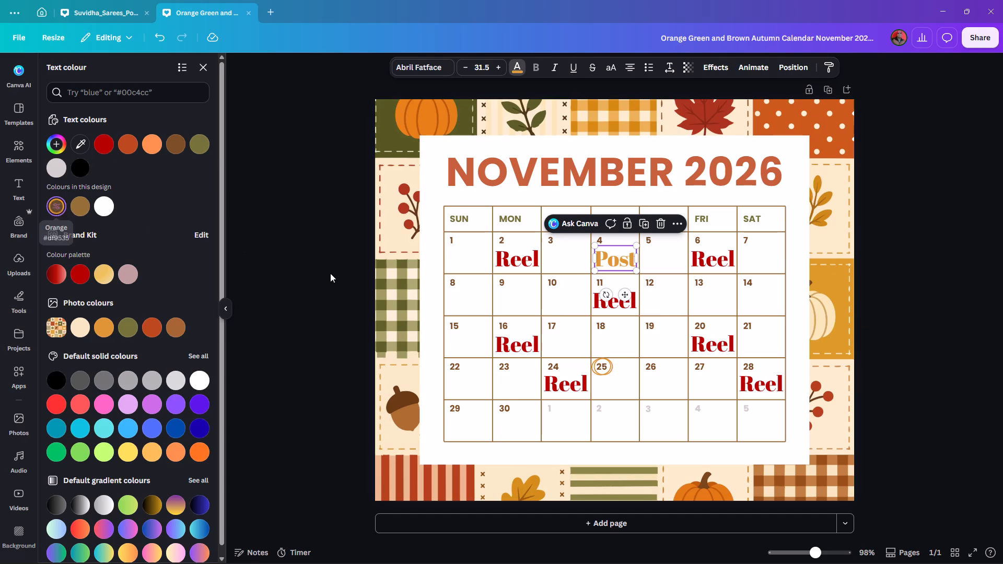
double_click(319, 272)
Duplicate the orange "Post" label from the Wednesday 4 cell into the Saturday 7 cell, below the date.
click(621, 260)
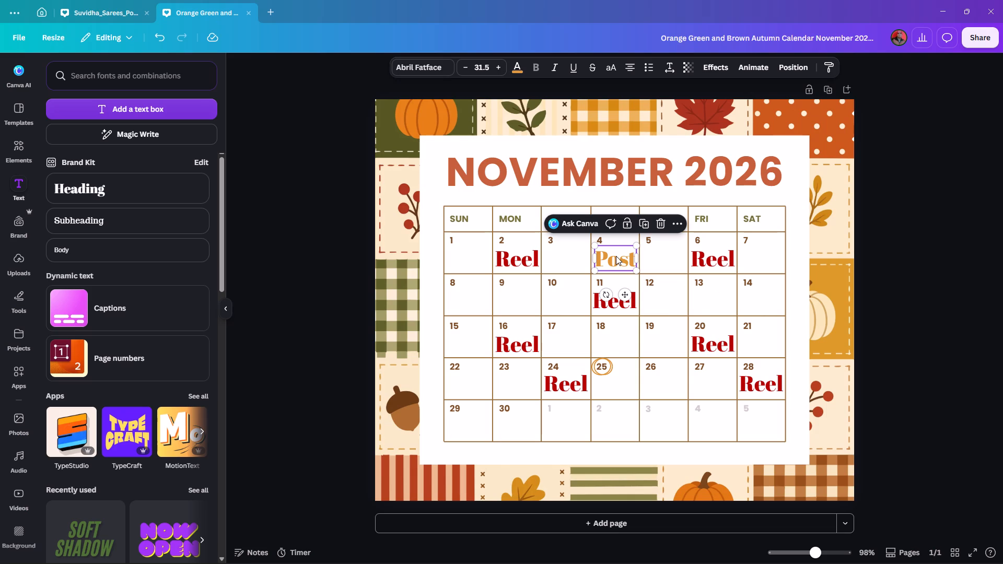
alt+drag(613, 260, 760, 257)
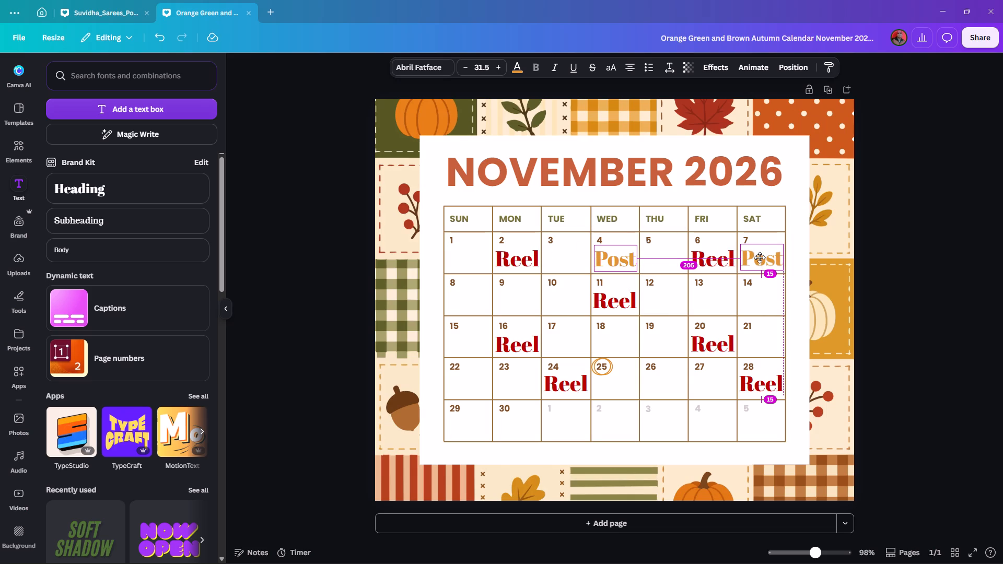
alt+drag(760, 257, 760, 257)
click(942, 238)
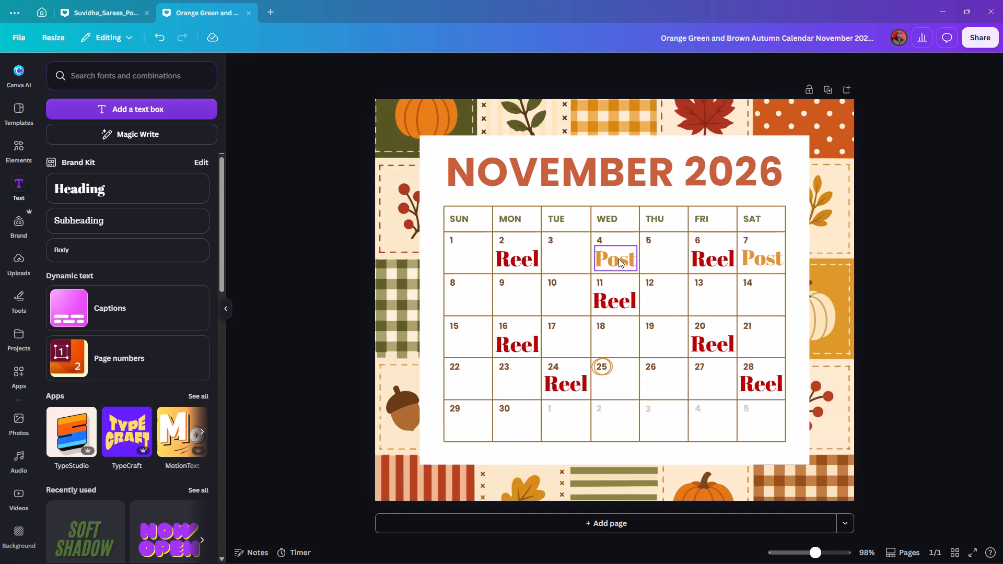
Place copies of the "Post" label in the Monday 9 and Friday 13 cells.
alt+drag(618, 257, 538, 286)
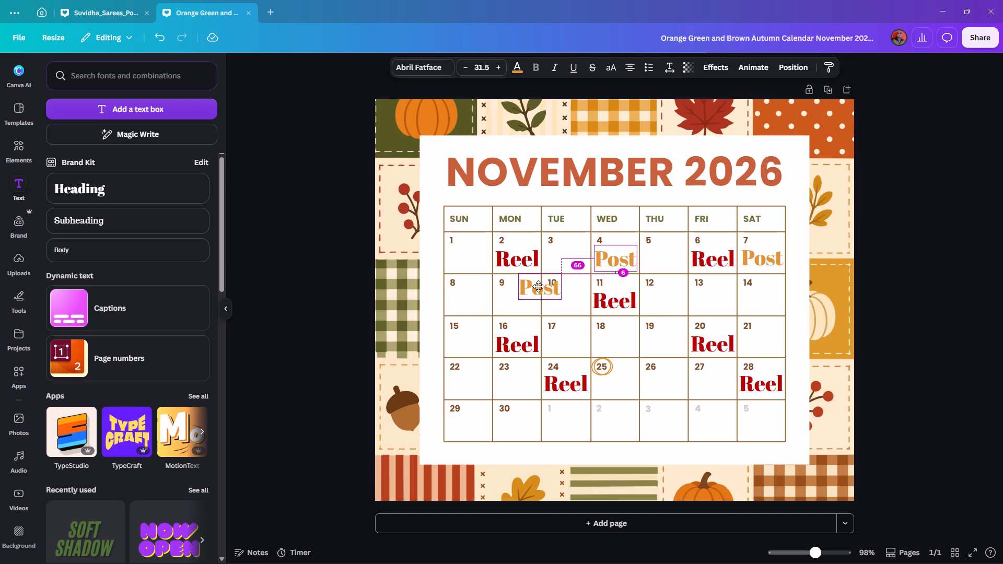
alt+drag(538, 286, 519, 296)
alt+drag(514, 296, 564, 300)
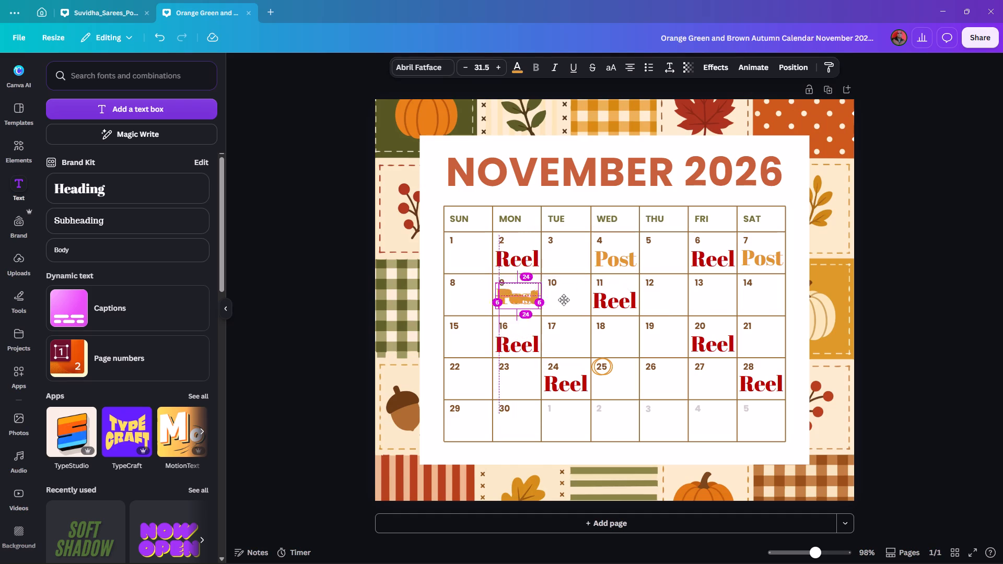
alt+drag(564, 300, 711, 299)
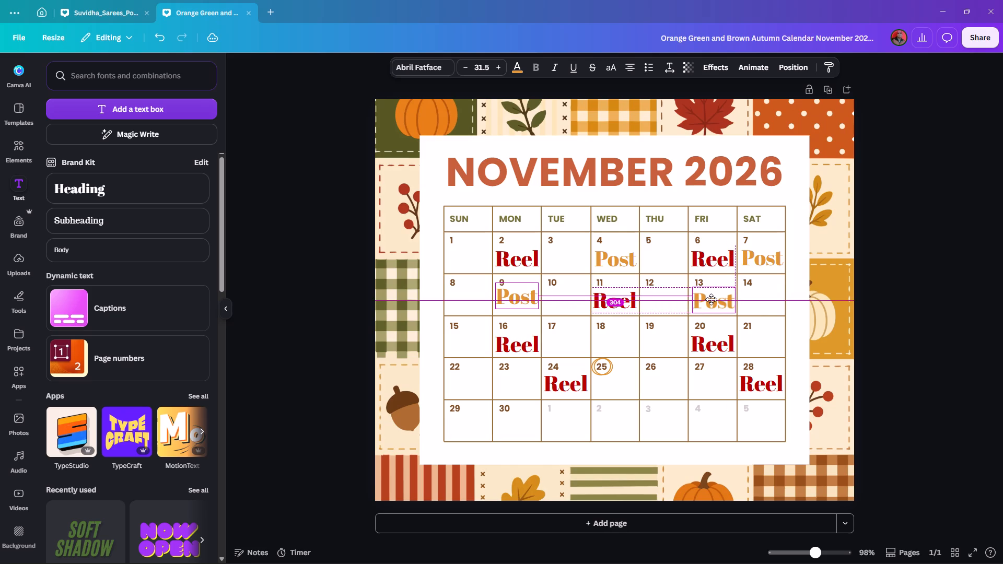
alt+drag(711, 299, 712, 299)
Duplicate the Friday 13 "Post" label into the Wednesday 18 and Saturday 21 cells.
alt+drag(717, 296, 619, 336)
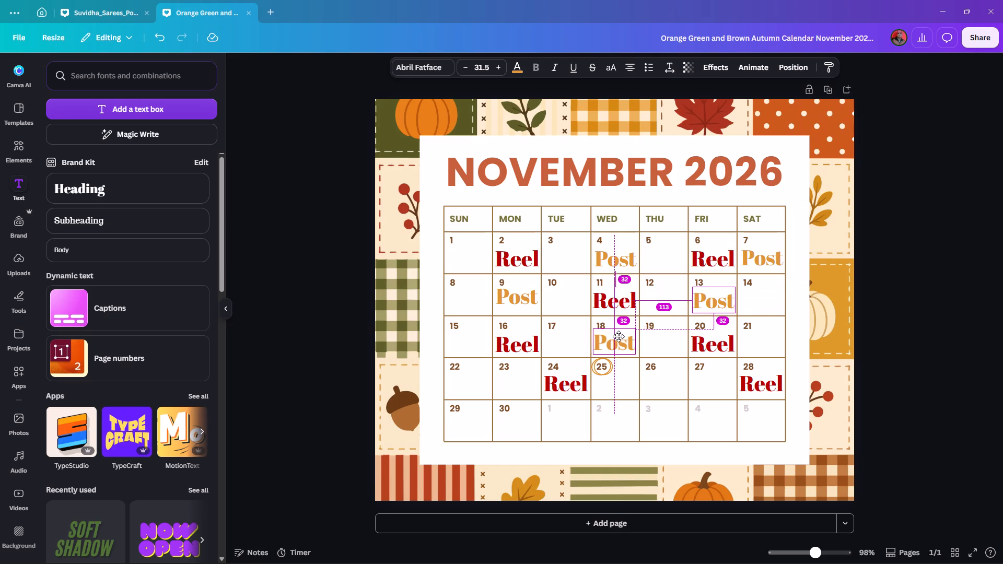
alt+drag(619, 336, 619, 337)
alt+drag(616, 339, 764, 339)
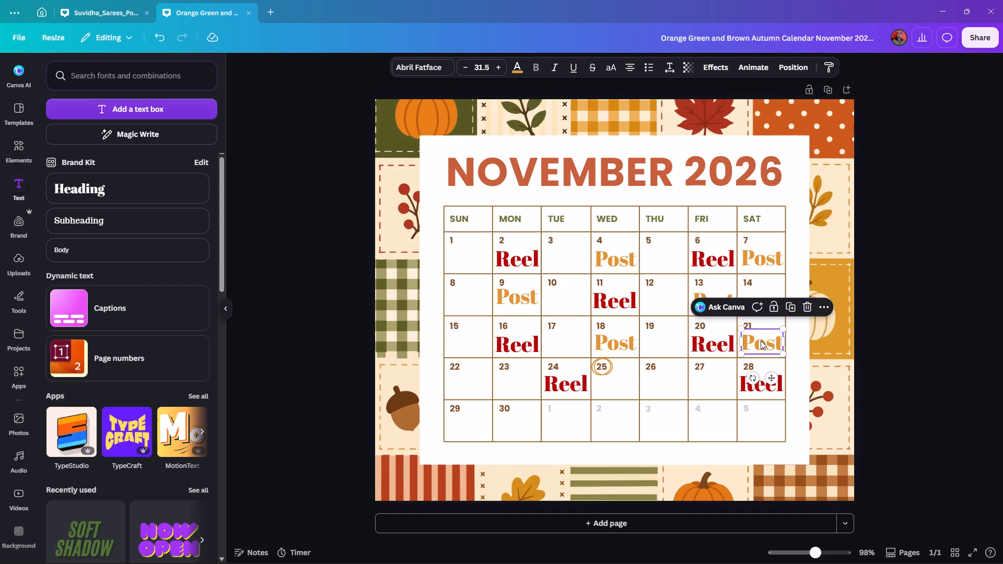
Duplicate the Saturday 21 "Post" label into the Thursday 26 and Sunday 22 cells.
alt+drag(762, 339, 664, 383)
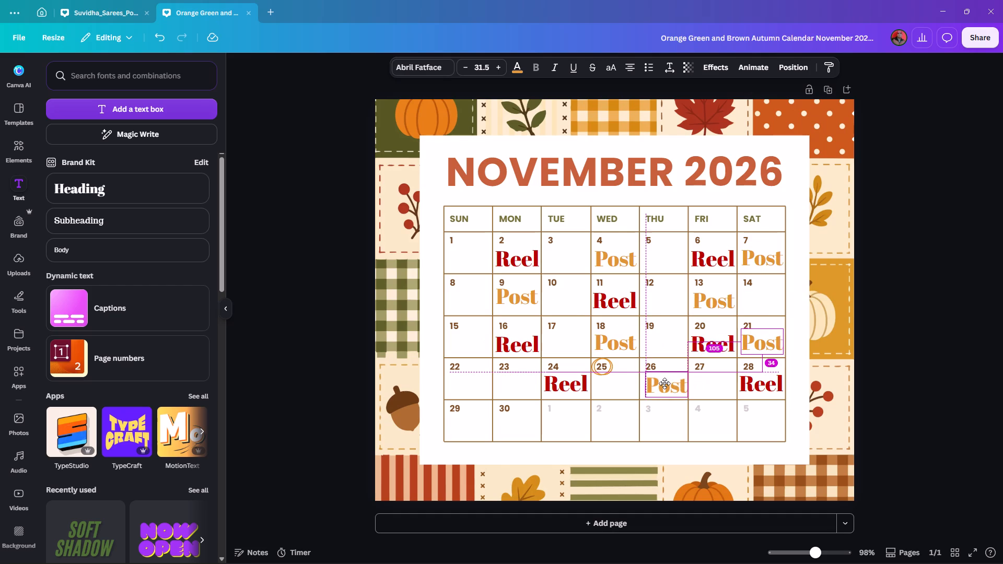
alt+drag(664, 383, 664, 382)
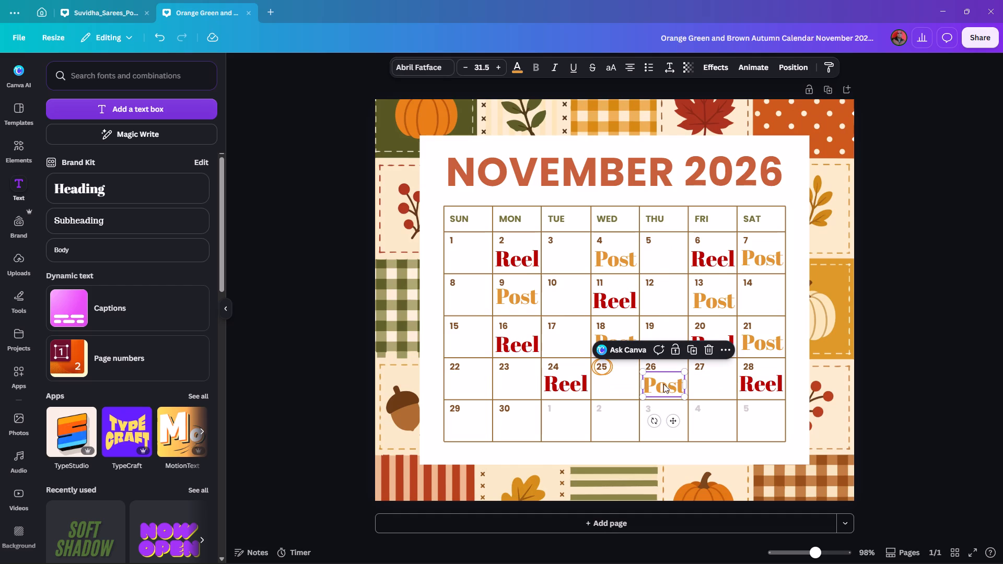
alt+drag(668, 384, 468, 383)
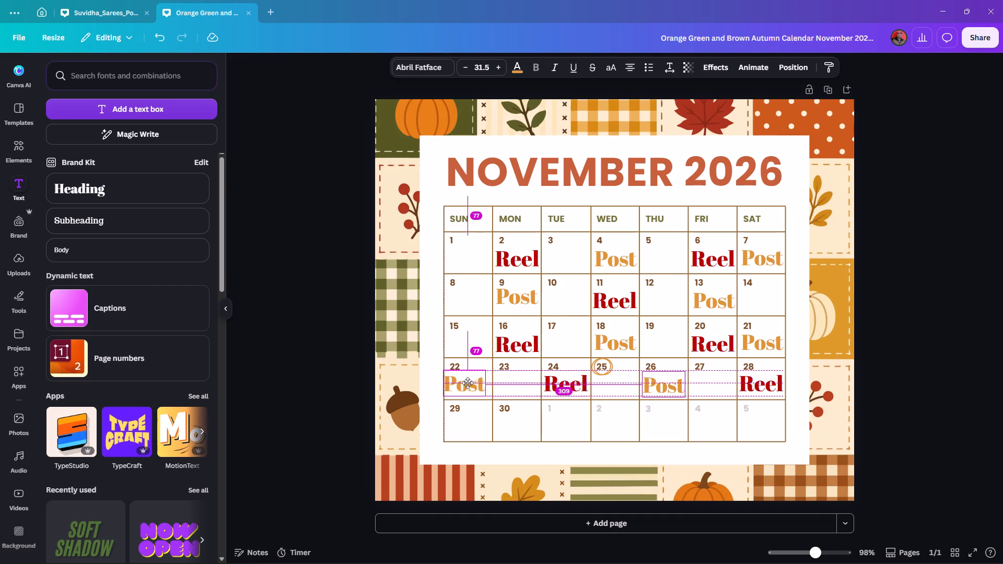
alt+drag(468, 383, 473, 382)
Duplicate the Sunday 22 "Post" label into the Monday 30 cell, below the date.
alt+drag(466, 382, 516, 425)
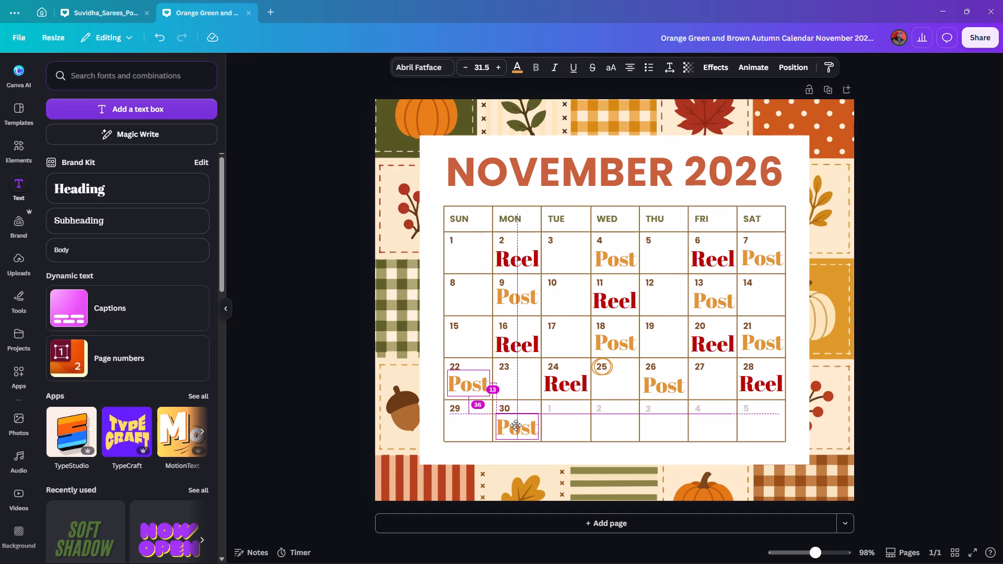
alt+drag(516, 425, 515, 422)
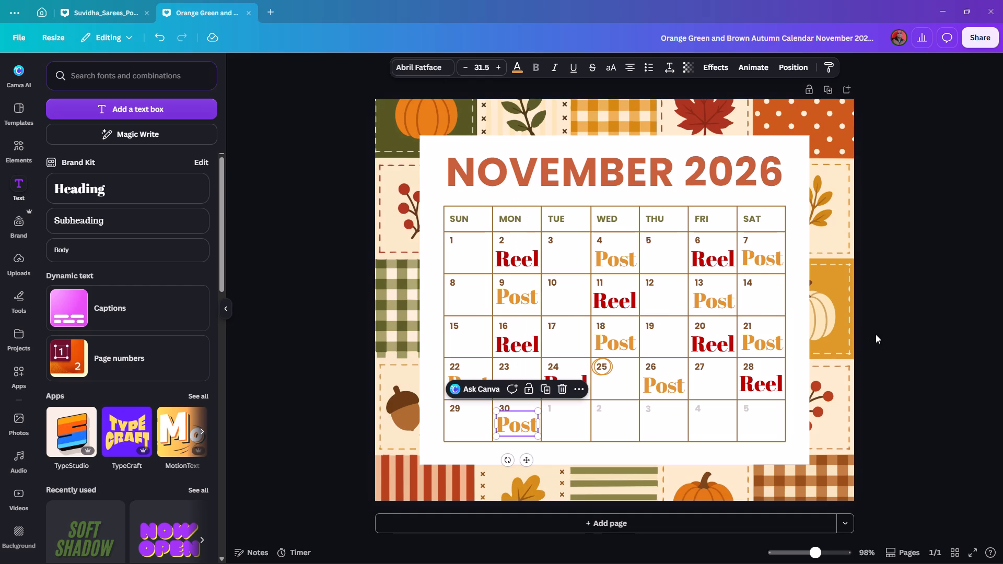
click(881, 331)
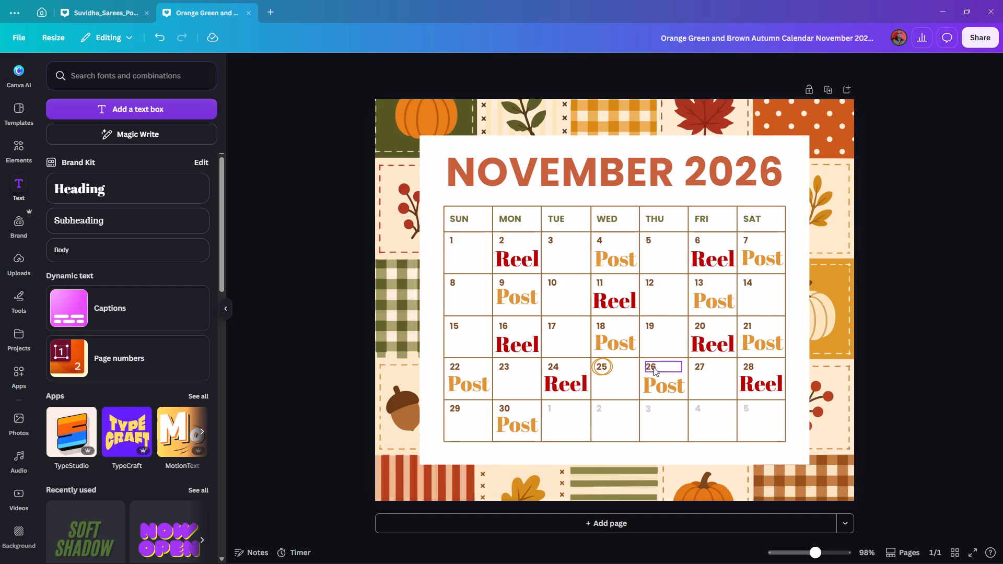
click(904, 310)
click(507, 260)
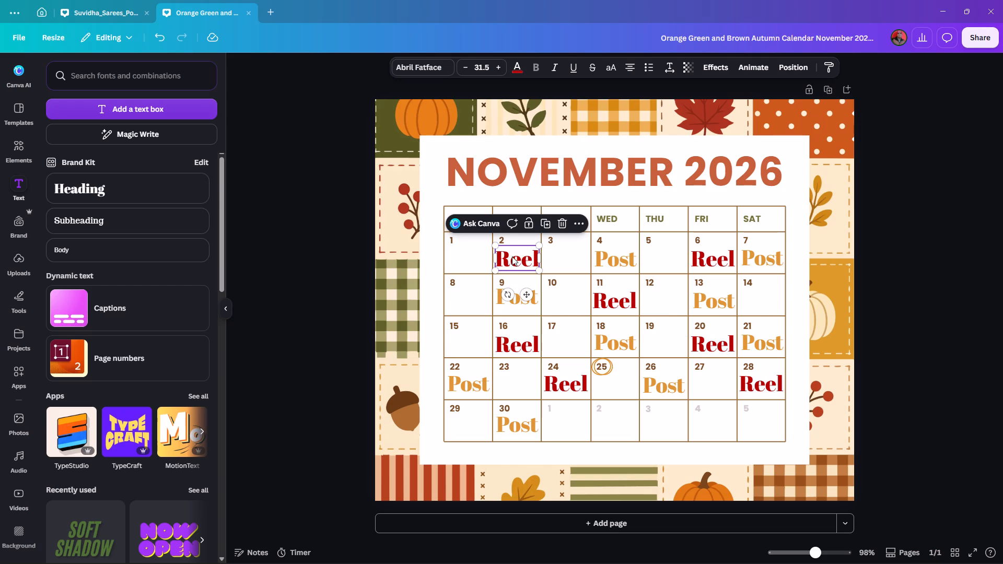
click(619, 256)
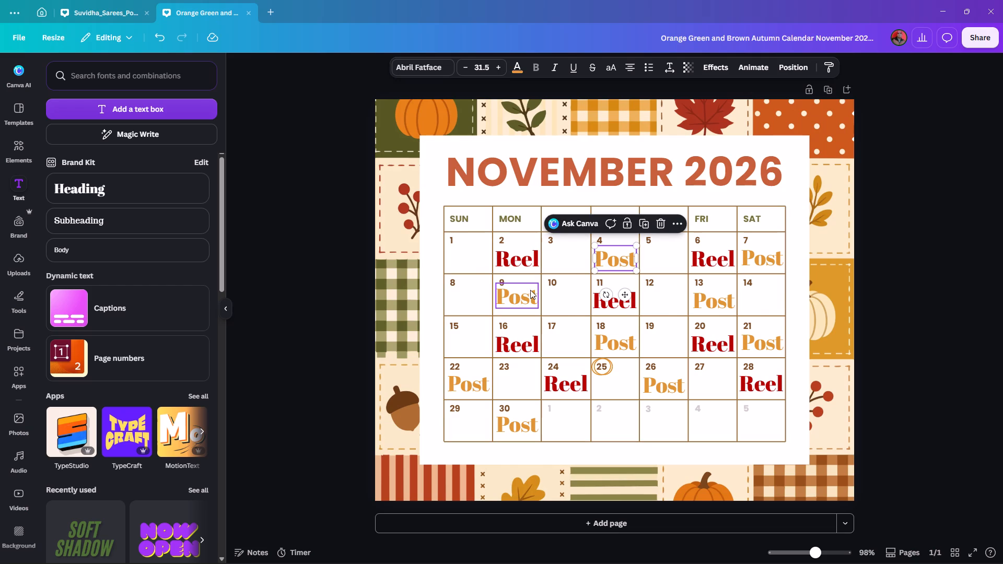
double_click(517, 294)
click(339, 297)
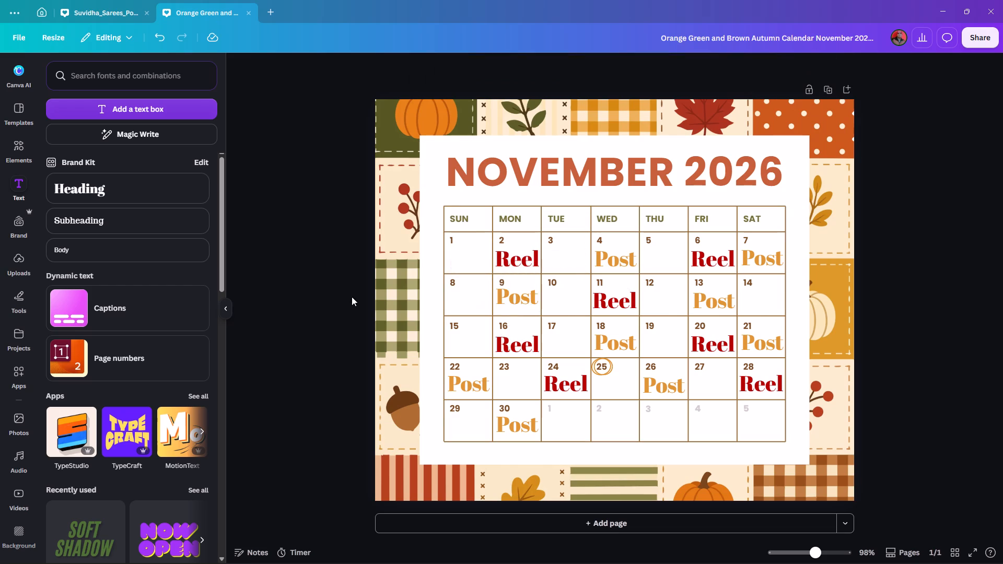
Lower the Monday 9 "Post" label slightly to align it with the other labels in that week's row.
click(519, 298)
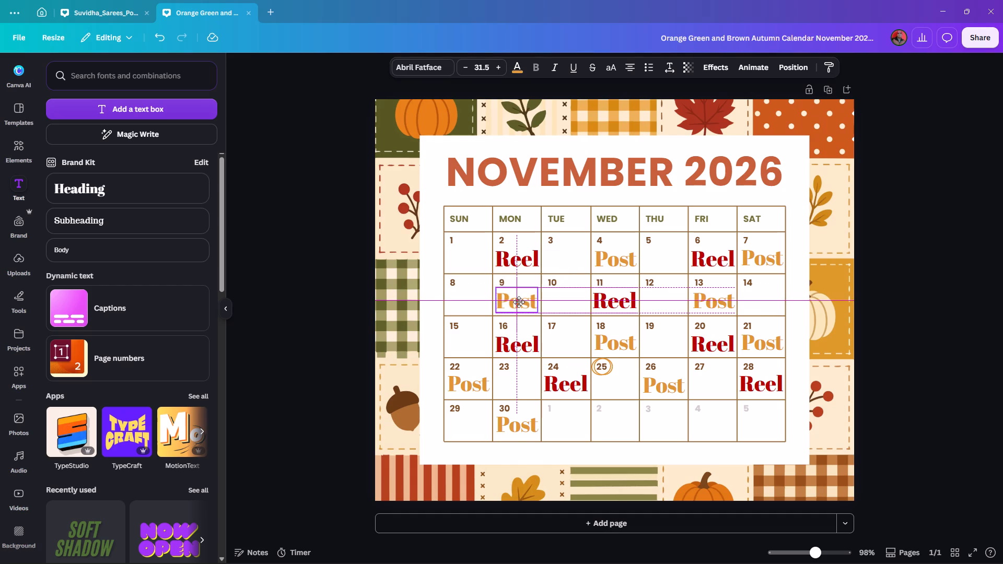
click(323, 296)
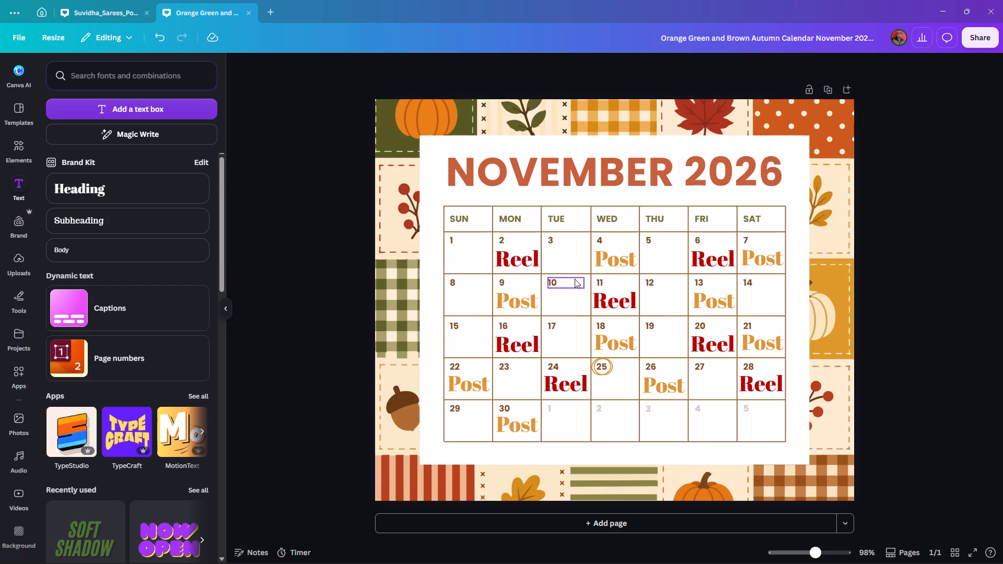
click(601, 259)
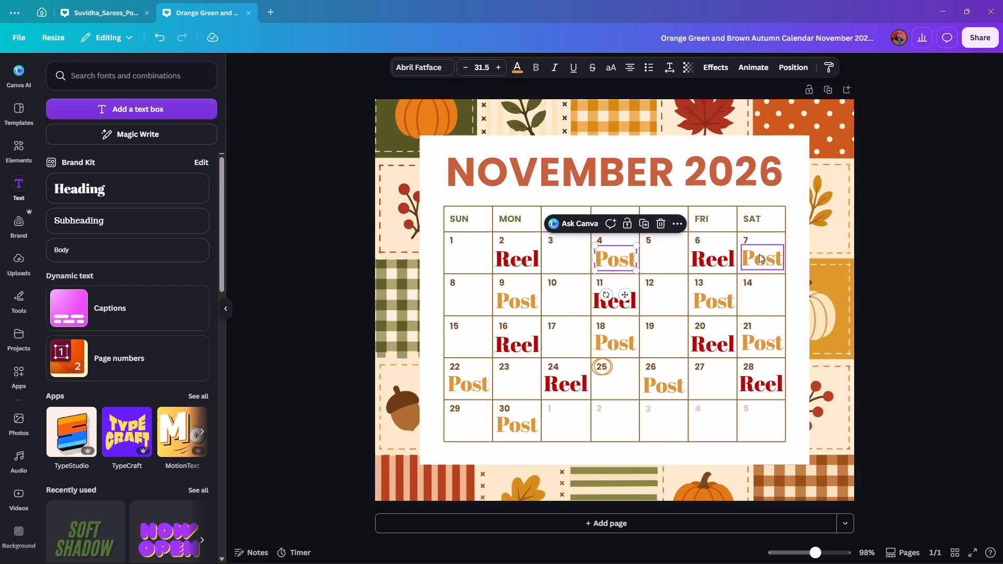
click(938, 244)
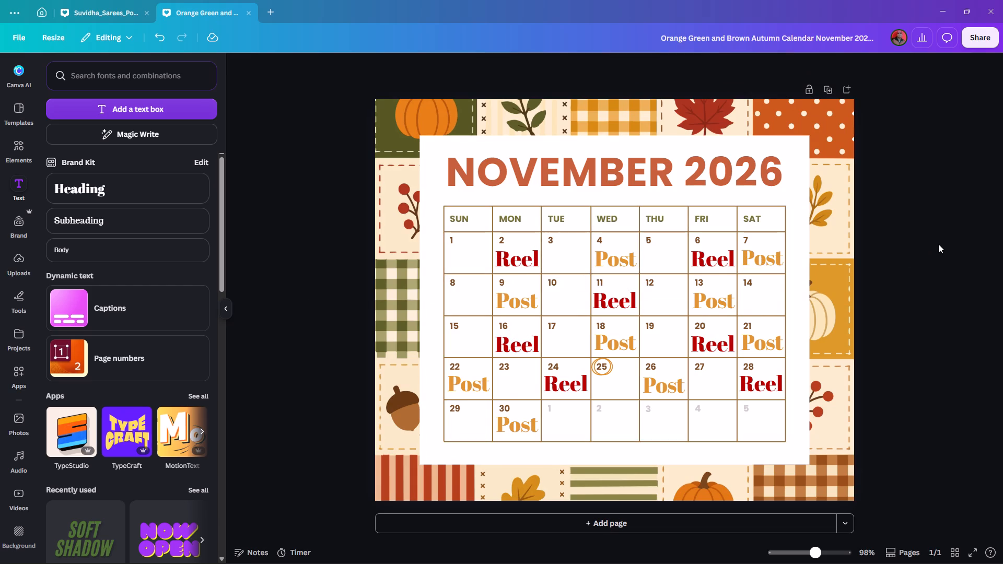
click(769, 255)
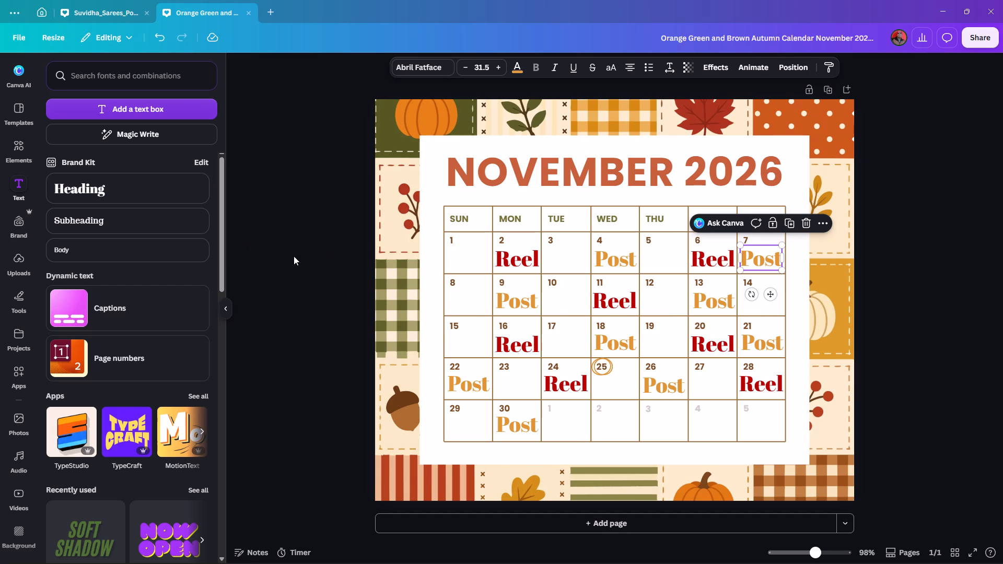
Duplicate the Wednesday 4 "Post" label into the Sunday 8 cell and change the copy's text to "Cr".
click(604, 264)
alt+drag(615, 258, 469, 301)
double_click(468, 301)
text(Cara)
key(BackSpace)
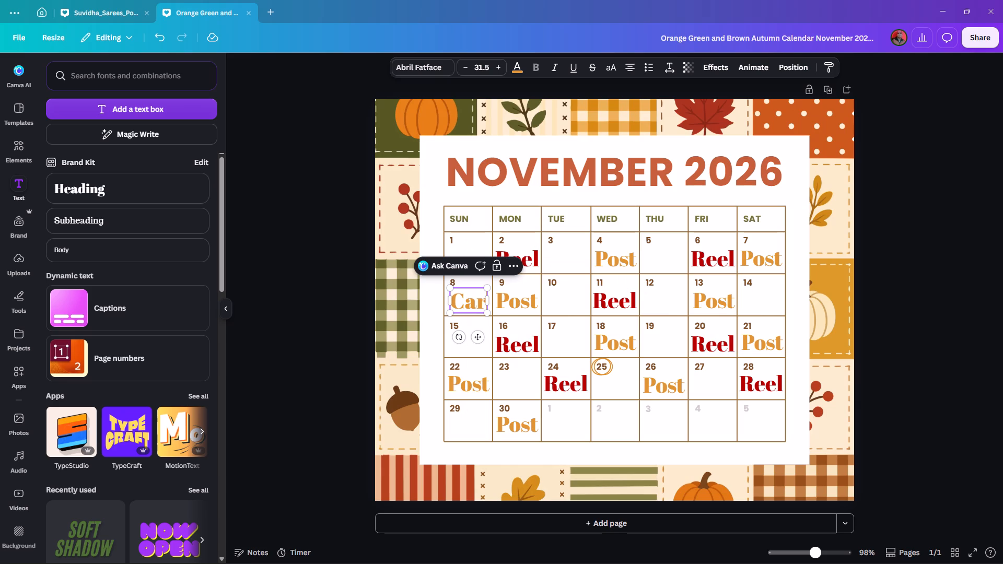
key(BackSpace)
key(BackSpace)
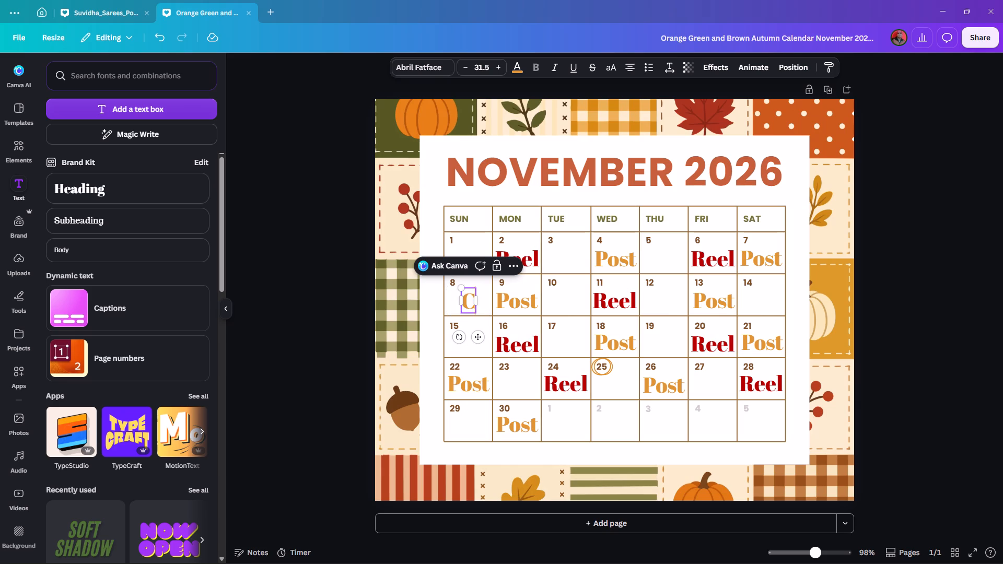
key(r)
click(287, 303)
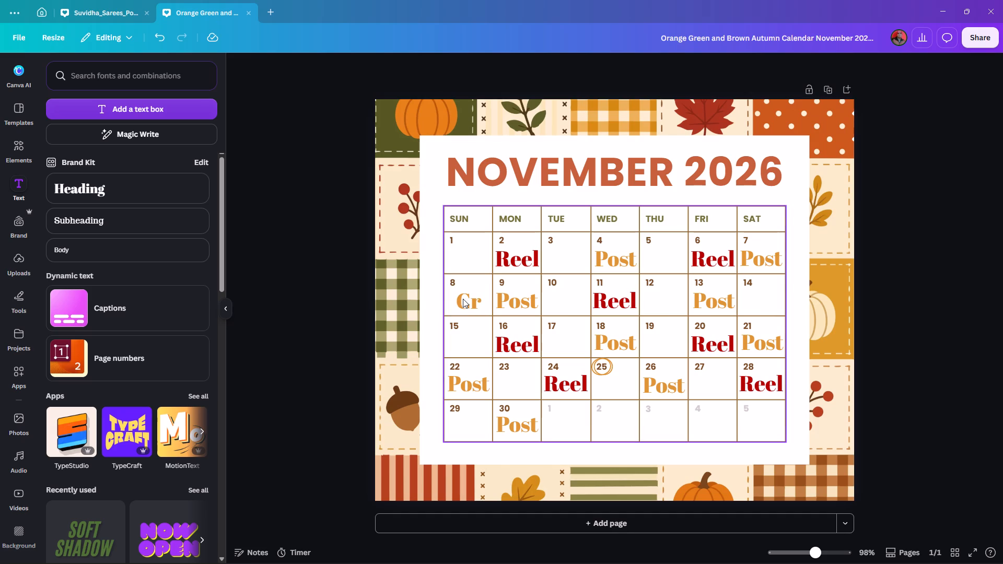
Raise the "Cr" label slightly within the Sunday 8 cell.
click(463, 299)
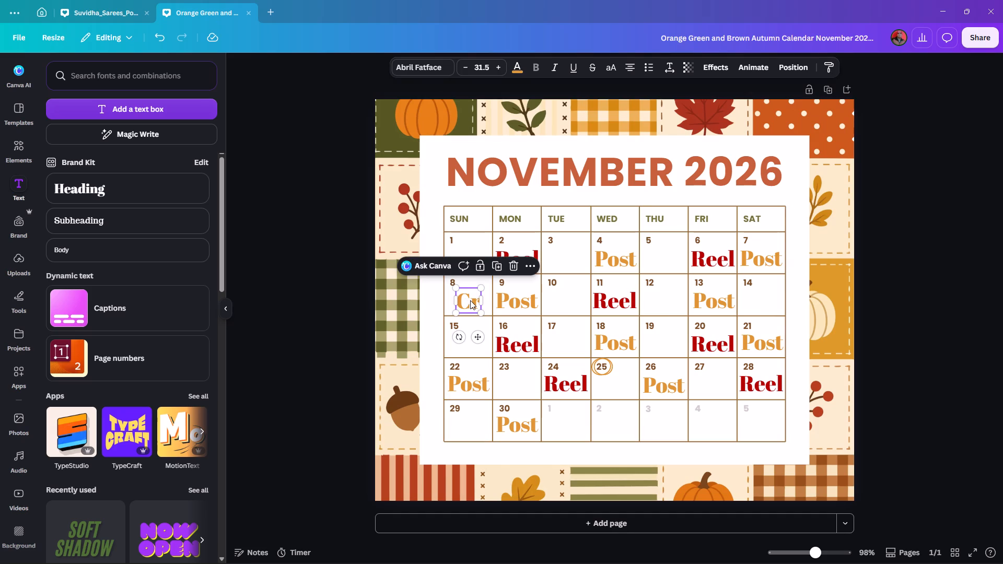
click(341, 303)
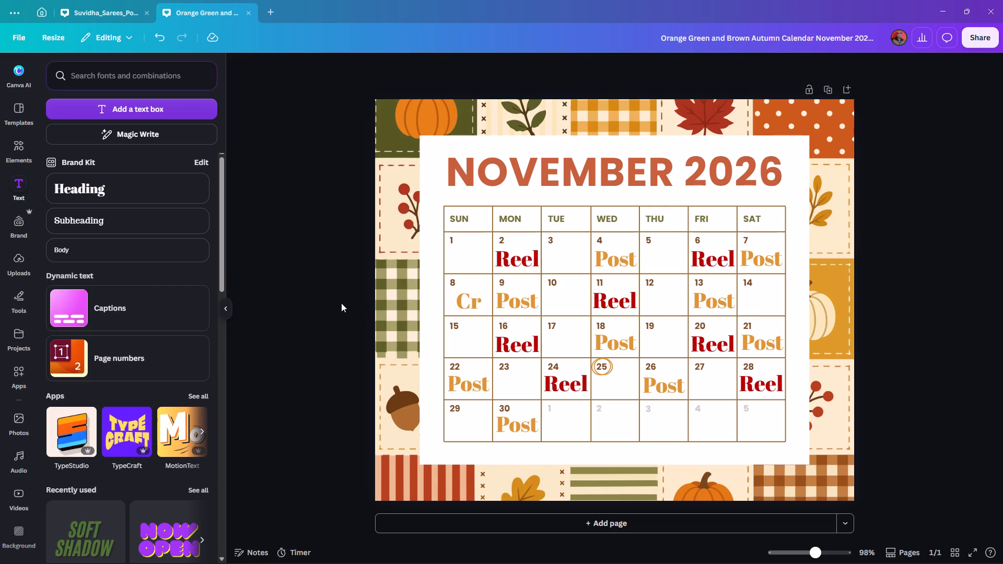
click(476, 296)
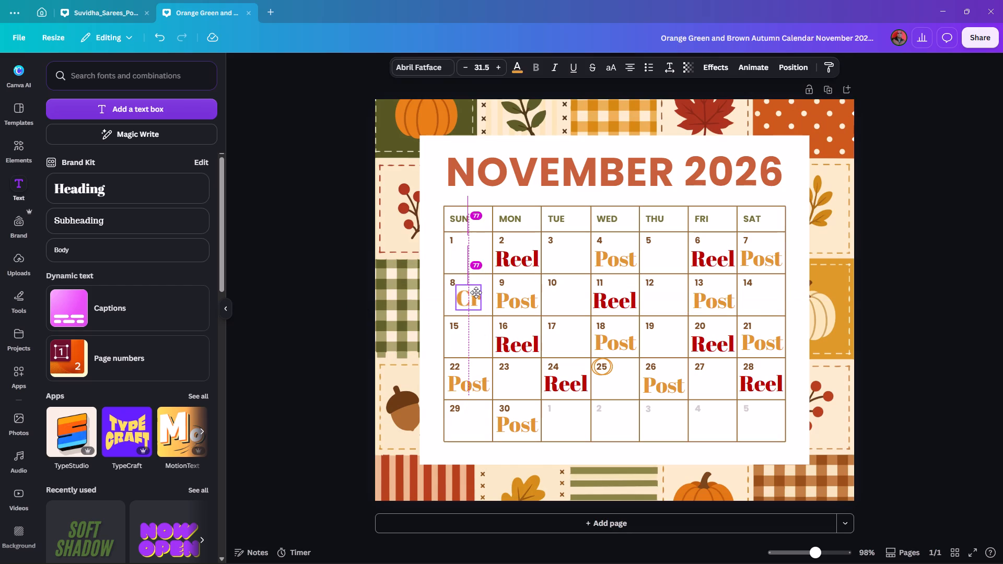
click(276, 308)
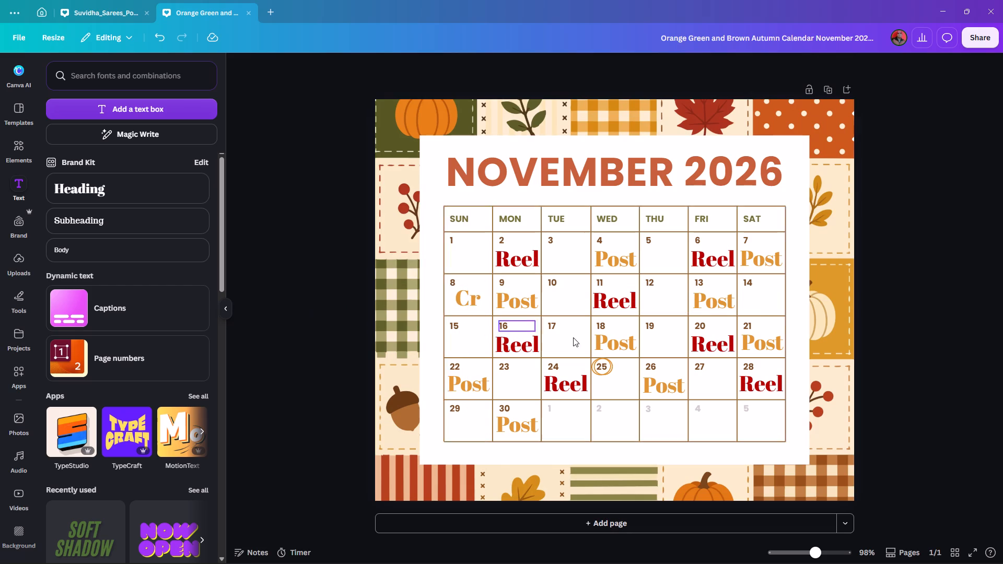
Move the "Post" label from the Wednesday 18 cell to the Tuesday 17 cell, below the date.
drag(614, 340, 568, 337)
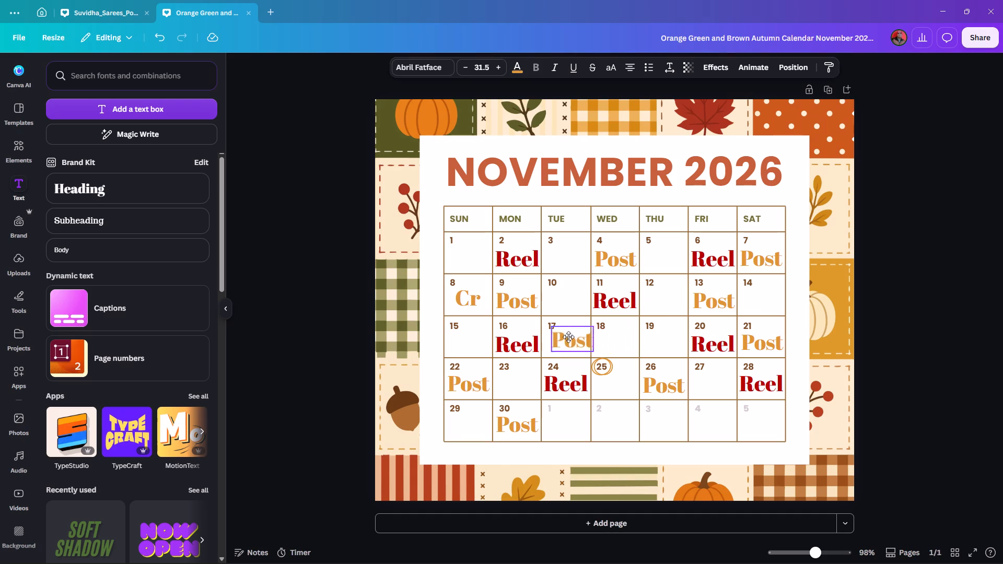
drag(568, 337, 566, 341)
Duplicate the Sunday 8 "Cr" label into the Thursday 19 cell and adjust the copy's position below the date.
click(471, 295)
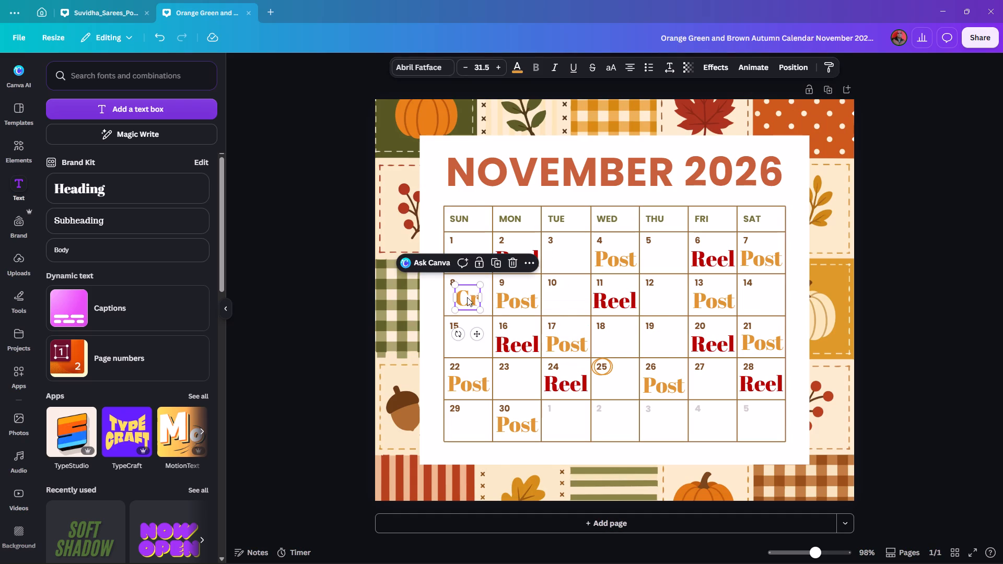
alt+drag(465, 296, 662, 340)
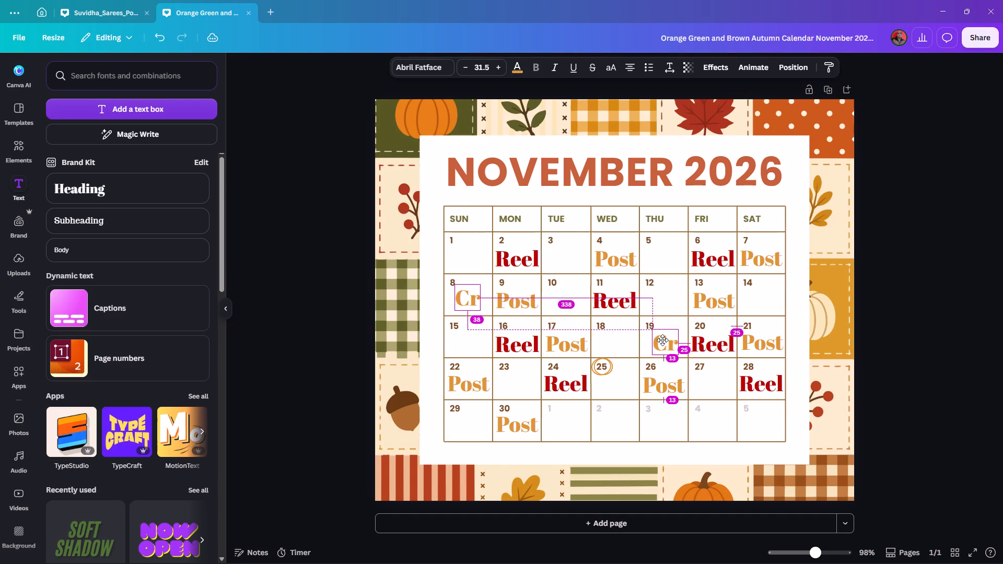
alt+drag(662, 340, 663, 338)
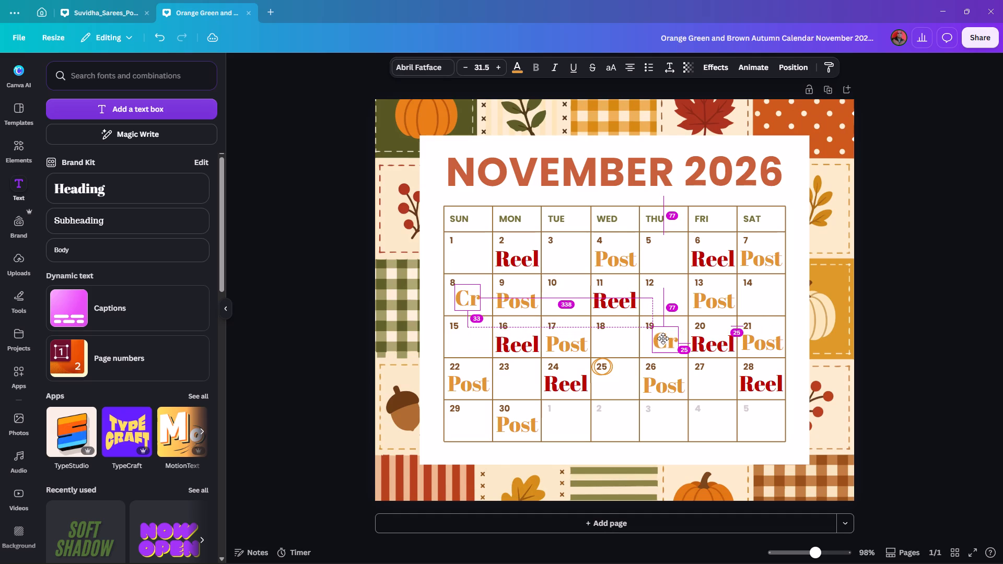
alt+drag(663, 338, 663, 338)
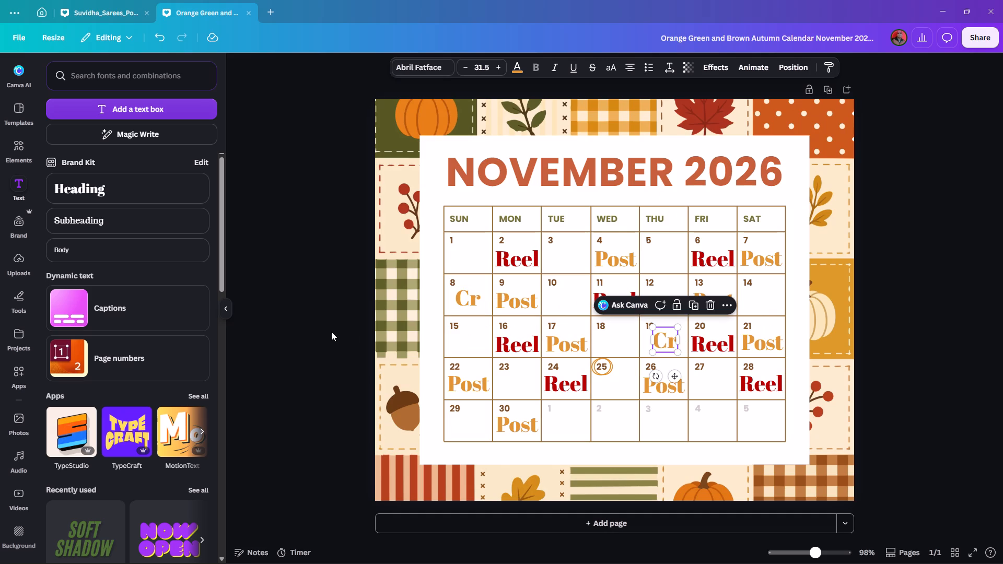
click(331, 332)
click(668, 338)
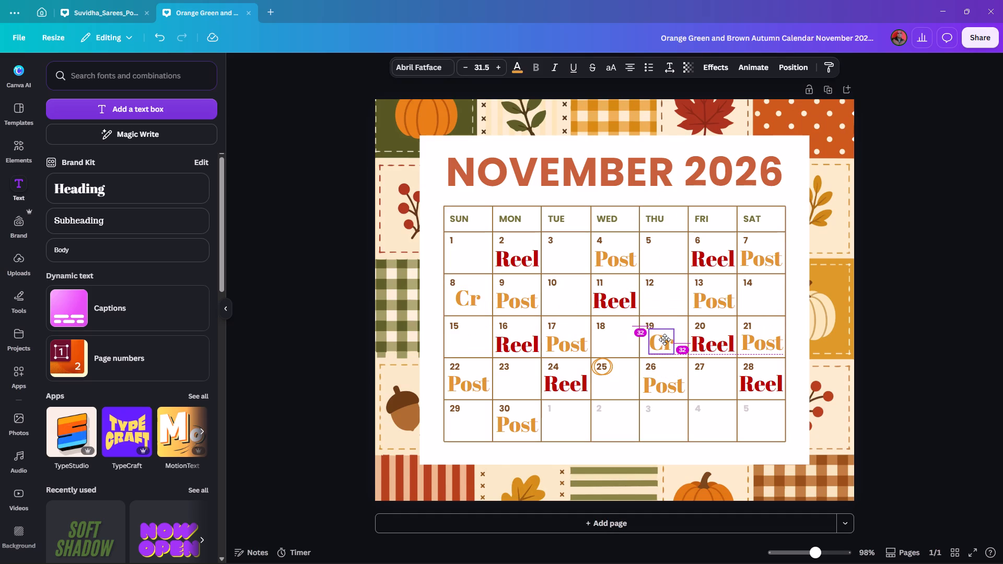
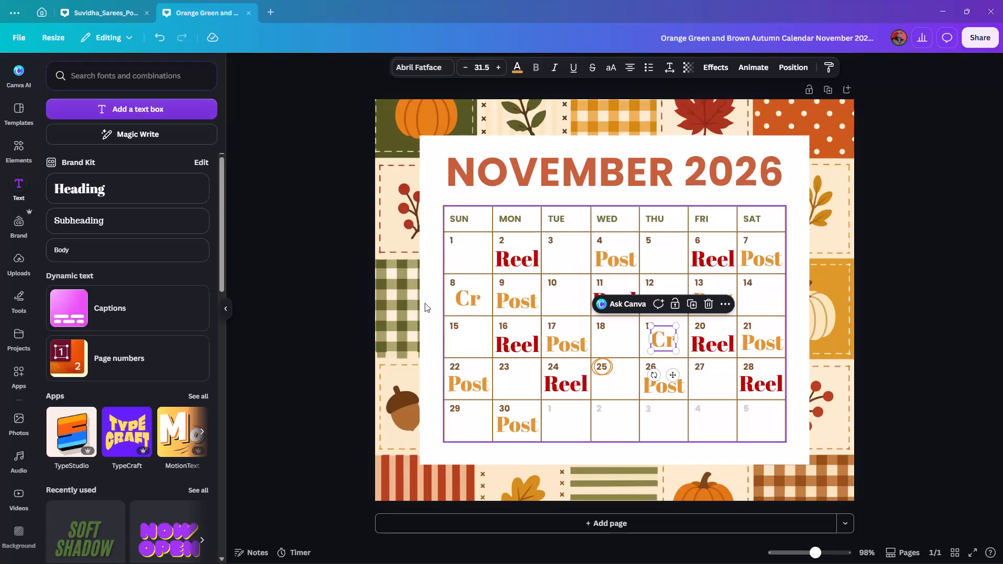
Move the "Post" label from the Monday 9 cell to the Tuesday 10 cell, below the date.
click(906, 242)
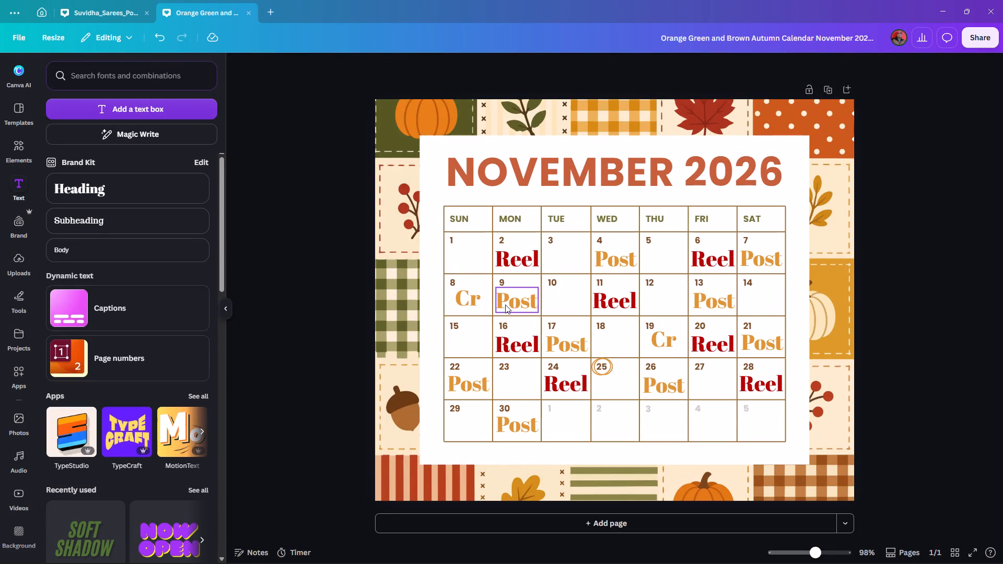
drag(512, 304, 557, 305)
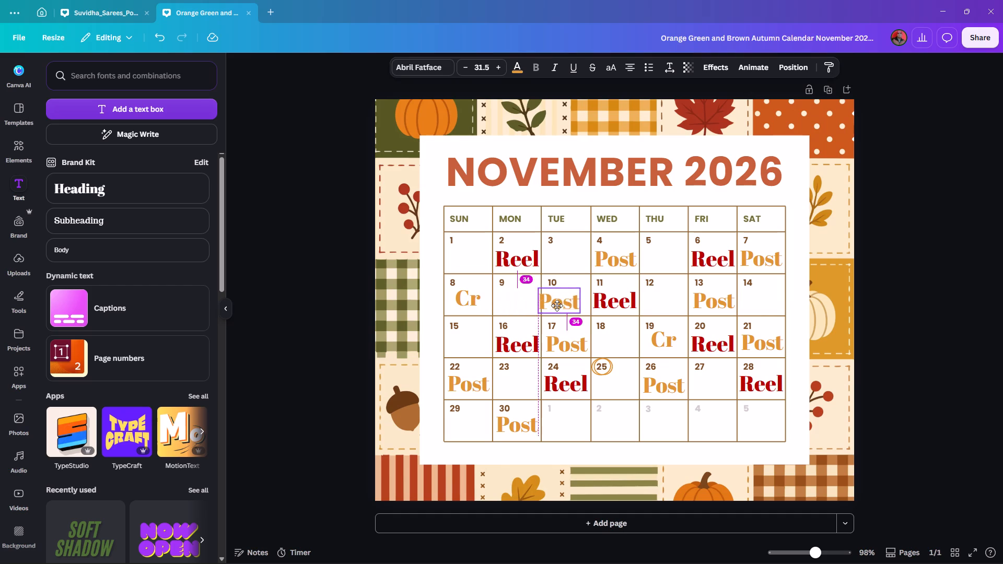
drag(557, 305, 561, 302)
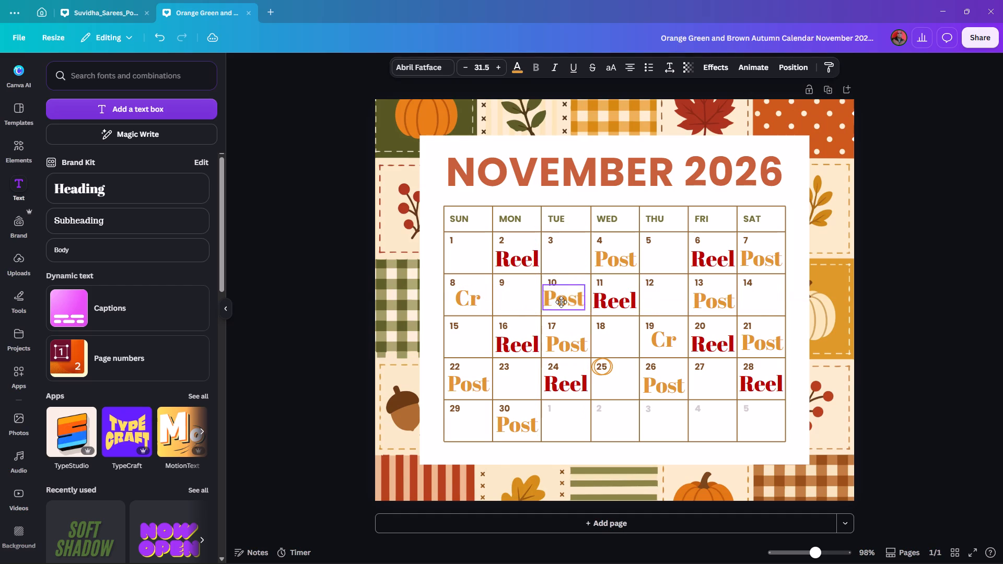
drag(561, 302, 558, 302)
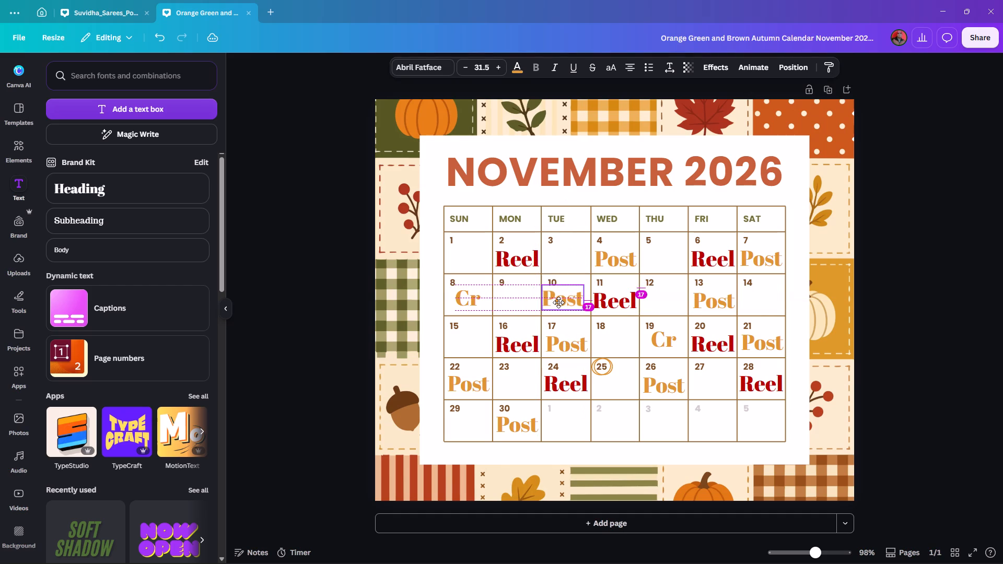
drag(558, 302, 561, 303)
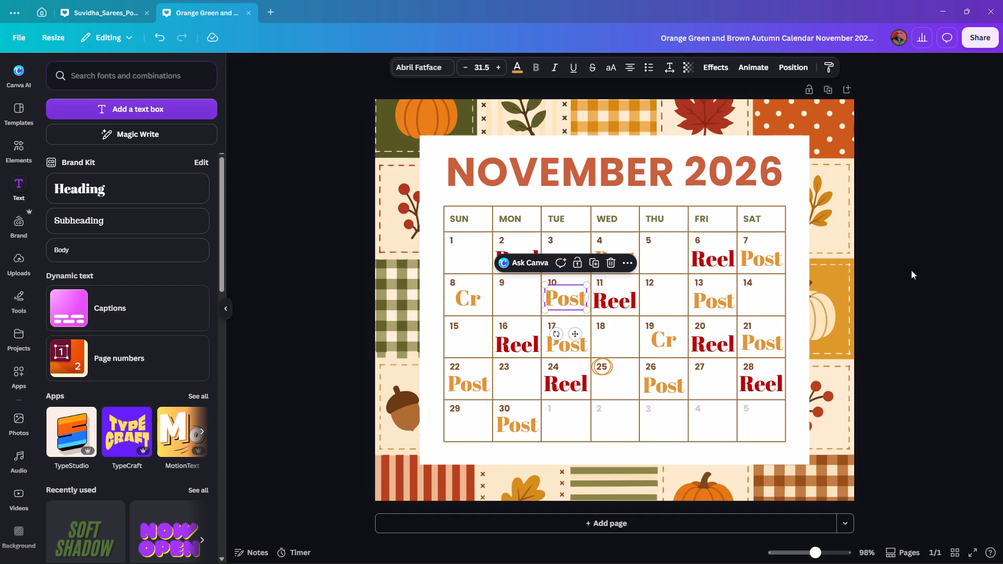
click(911, 270)
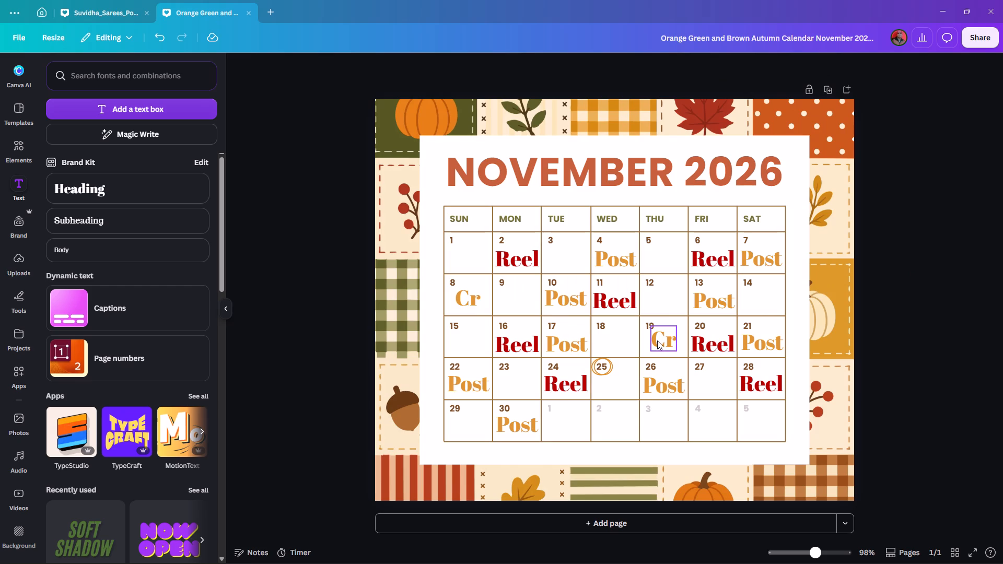
Replace the "Post" label in the Monday 30 cell with a duplicate of the Sunday 8 "Cr" label.
click(520, 422)
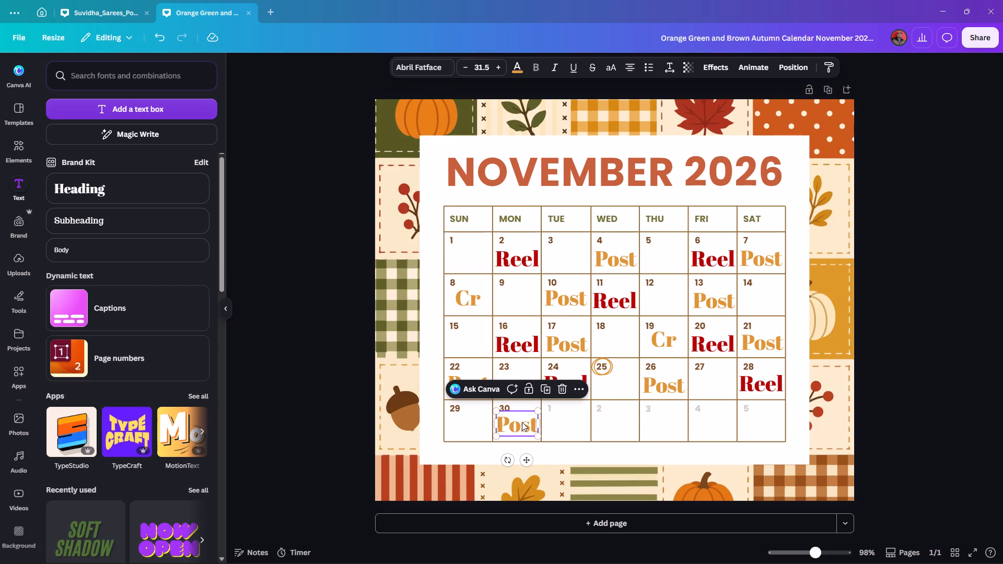
key(Delete)
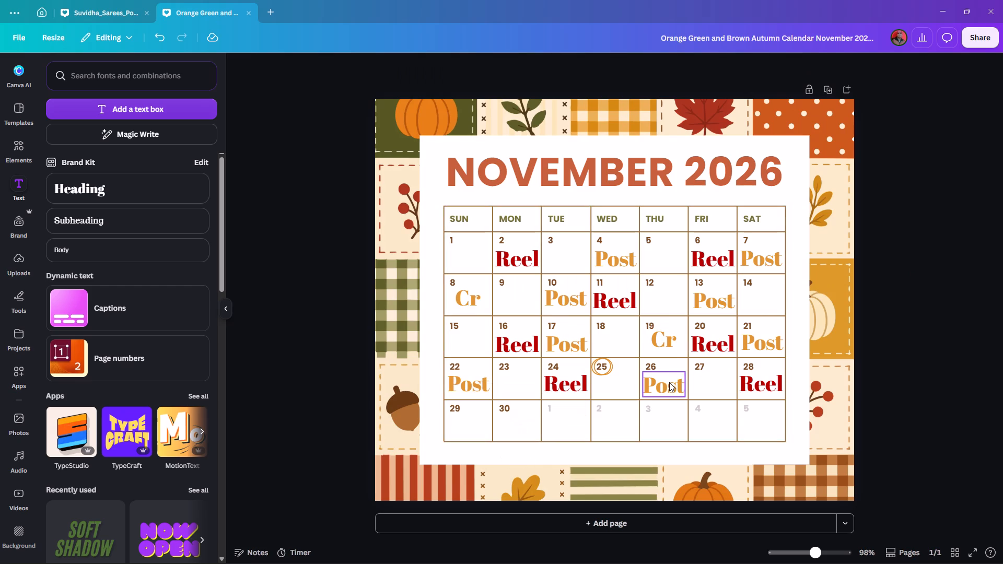
click(469, 305)
alt+drag(463, 303, 514, 426)
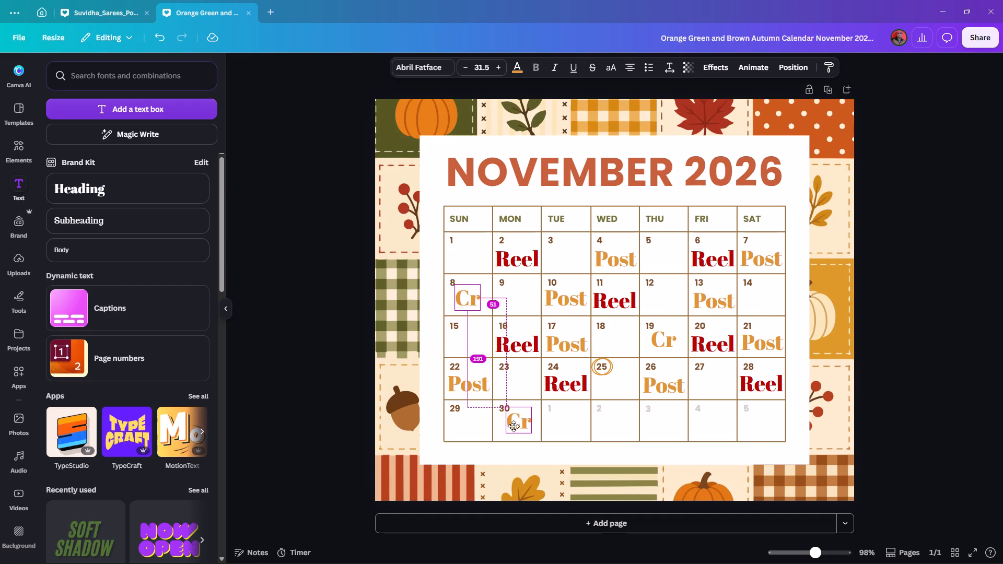
alt+drag(514, 426, 510, 428)
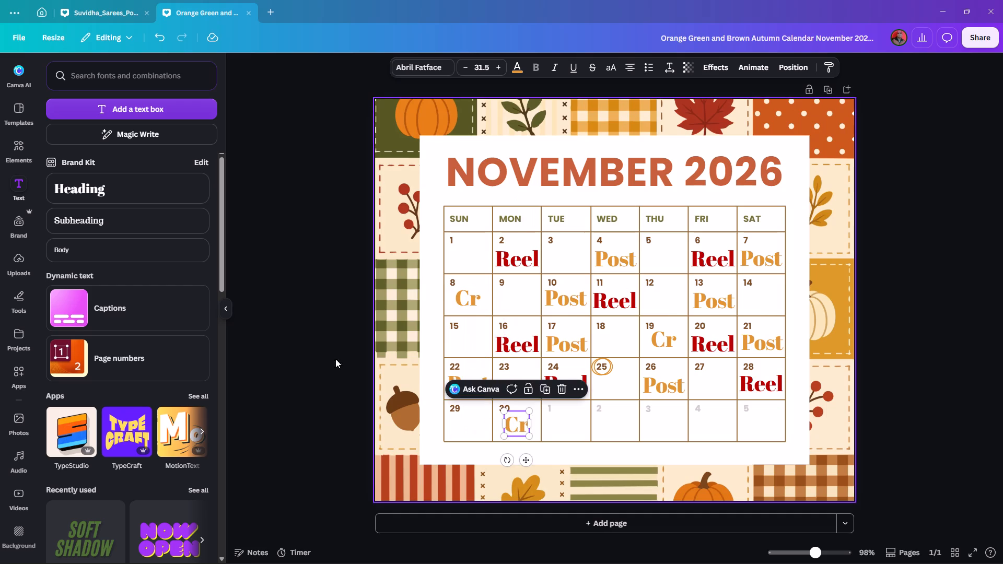
click(300, 342)
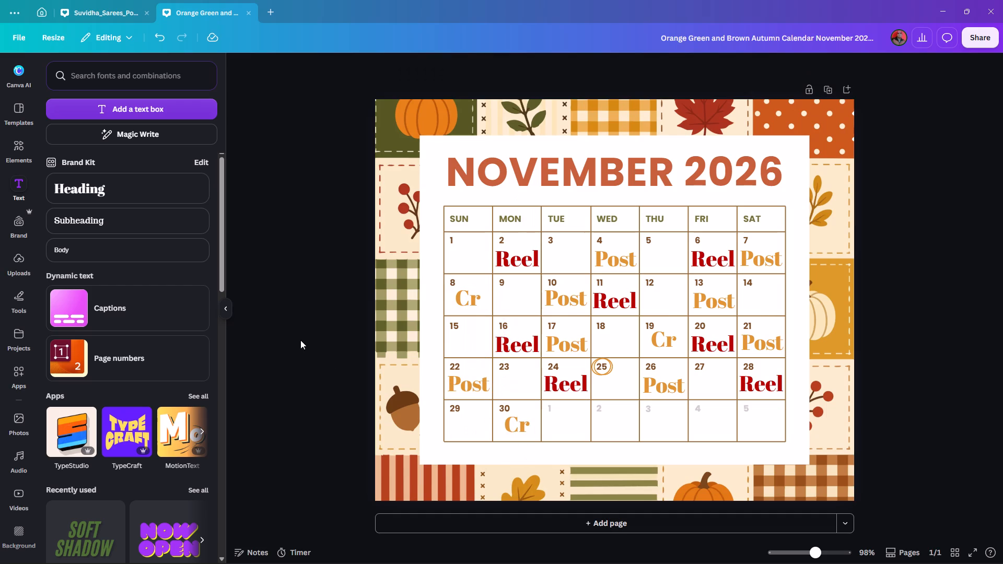
Try several text colours on the Sunday 8 "Cr" label and settle on the olive Greybrown #76733a.
click(468, 303)
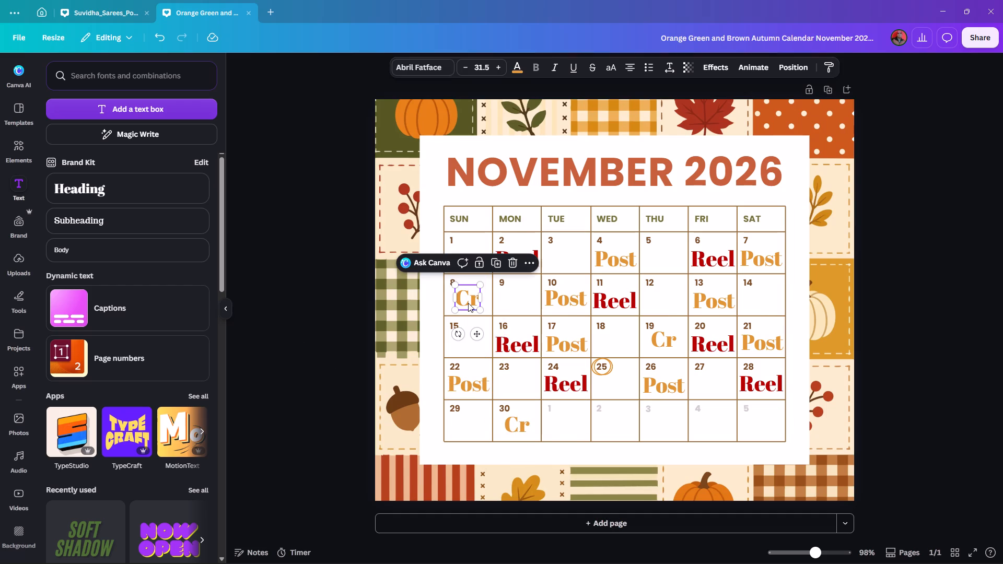
click(520, 73)
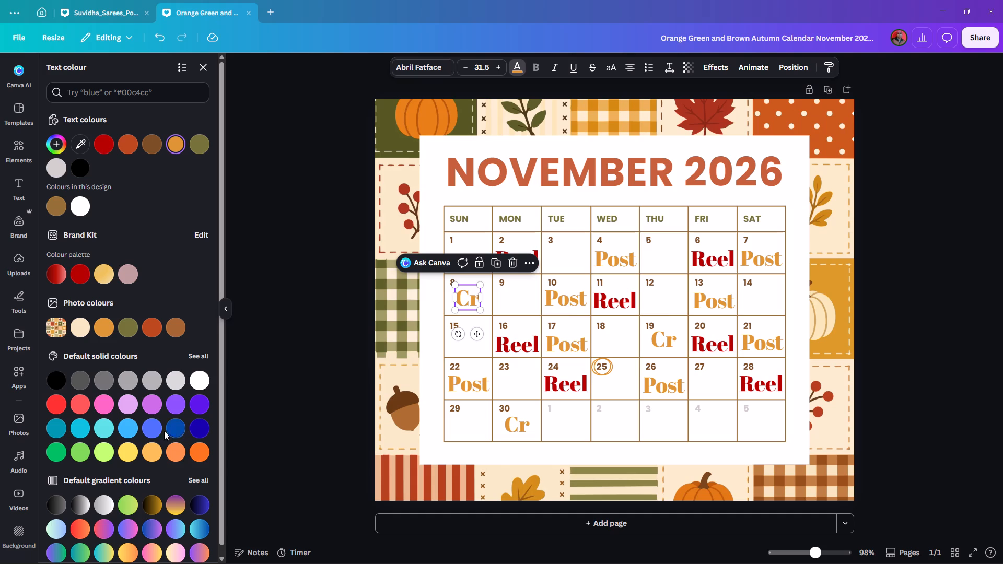
click(153, 147)
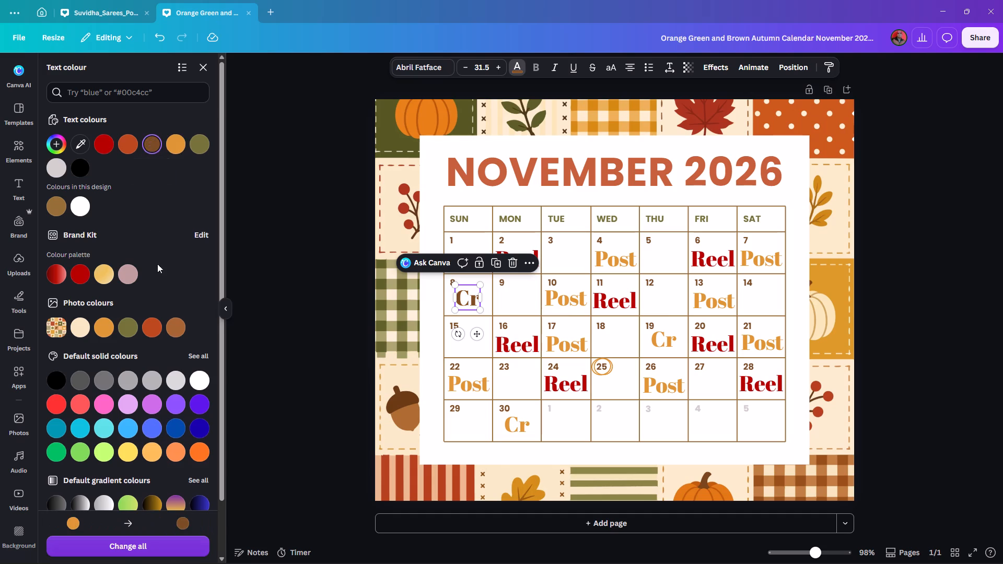
scroll(159, 256, down, 2)
click(178, 369)
click(151, 367)
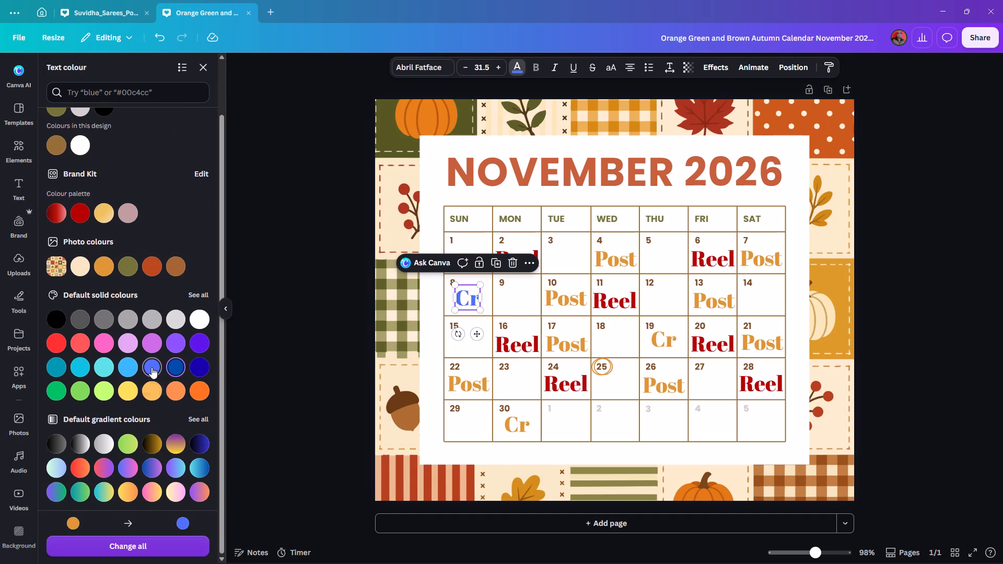
click(74, 392)
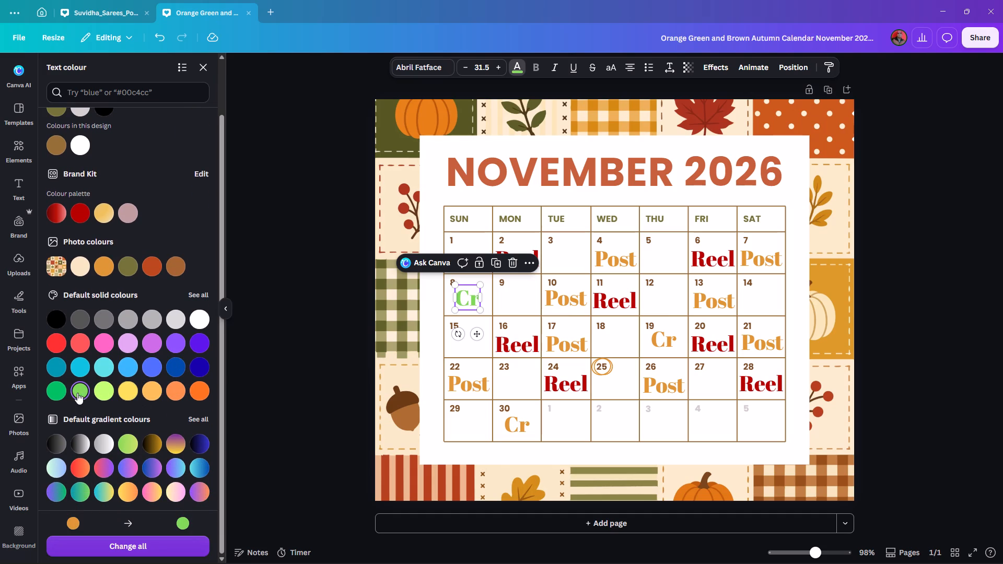
click(57, 392)
click(57, 369)
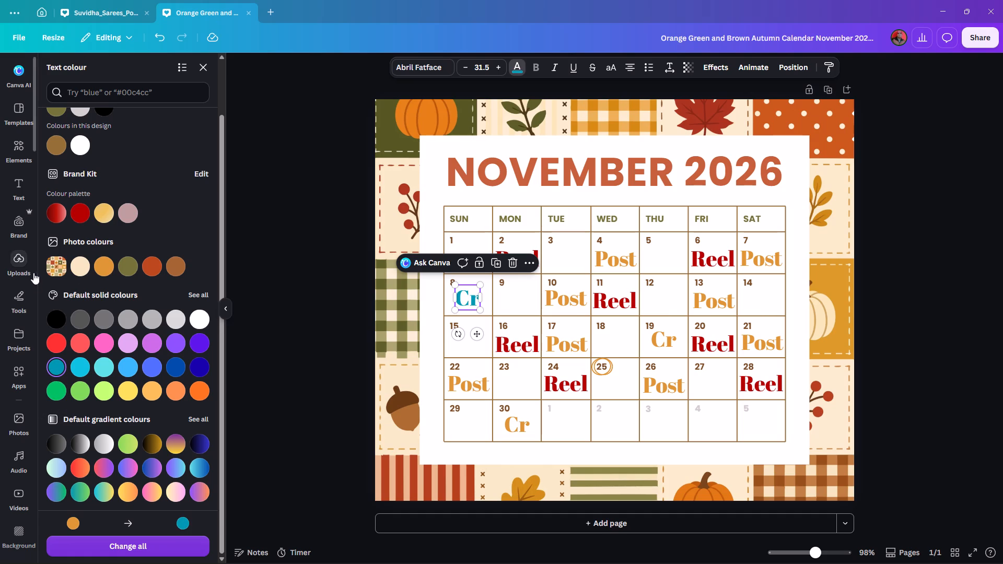
scroll(196, 313, up, 5)
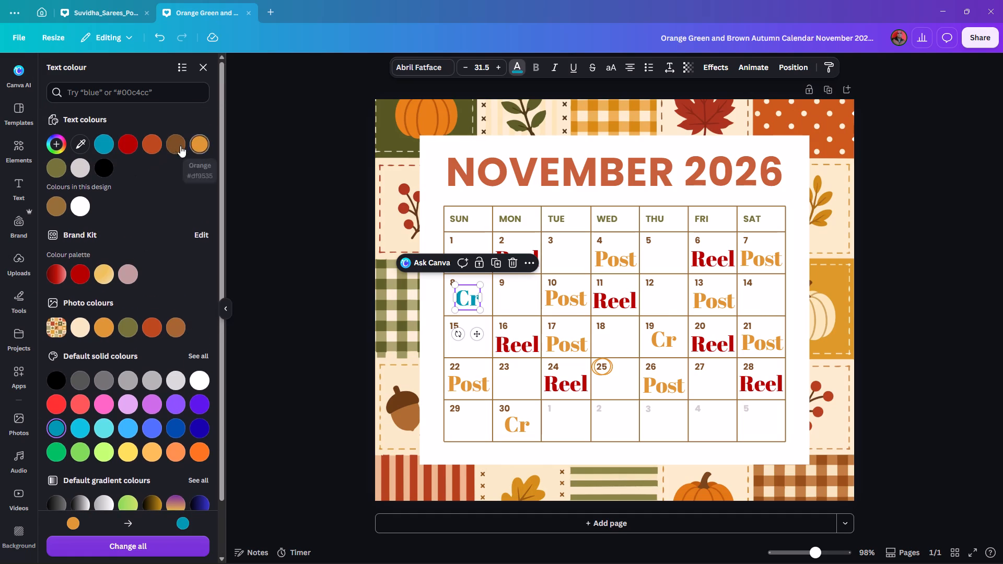
click(56, 163)
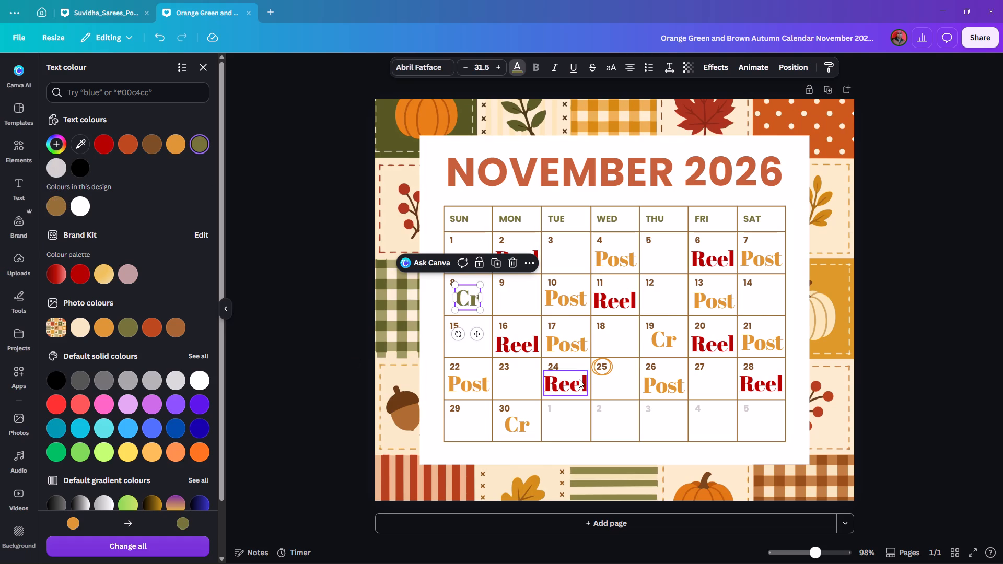
Recolour the Monday 30 "Cr" label to the same olive Greybrown as the Sunday 8 label.
click(519, 413)
click(201, 142)
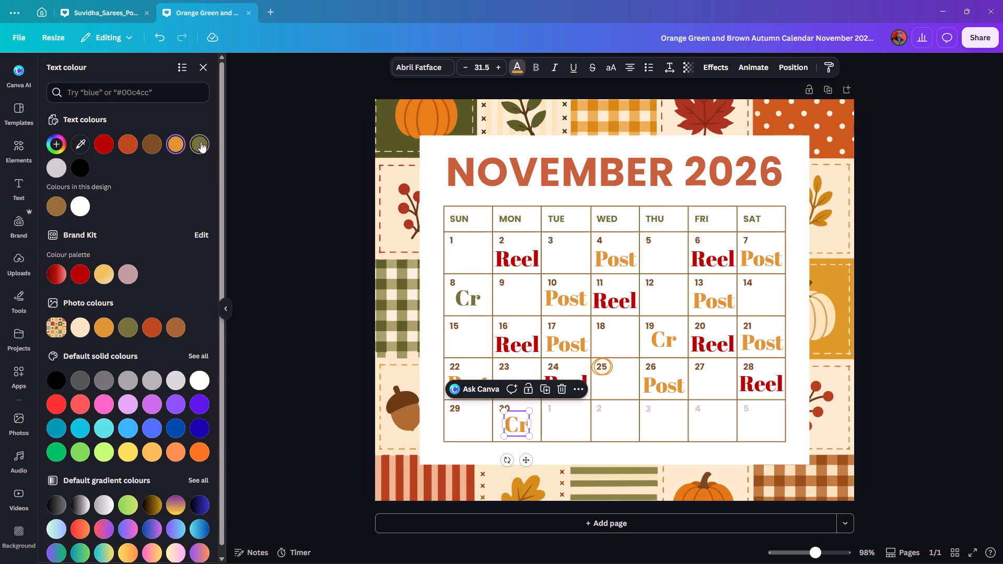
double_click(294, 211)
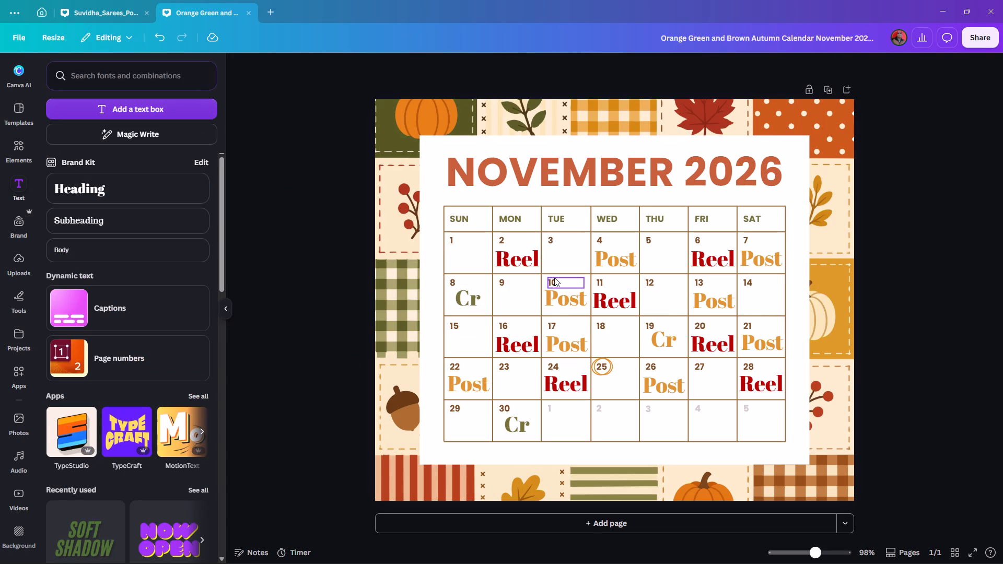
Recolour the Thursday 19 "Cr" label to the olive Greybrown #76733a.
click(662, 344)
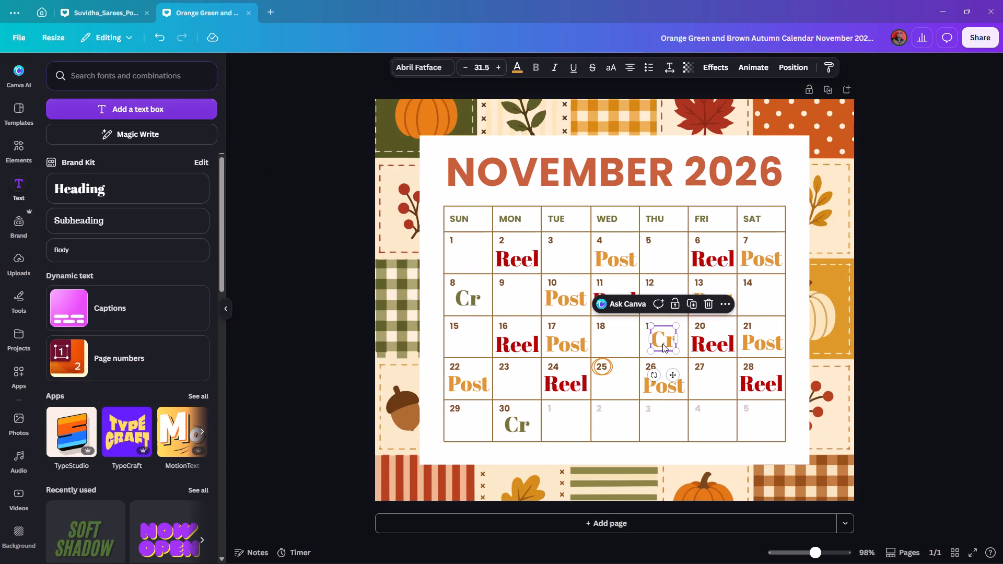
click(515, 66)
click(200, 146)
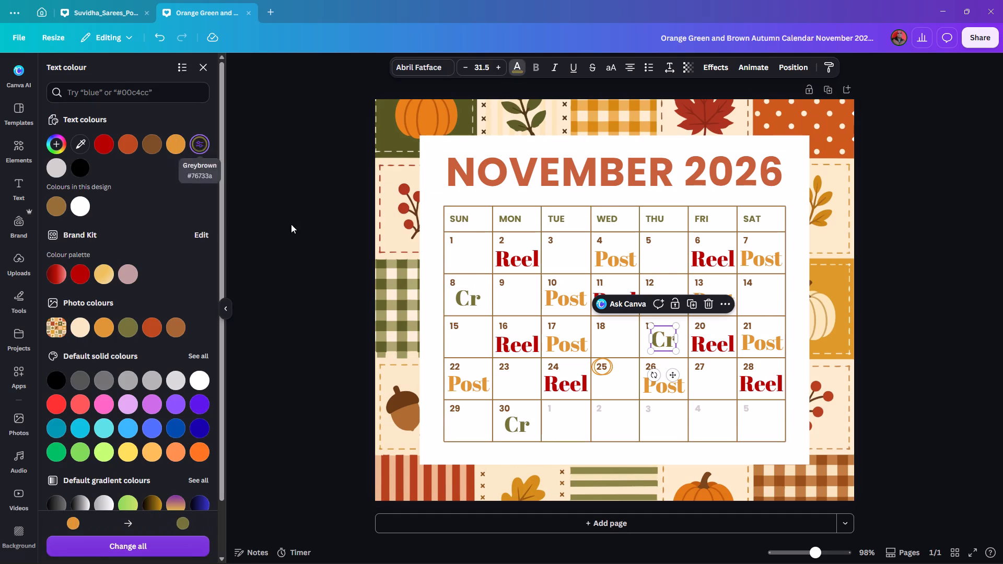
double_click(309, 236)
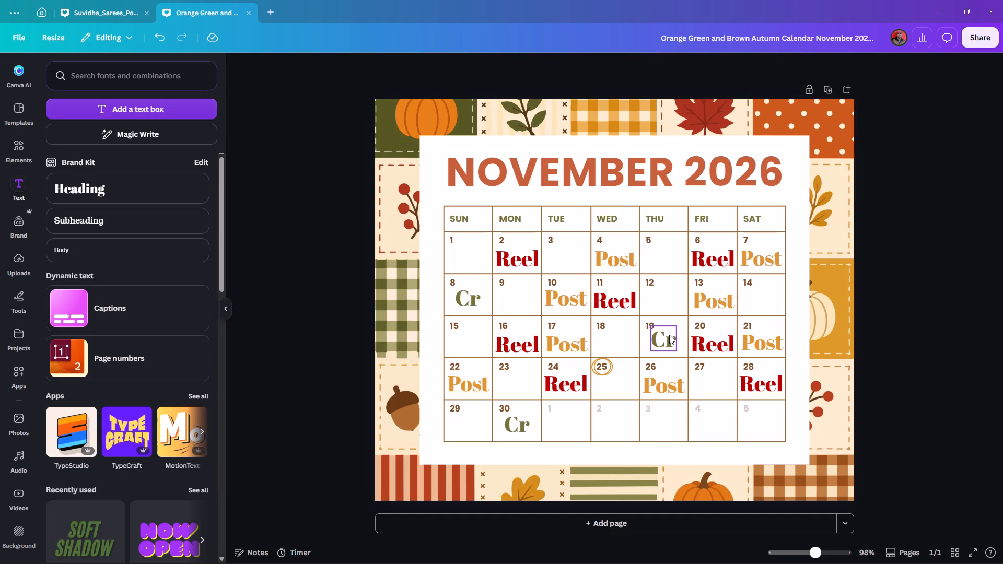
Delete the "Cr" label from the Thursday 19 cell.
click(669, 335)
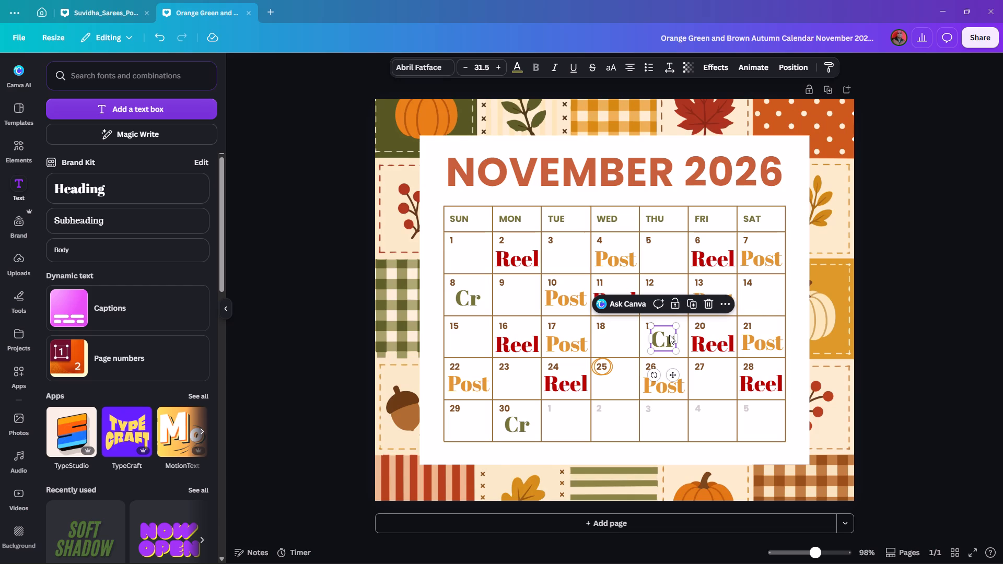
key(Delete)
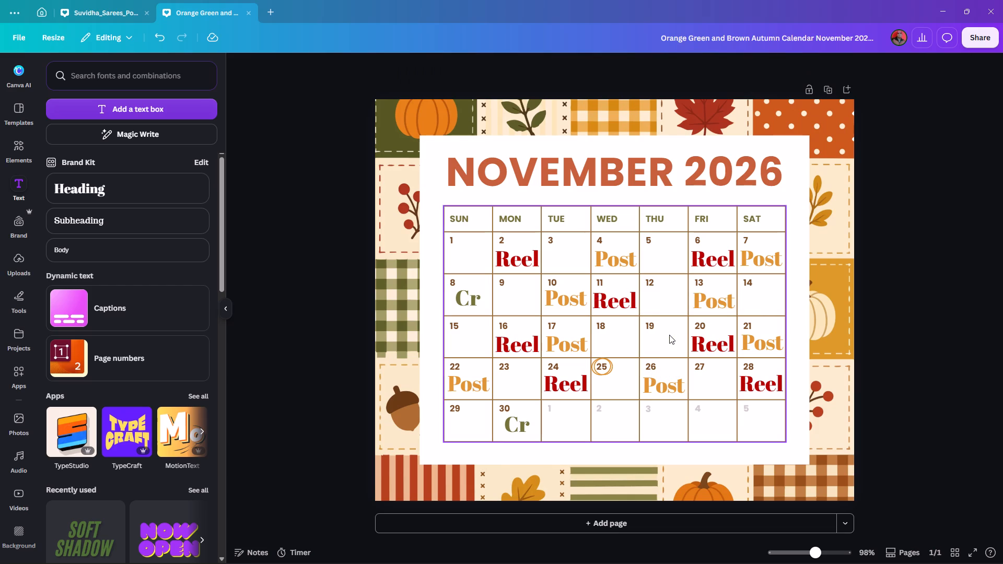
Move the "Post" label from the Tuesday 17 cell to the Wednesday 18 cell, below the date.
drag(559, 343, 604, 340)
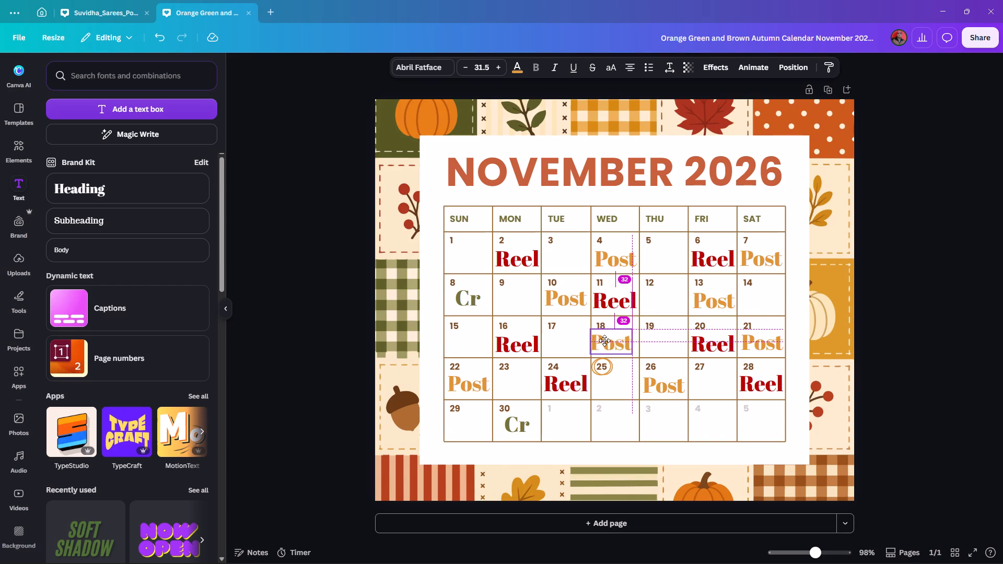
drag(604, 340, 607, 340)
click(937, 292)
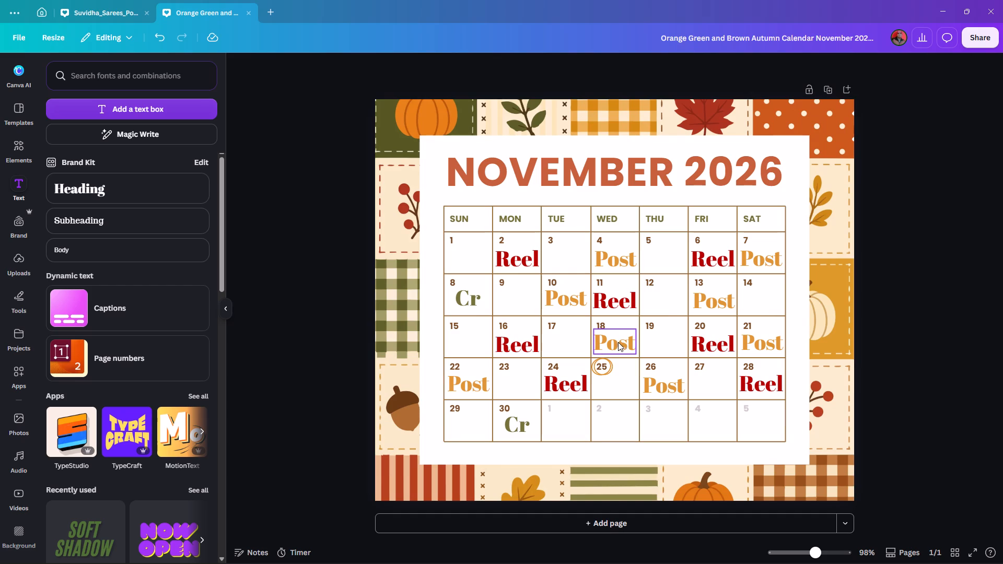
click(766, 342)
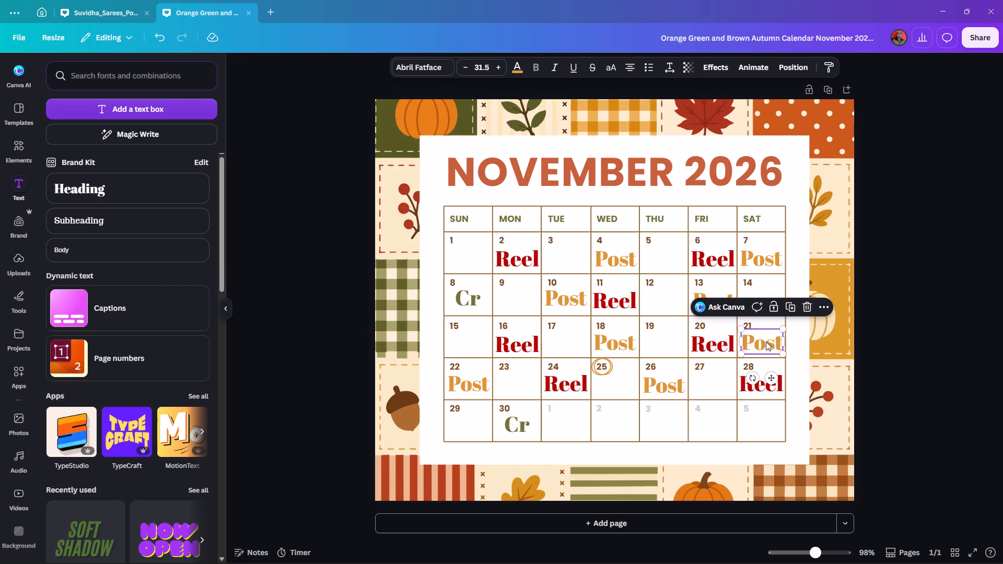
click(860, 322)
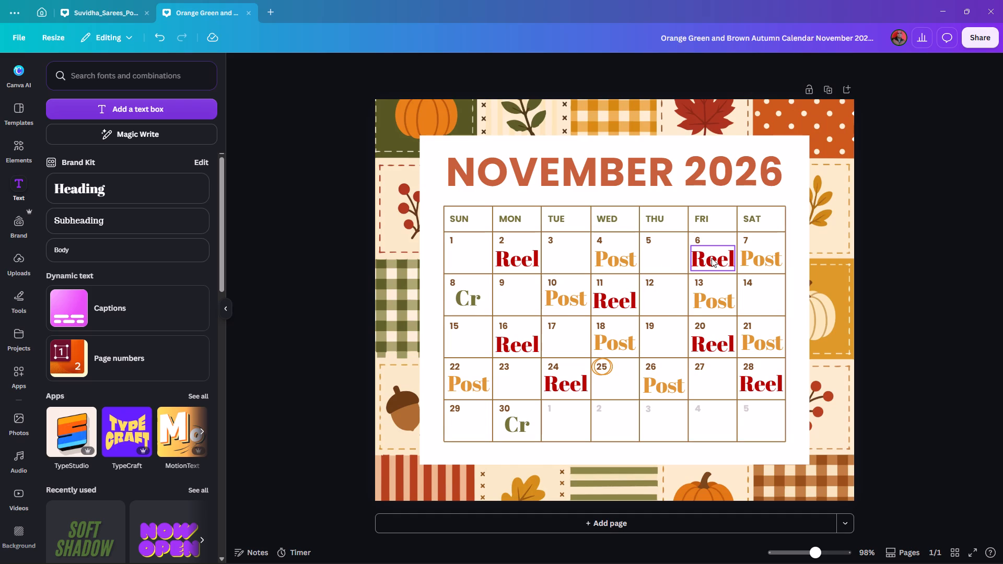
Move the "Reel" label from the Friday 6 cell to the Thursday 5 cell, below the date.
drag(713, 260, 662, 261)
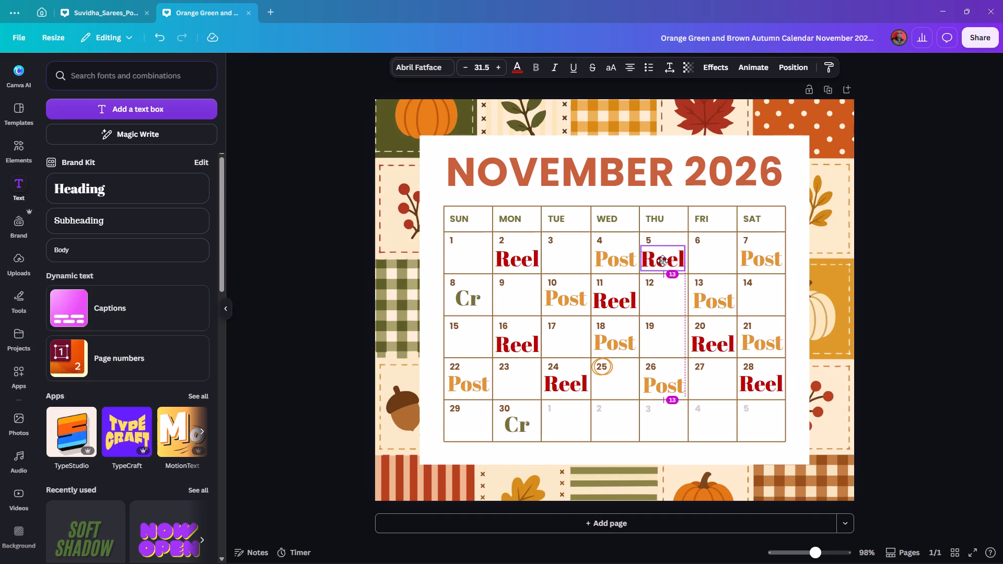
drag(662, 261, 666, 260)
click(892, 292)
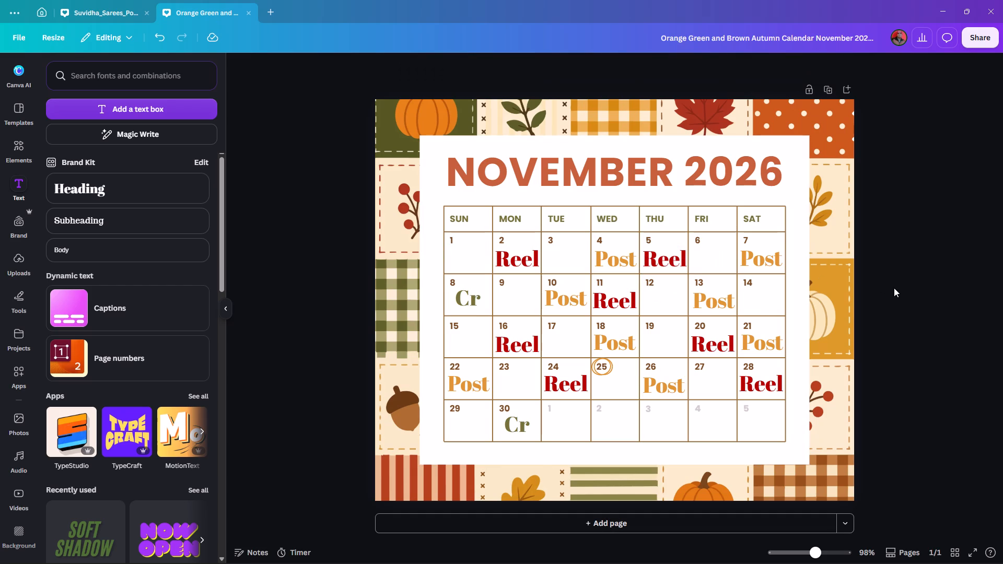
Move the "Post" label from the Saturday 21 cell to the Thursday 19 cell and fine-tune its position below the date.
drag(767, 339, 668, 339)
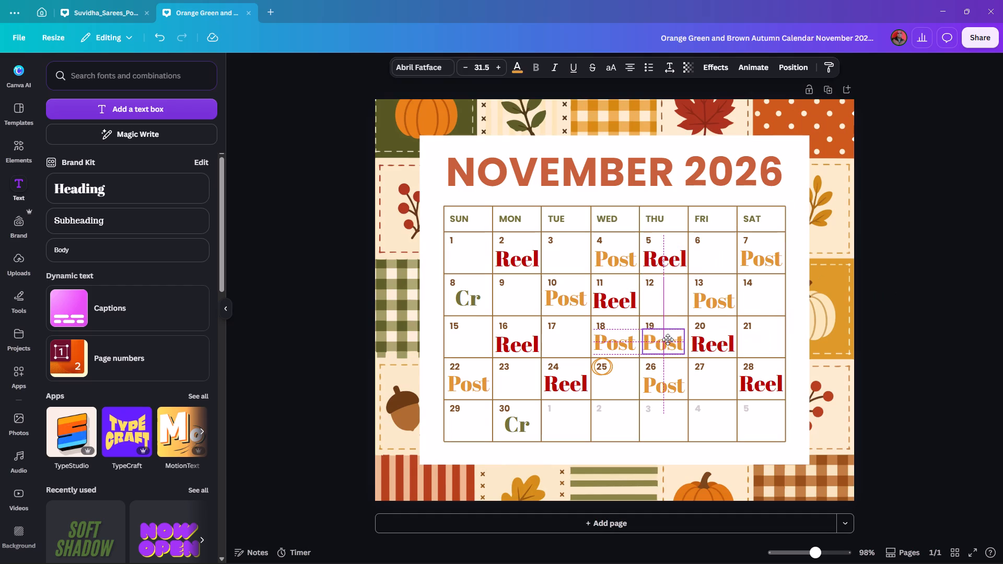
drag(668, 339, 668, 338)
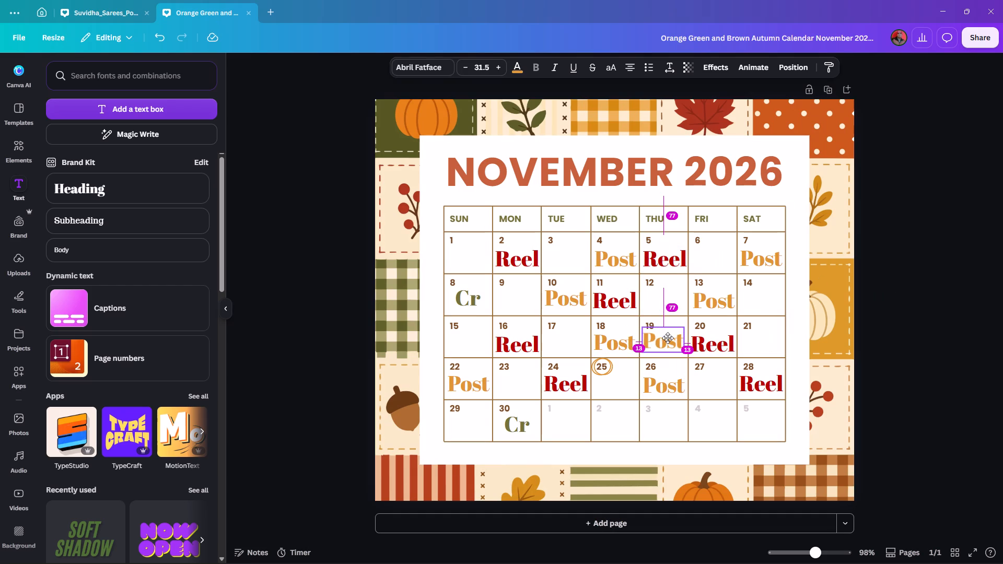
drag(668, 338, 669, 338)
click(942, 277)
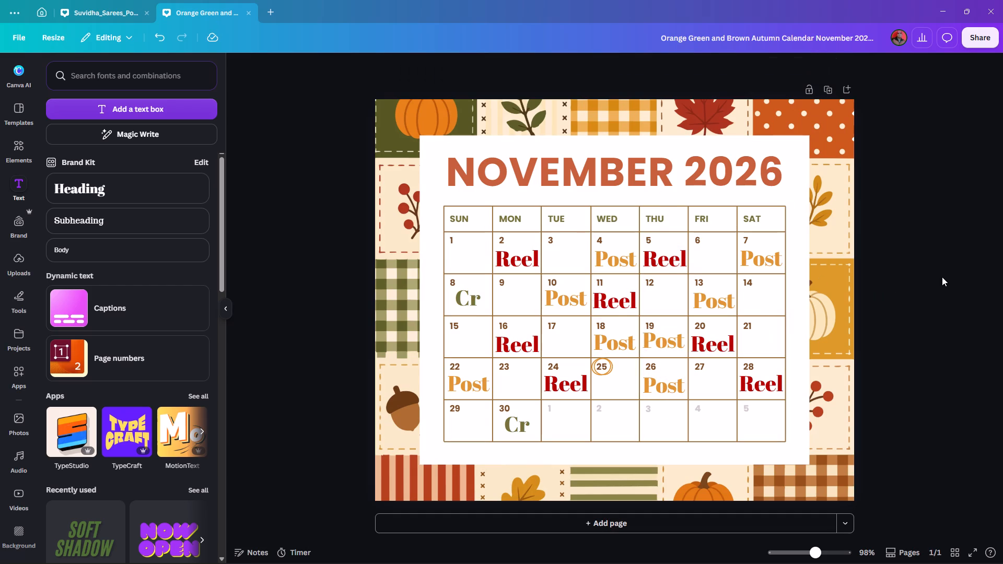
Search the design elements for a content calendar.
scroll(932, 267, down, 2)
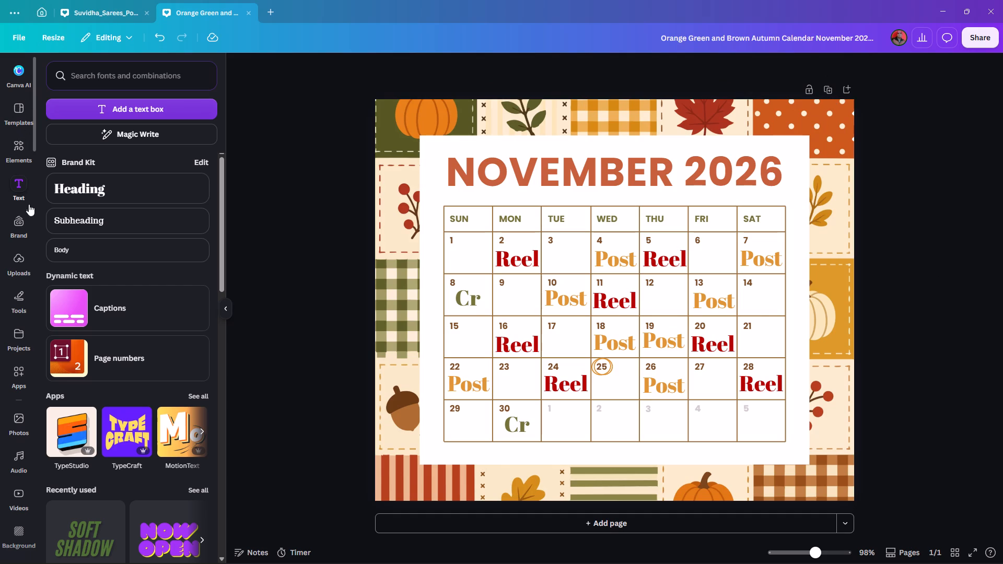
click(13, 154)
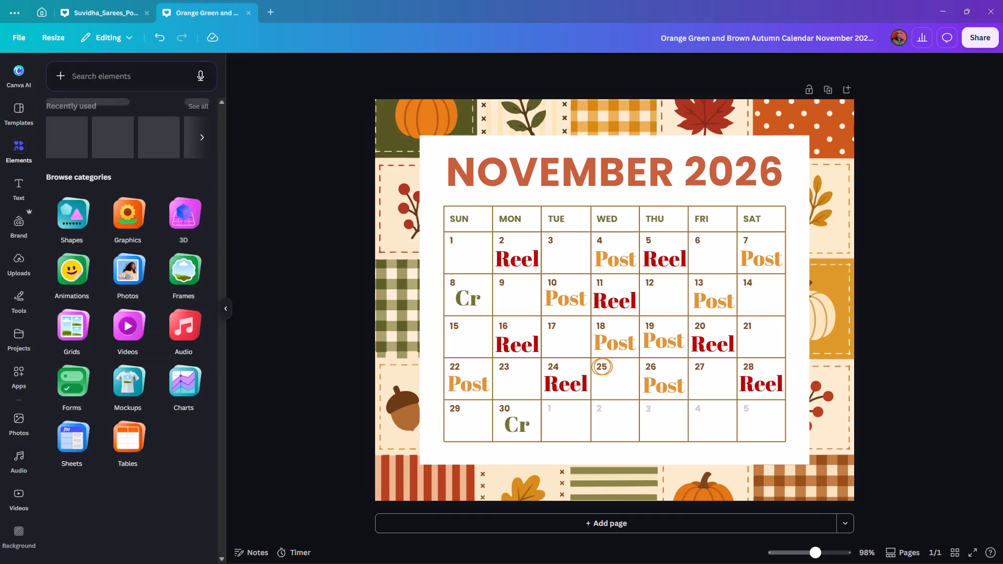
click(109, 77)
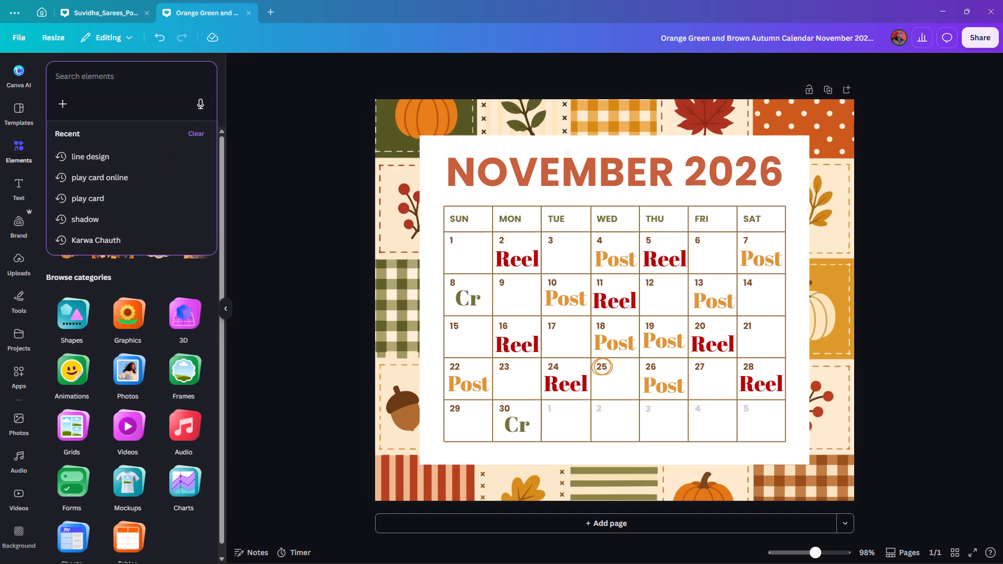
key(c)
text(on)
text(tent)
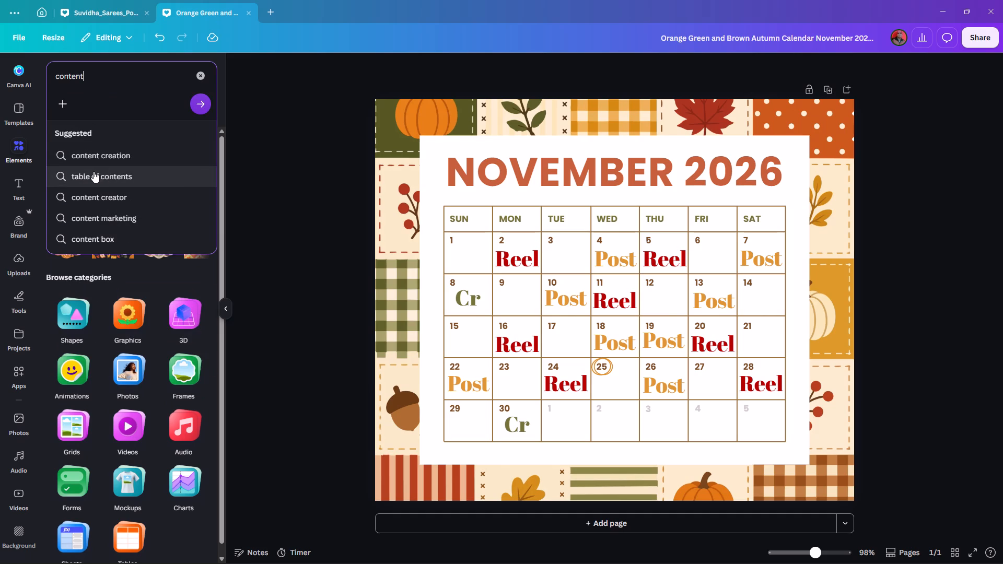
key(space)
text(ca)
key(l)
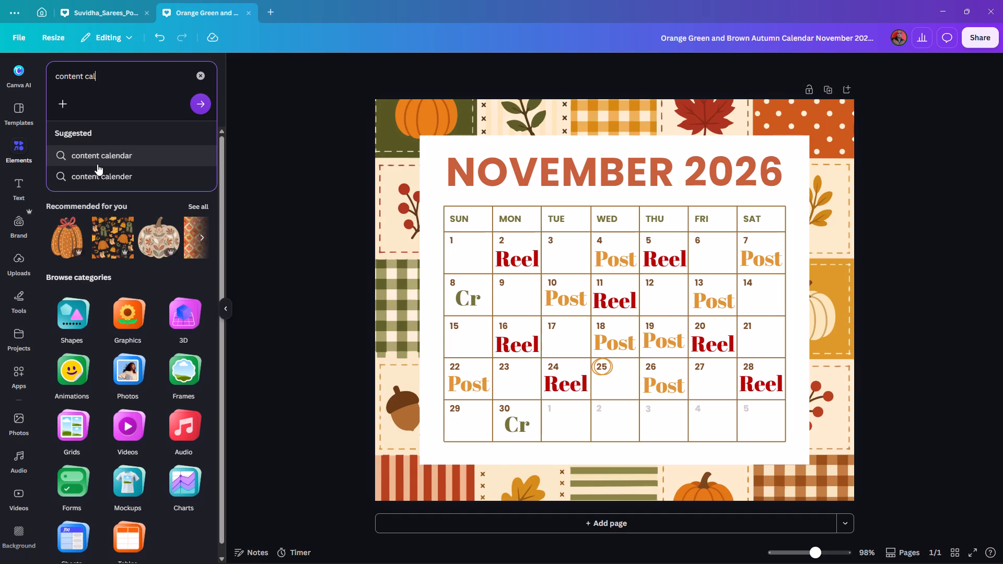
key(a)
click(100, 158)
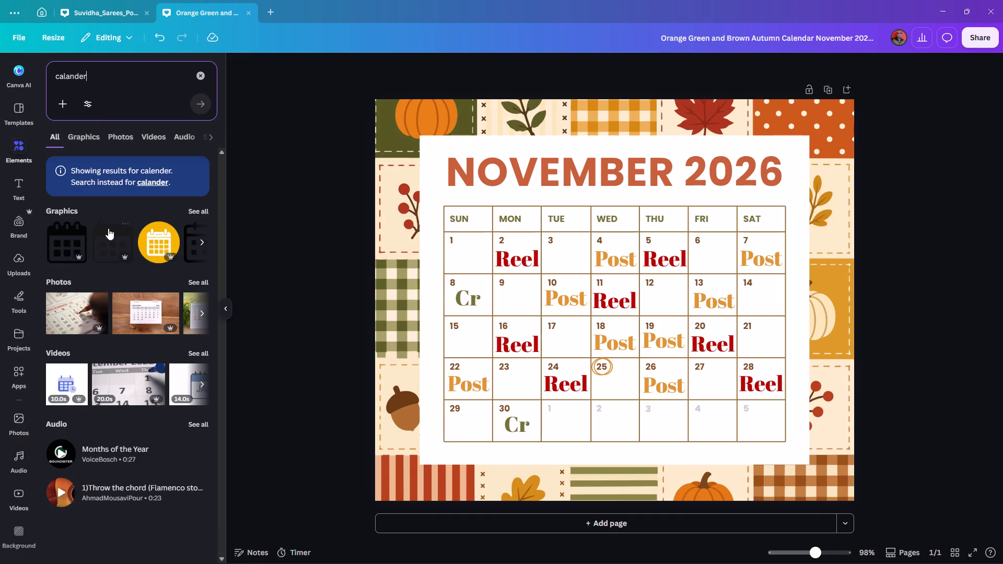
click(56, 75)
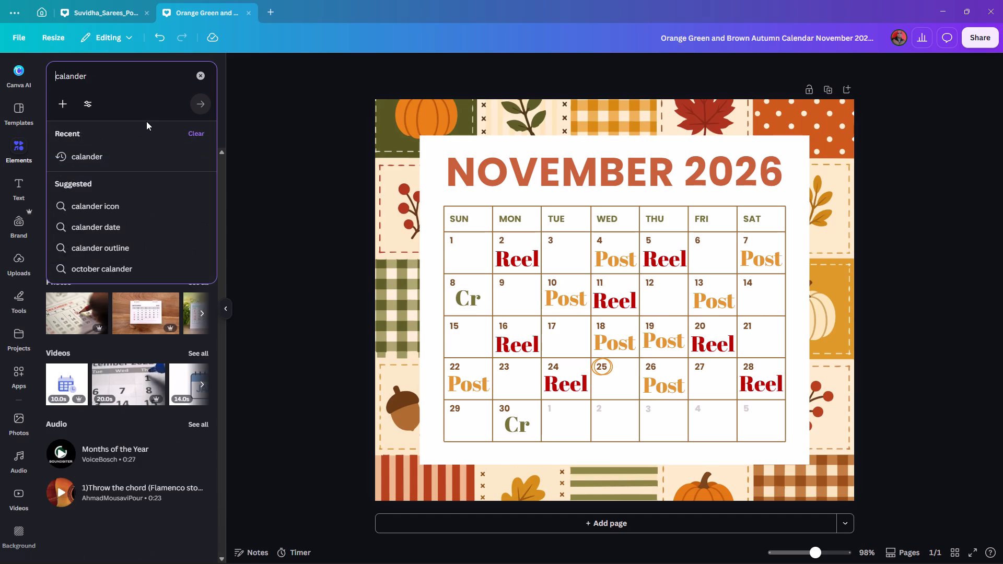
key(c)
key(o)
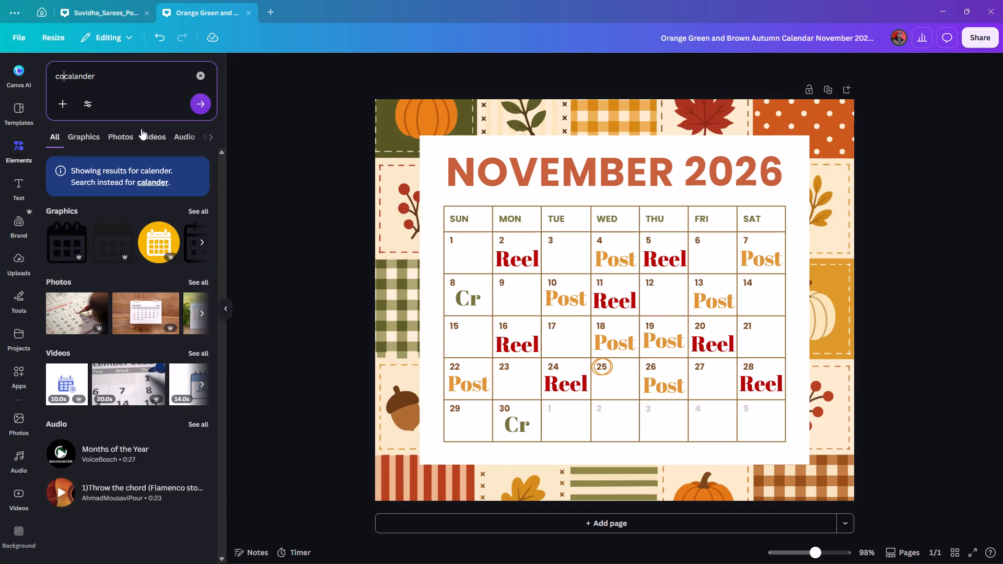
Search the design elements for "content calander", then clear the search.
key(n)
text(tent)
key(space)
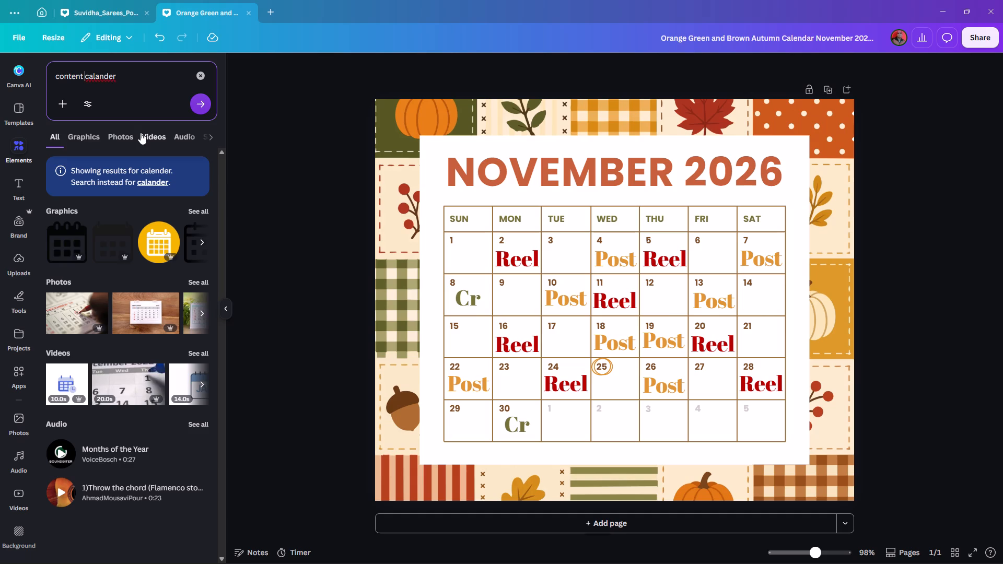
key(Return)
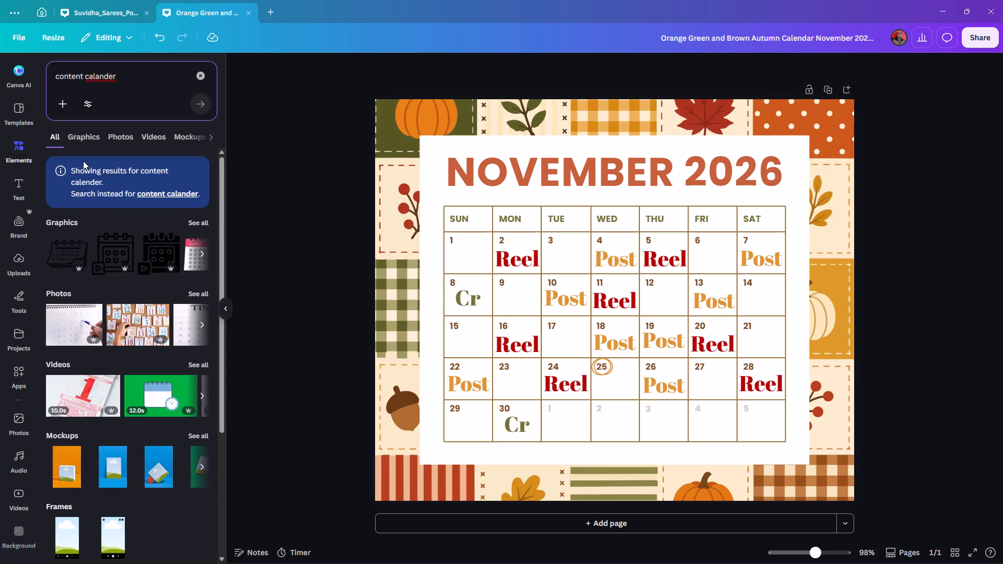
click(201, 79)
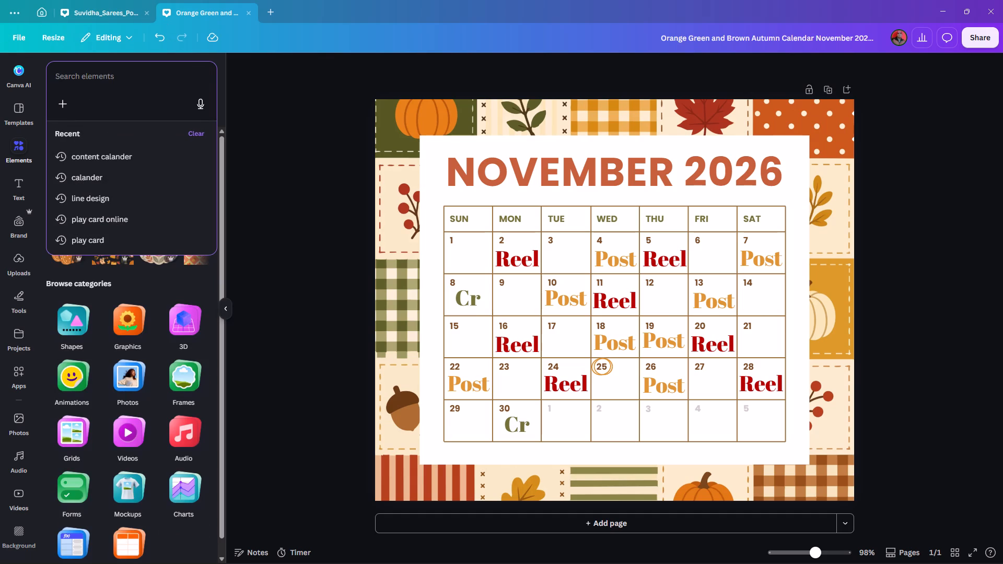
click(283, 80)
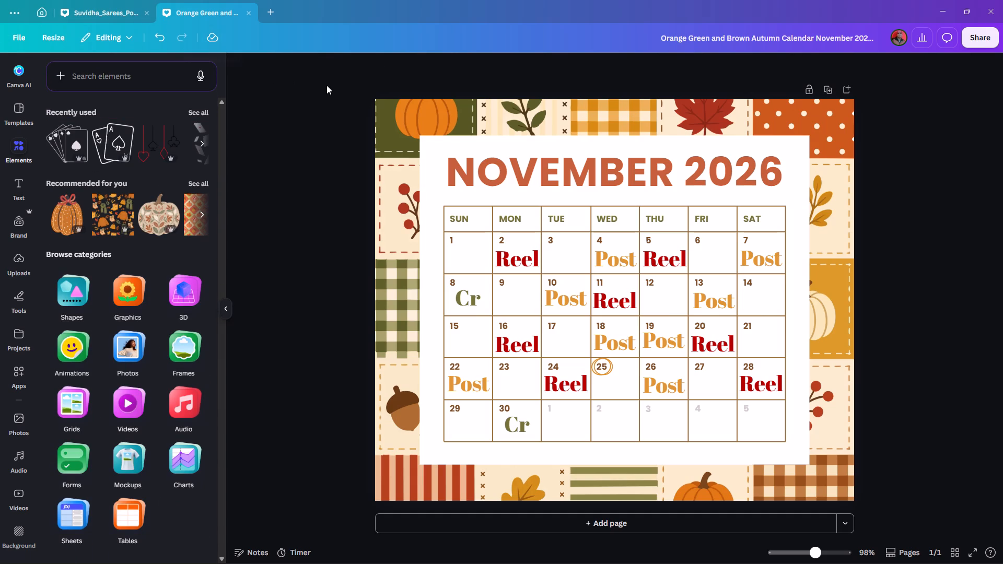
Open the "Navy Blue Purple and White Modern Calendar Bold November 2026" template for customising from the similar templates on the home page.
click(37, 9)
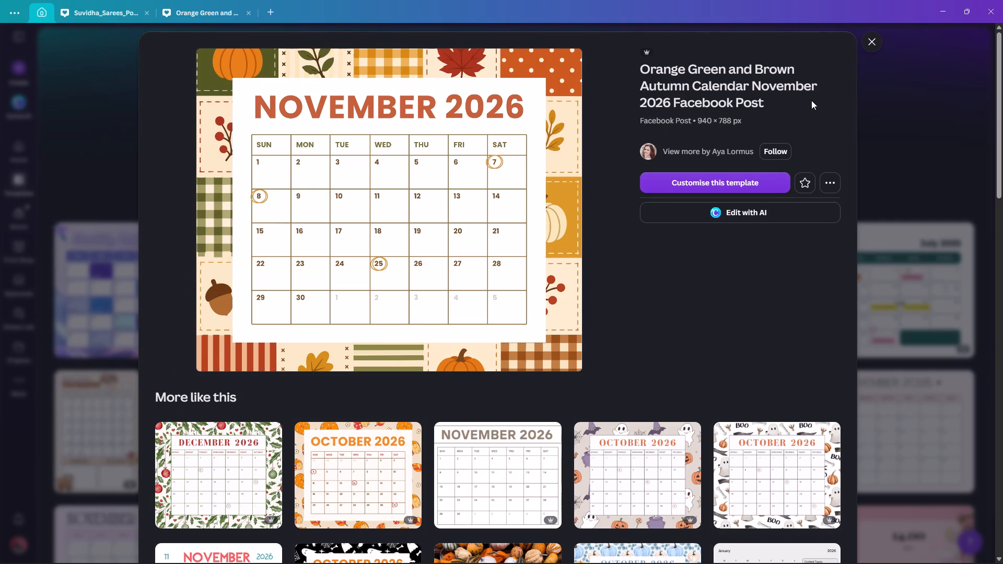
scroll(671, 344, down, 7)
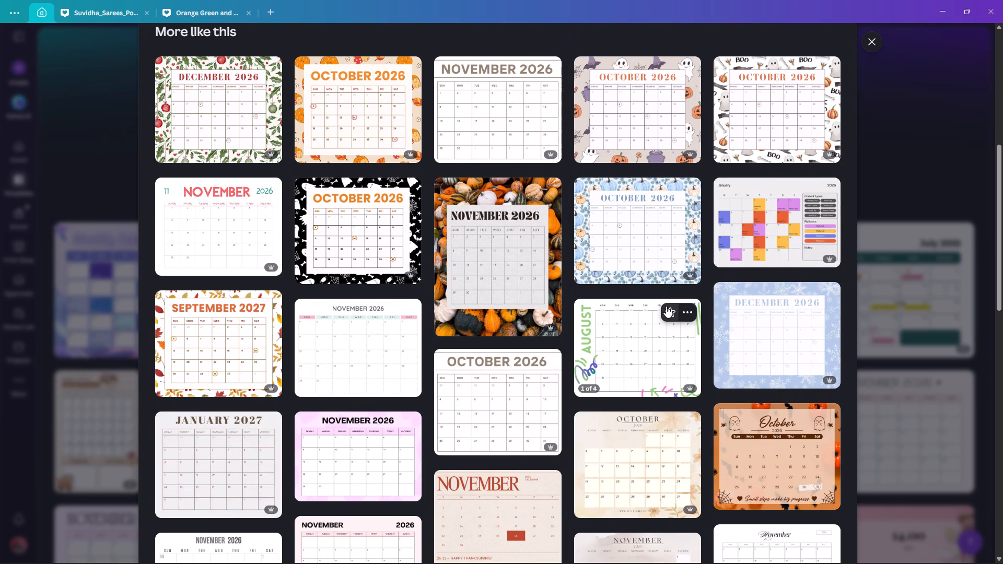
scroll(666, 306, down, 5)
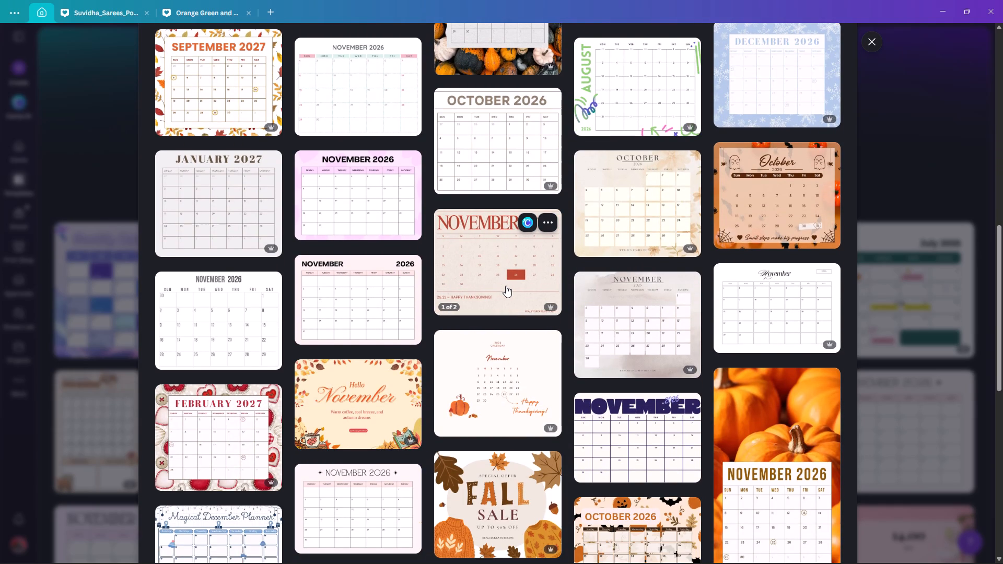
scroll(598, 338, down, 1)
click(660, 385)
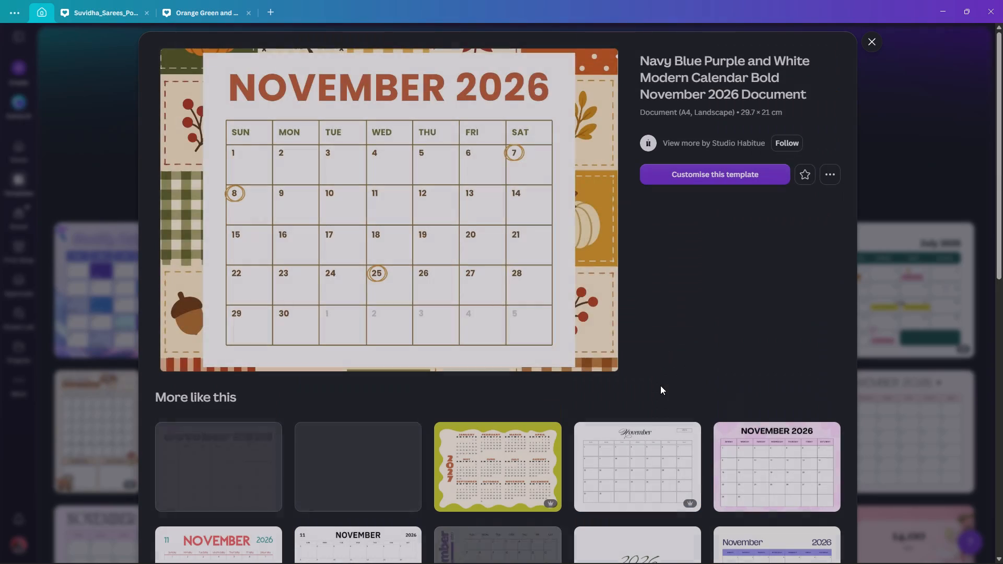
click(741, 177)
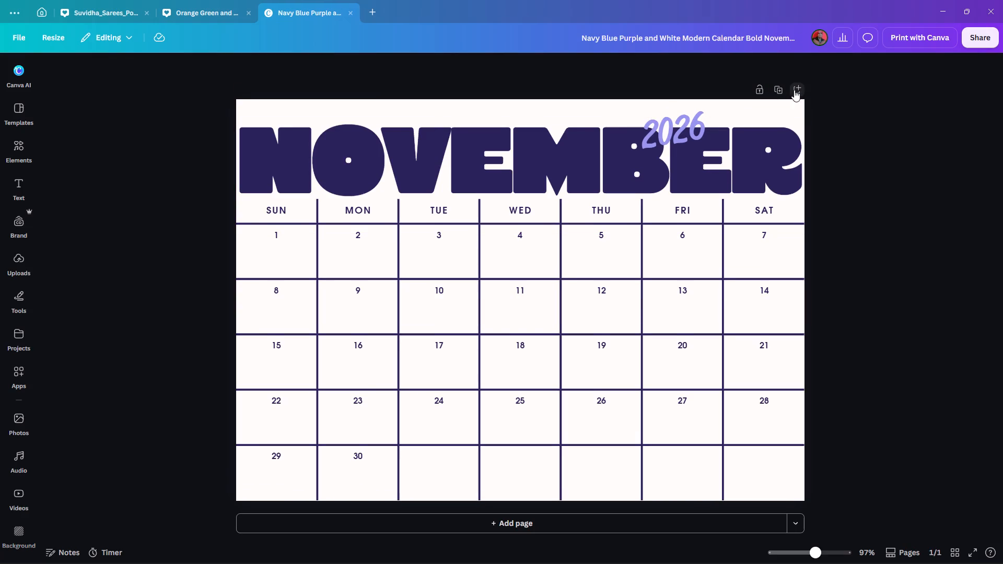
Select all the elements on the navy blue November 2026 calendar page.
drag(152, 95, 407, 171)
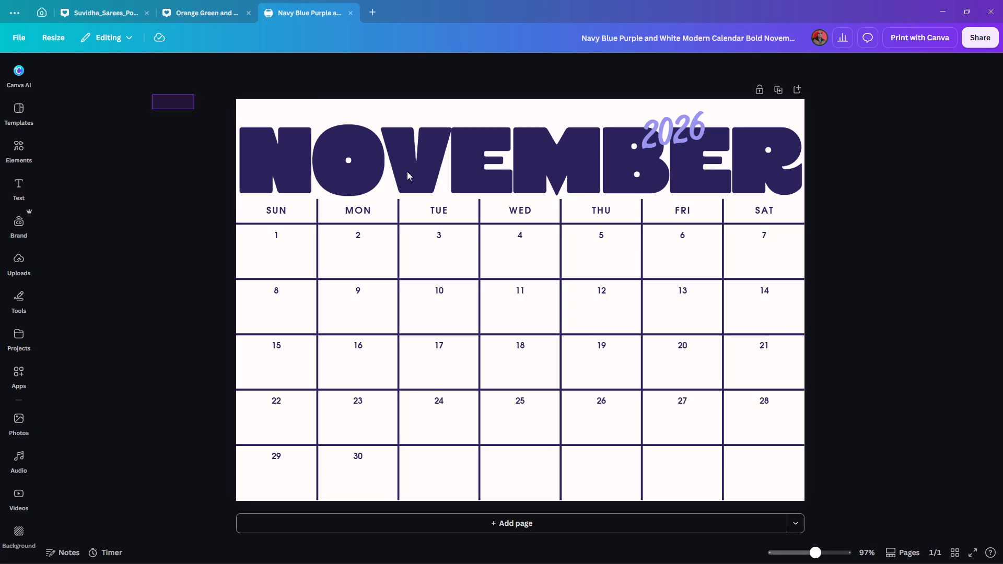
drag(407, 171, 861, 506)
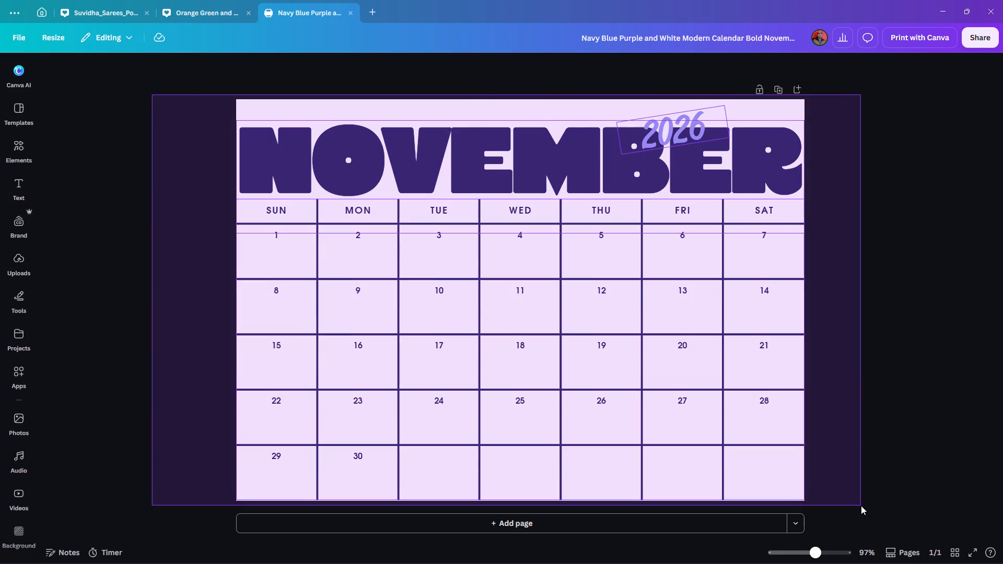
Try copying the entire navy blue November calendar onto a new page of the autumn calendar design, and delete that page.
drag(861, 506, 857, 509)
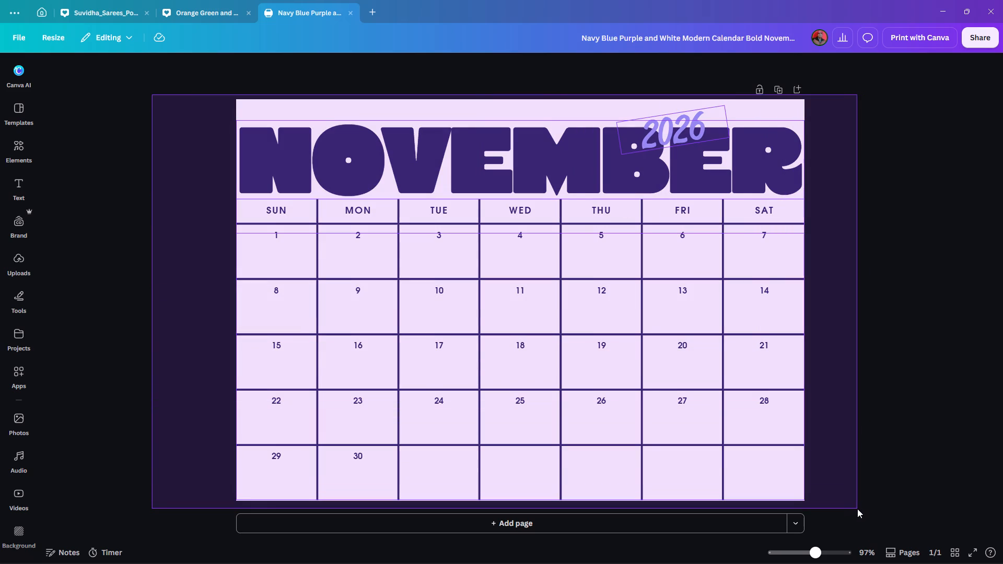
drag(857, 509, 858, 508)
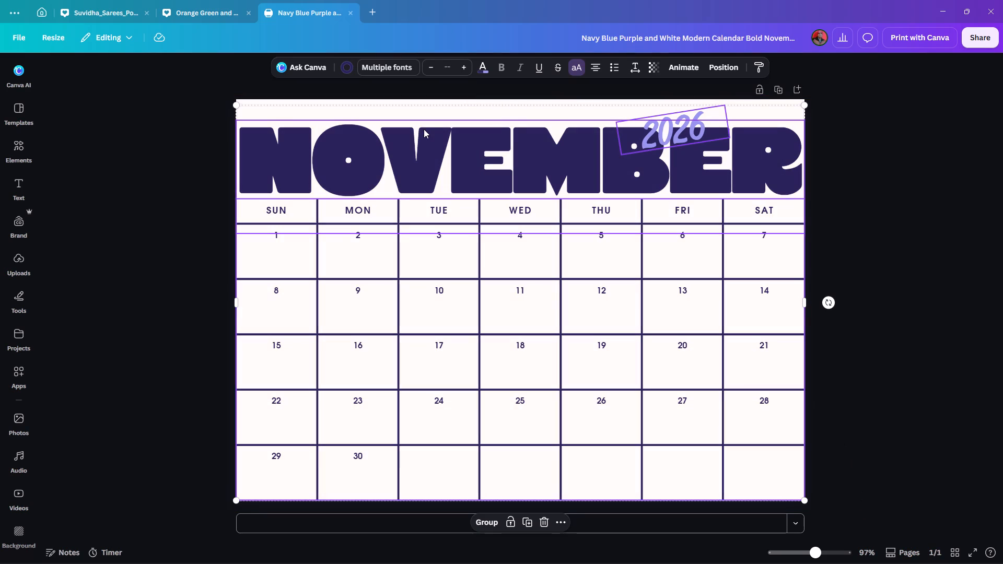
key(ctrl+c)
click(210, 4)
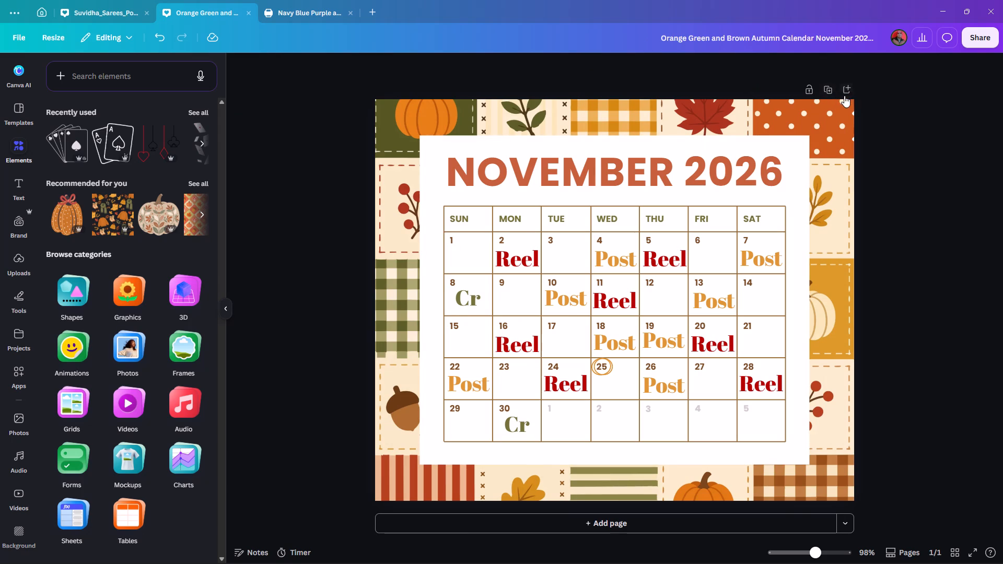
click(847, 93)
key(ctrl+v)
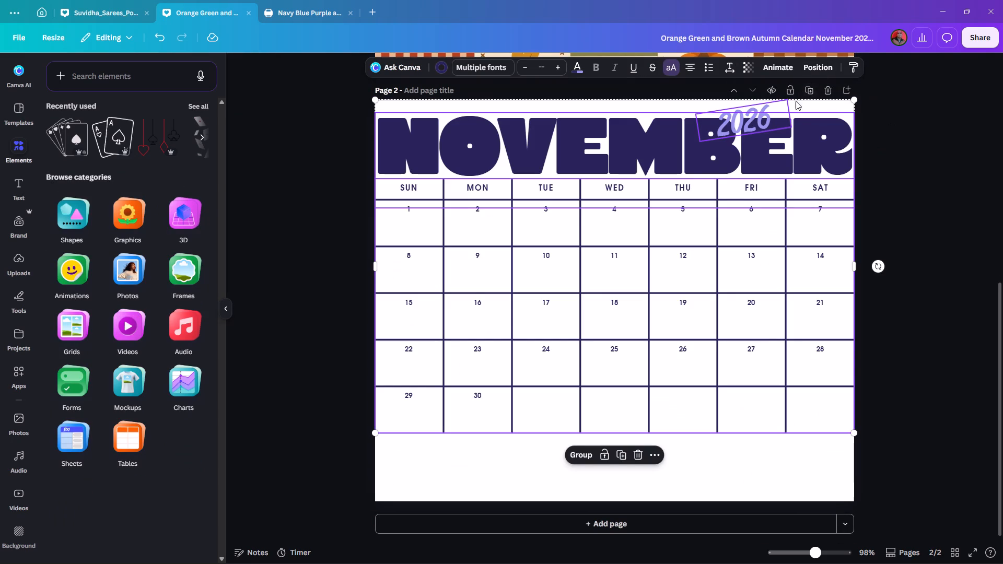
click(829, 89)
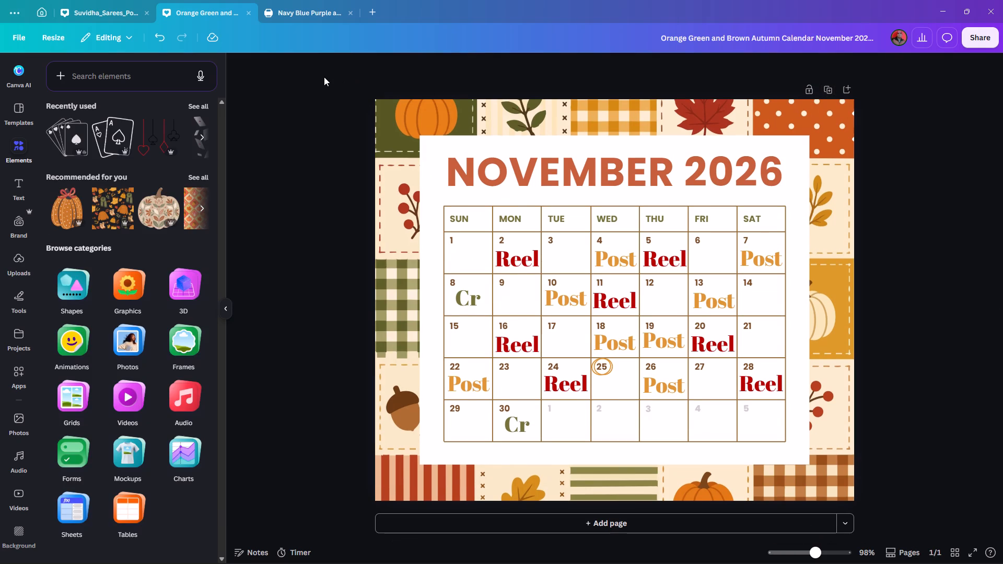
Return to the navy blue November calendar design and deselect its elements.
click(290, 5)
drag(302, 7, 236, 16)
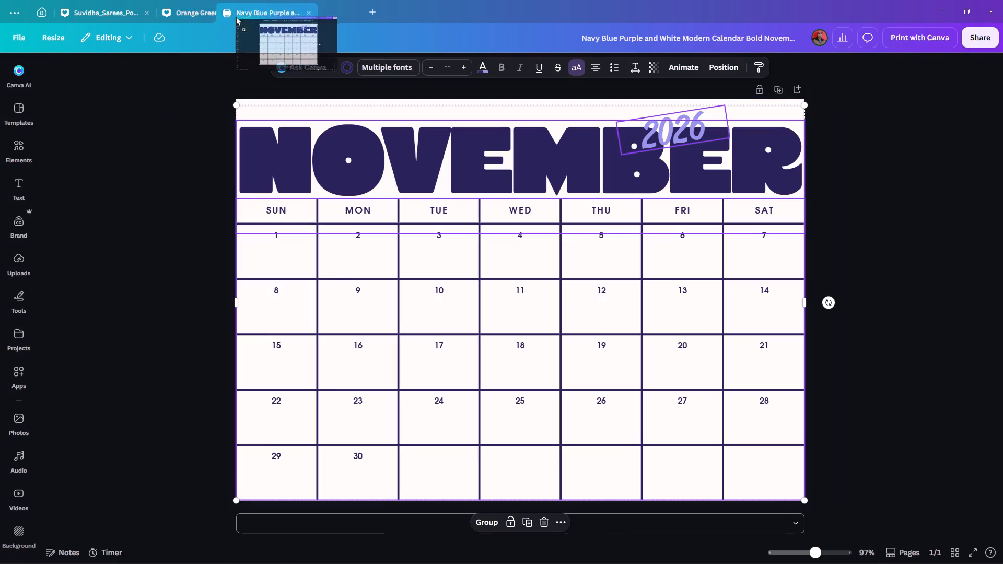
drag(236, 16, 285, 7)
right_click(281, 10)
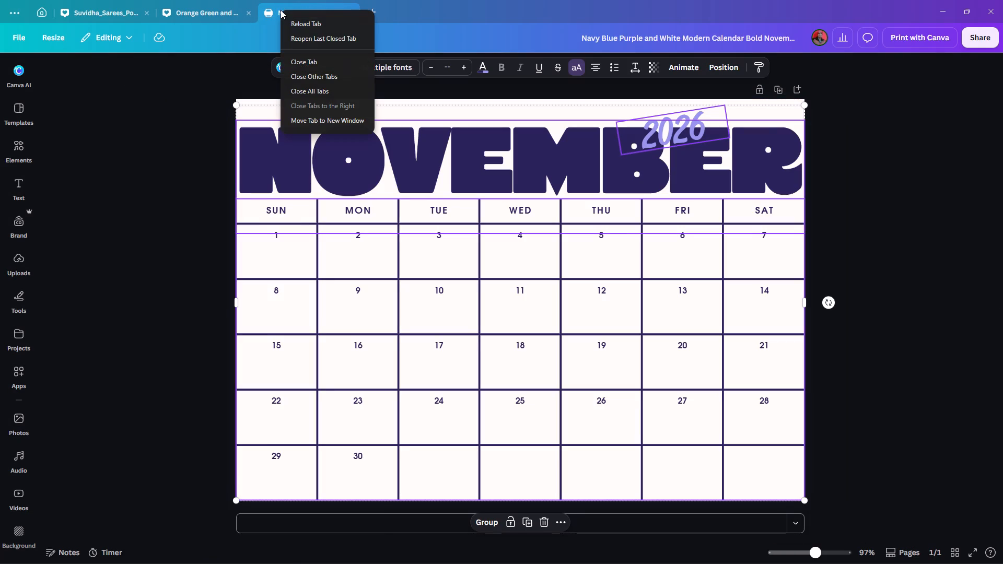
click(212, 120)
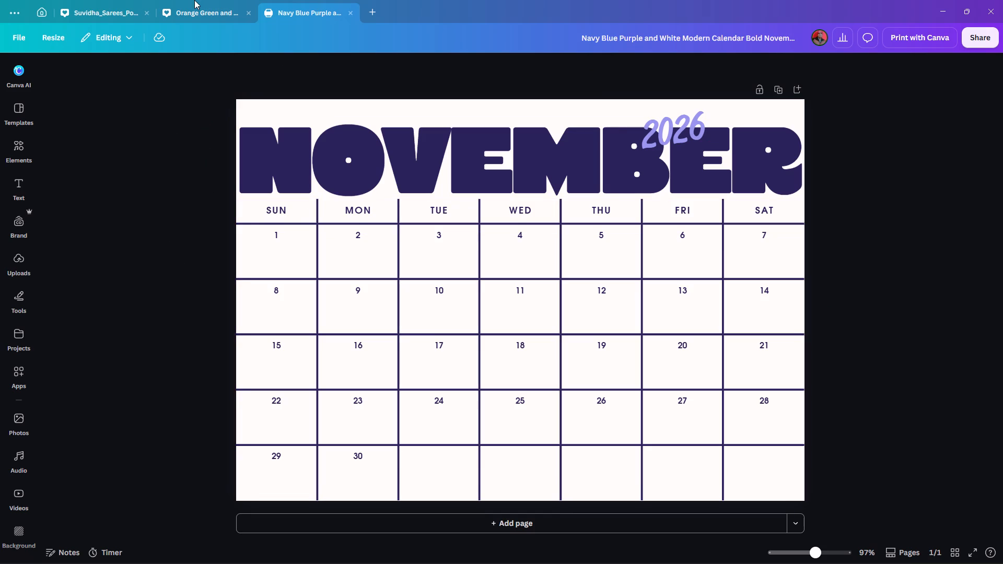
Add a heading reading "Reel" and place it below the date in the Tuesday 3 cell.
click(13, 185)
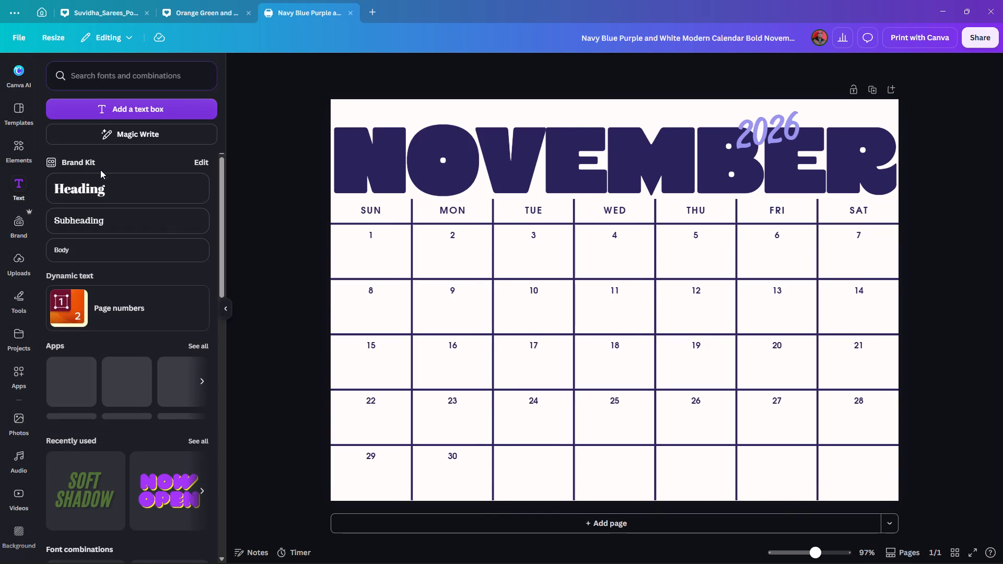
click(103, 189)
click(286, 243)
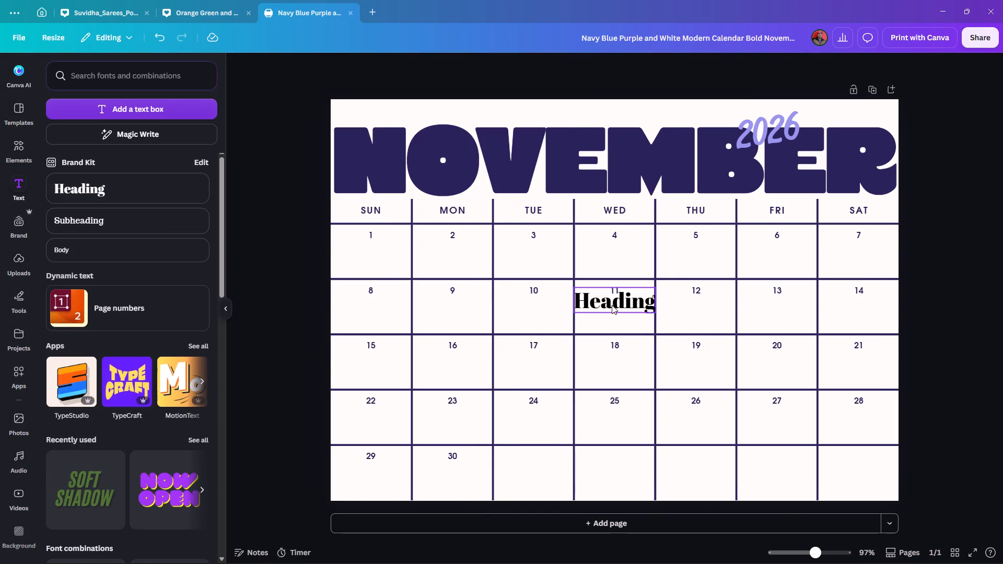
drag(612, 305, 539, 262)
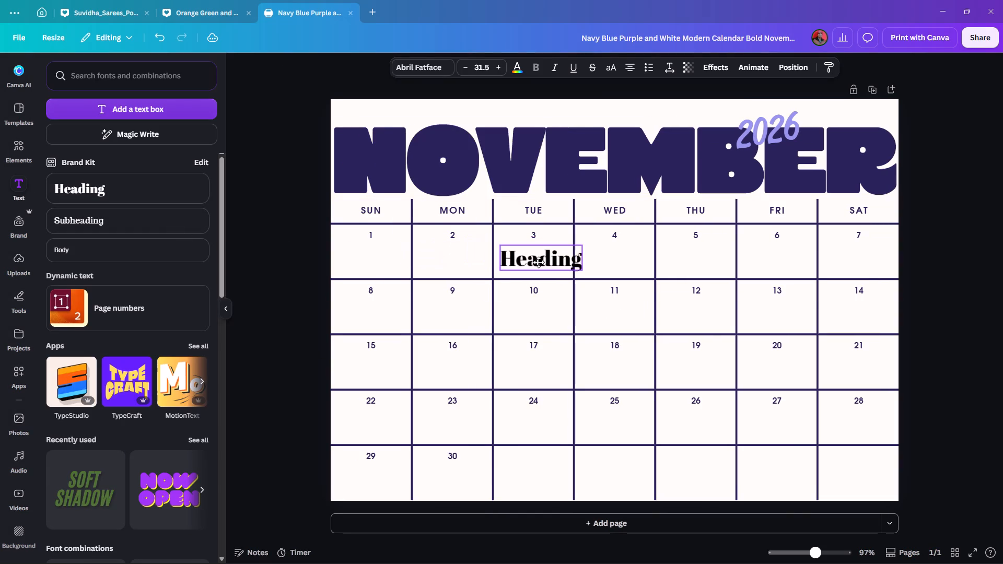
drag(539, 262, 530, 260)
double_click(531, 261)
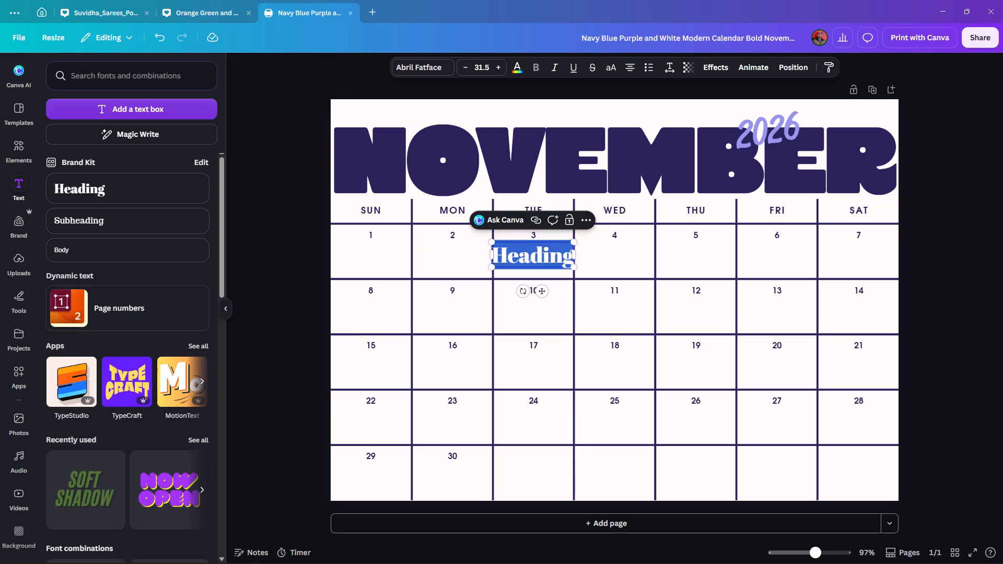
text(Ree)
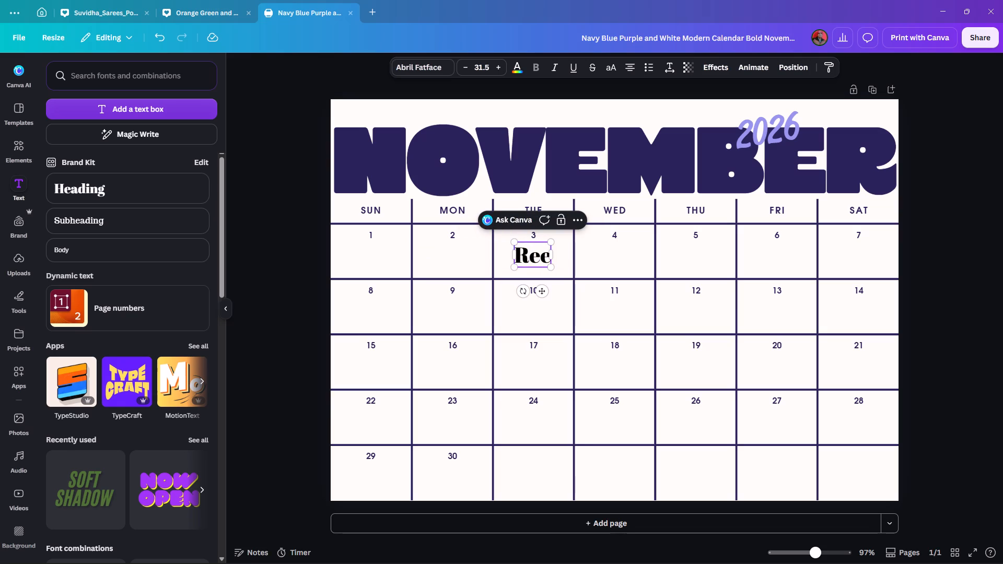
key(l)
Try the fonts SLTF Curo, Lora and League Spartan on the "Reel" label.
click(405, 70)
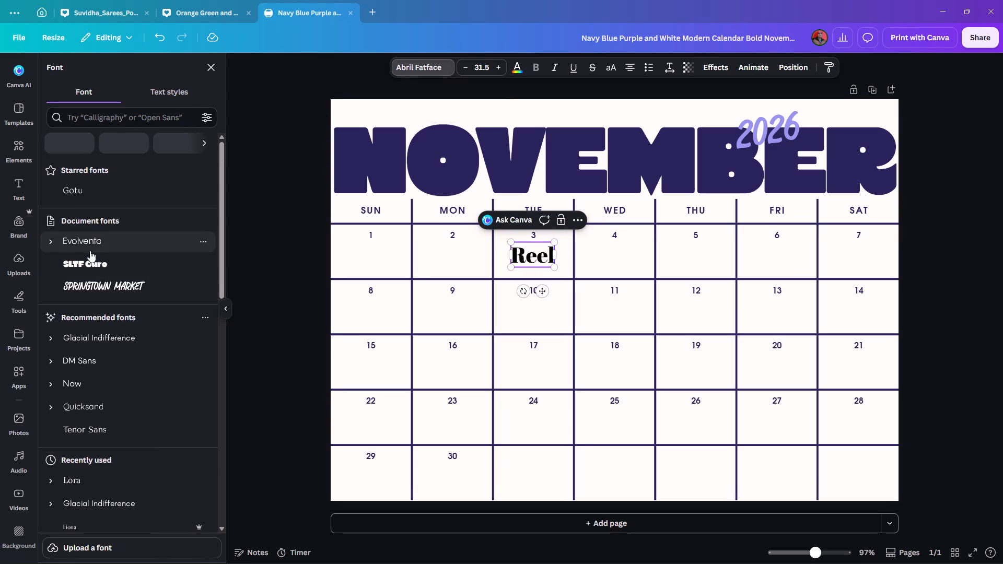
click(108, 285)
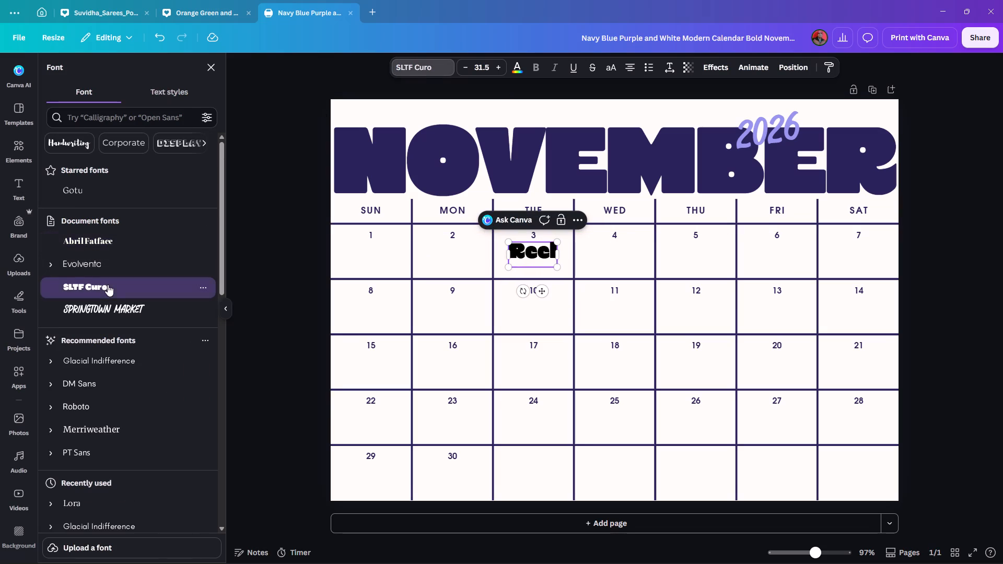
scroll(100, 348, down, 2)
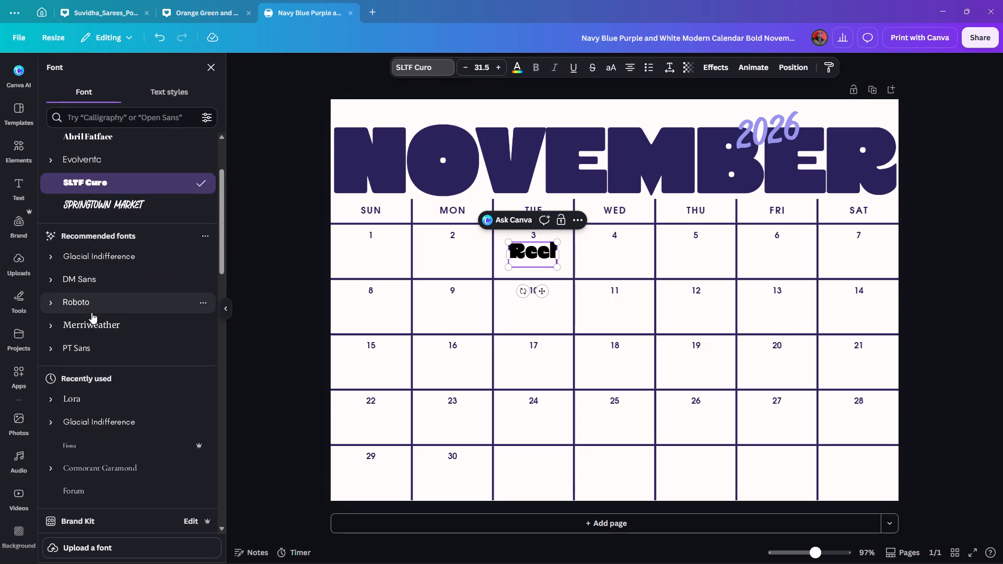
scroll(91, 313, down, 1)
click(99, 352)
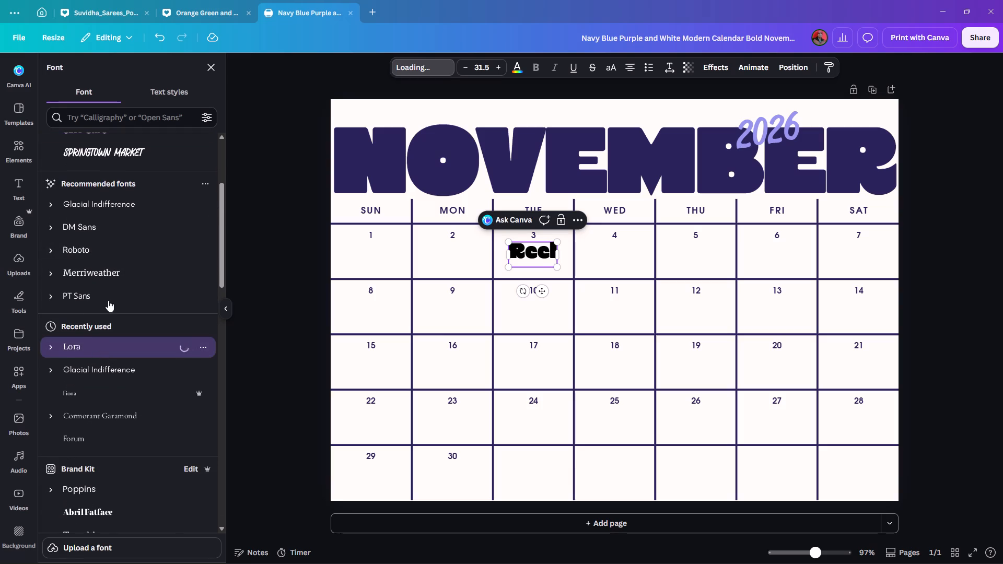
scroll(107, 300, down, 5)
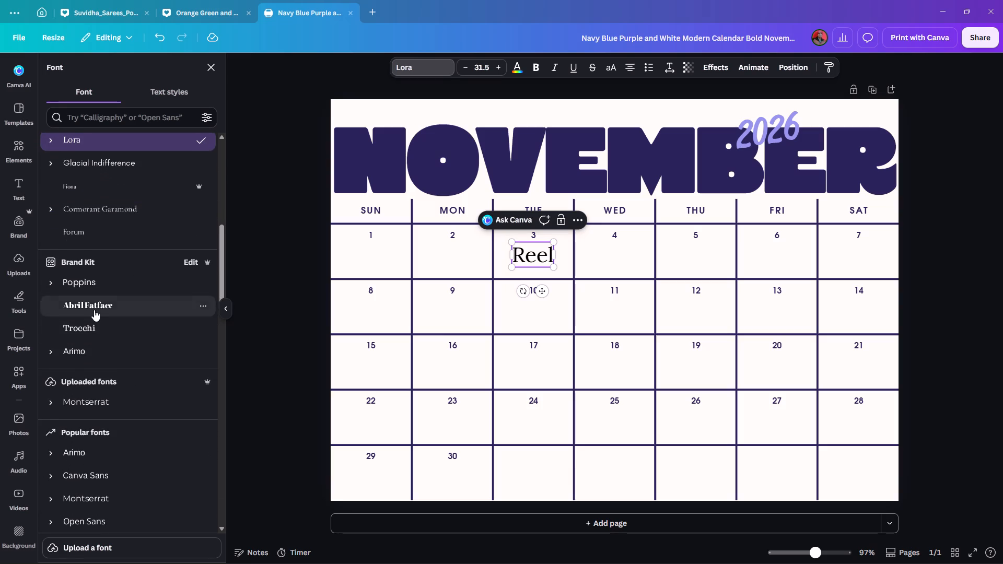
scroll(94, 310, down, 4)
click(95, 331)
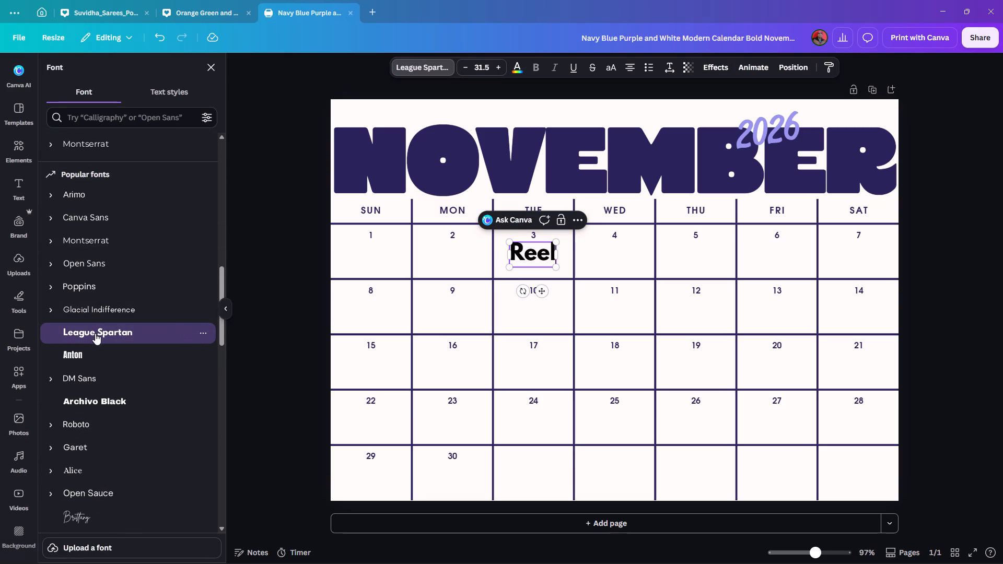
Check the "NOVEMBER" title's font and apply the same font, SLTF Curo, to the "Reel" label.
click(392, 170)
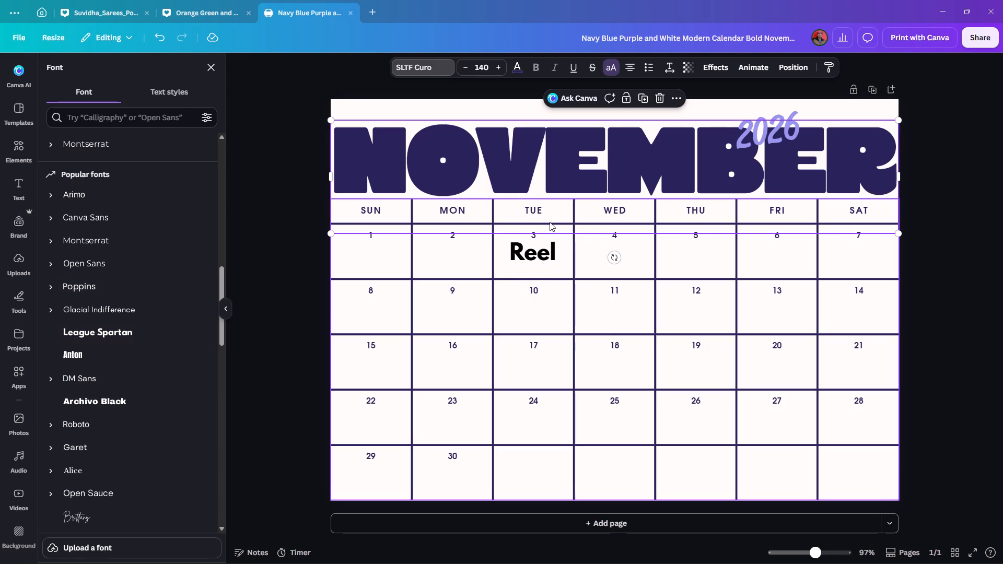
scroll(88, 285, up, 16)
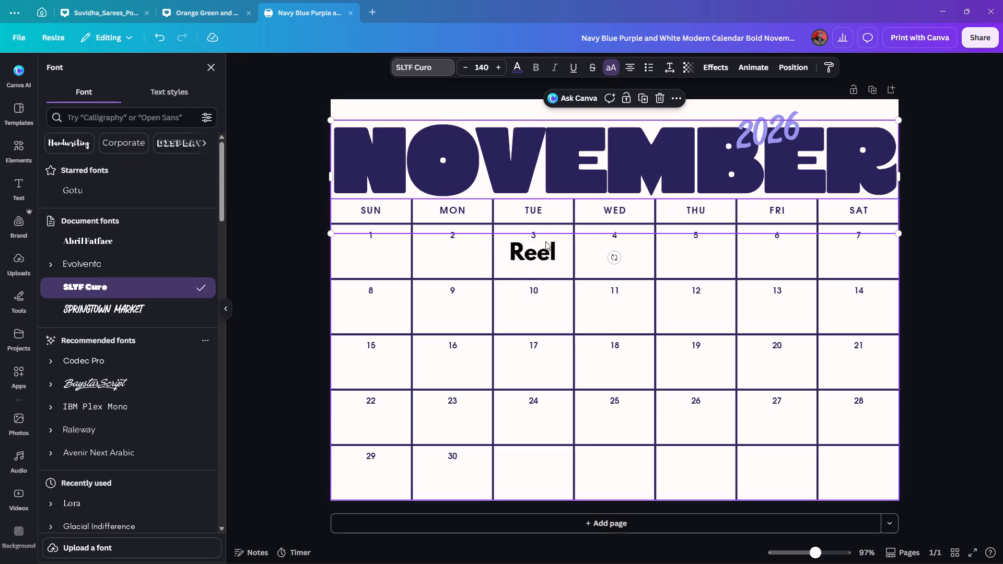
click(516, 258)
click(102, 290)
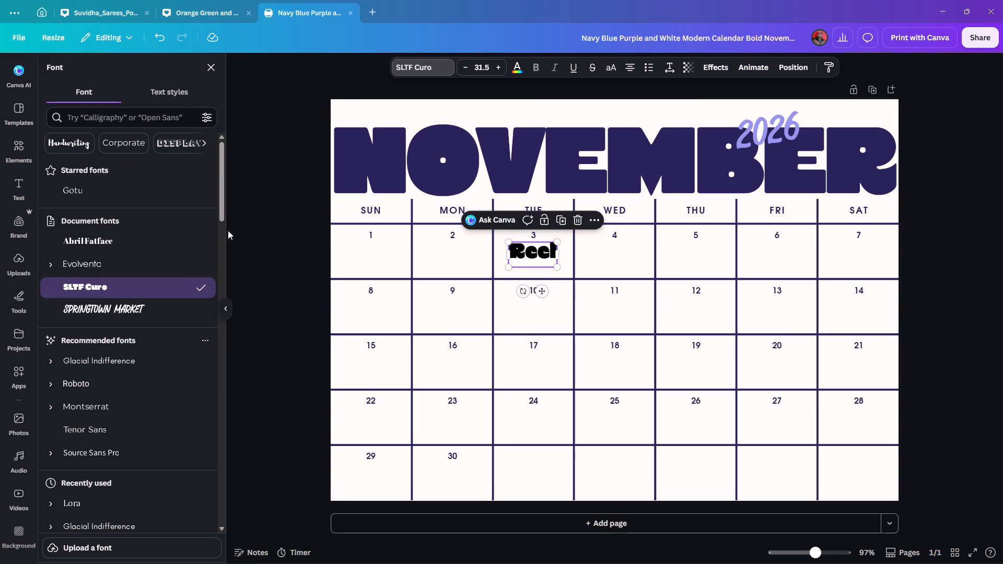
double_click(282, 247)
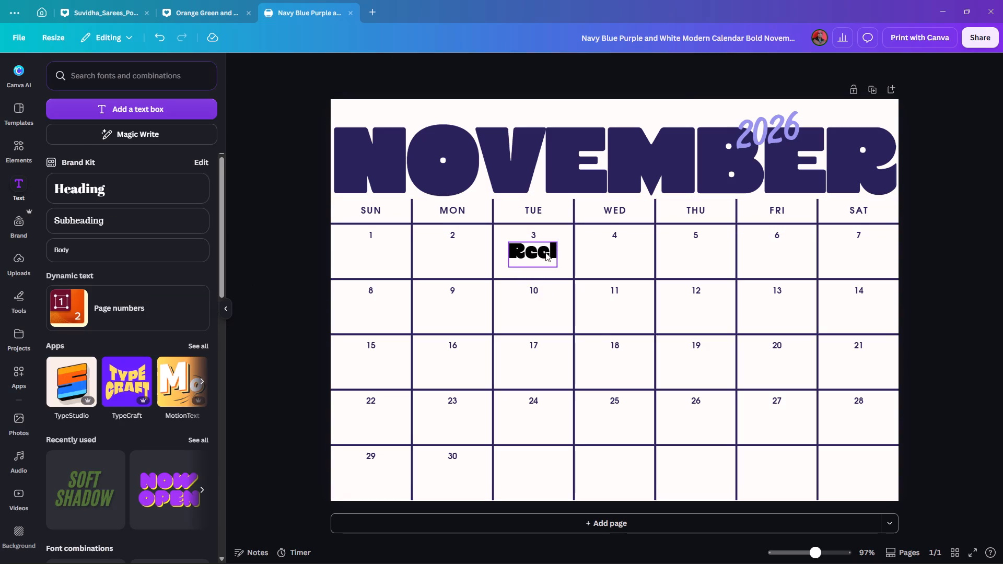
Recolour the "Reel" label, trying the design's navy and lavender before applying the bright purple default solid colour.
click(544, 251)
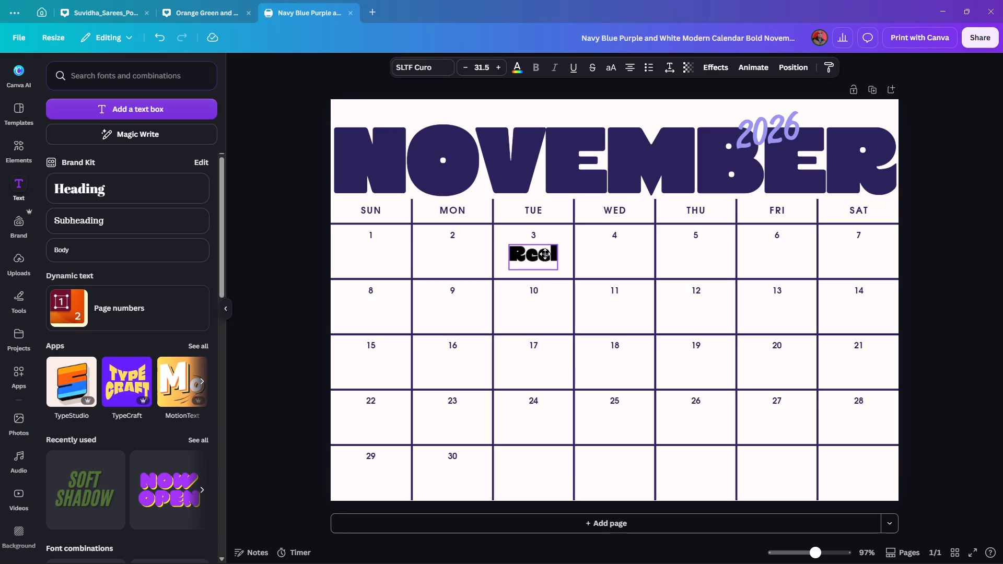
click(512, 69)
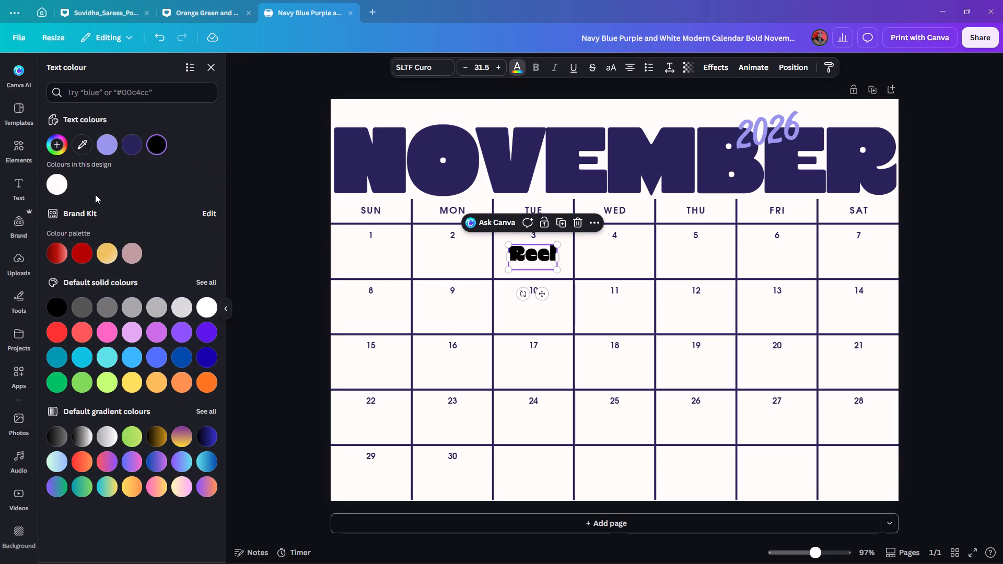
click(129, 143)
click(111, 144)
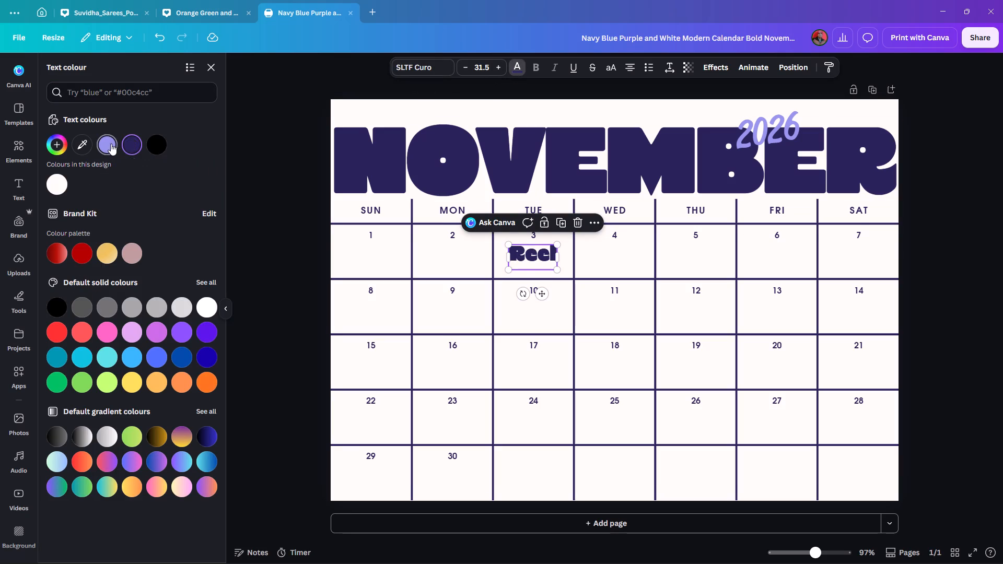
click(184, 332)
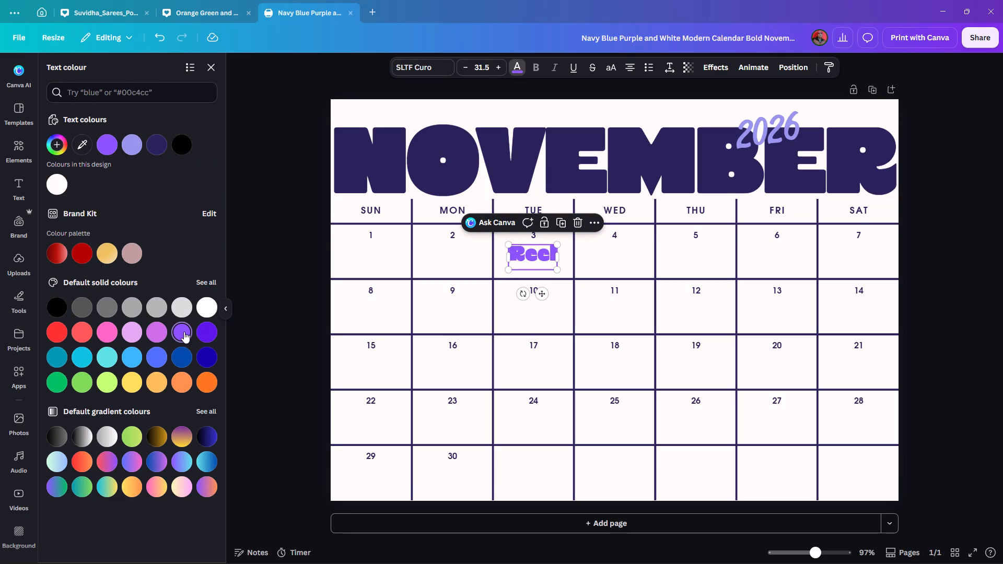
Recolour the "Reel" label with the orchid purple default solid colour, also trying the pale lilac and bright pink swatches.
click(158, 330)
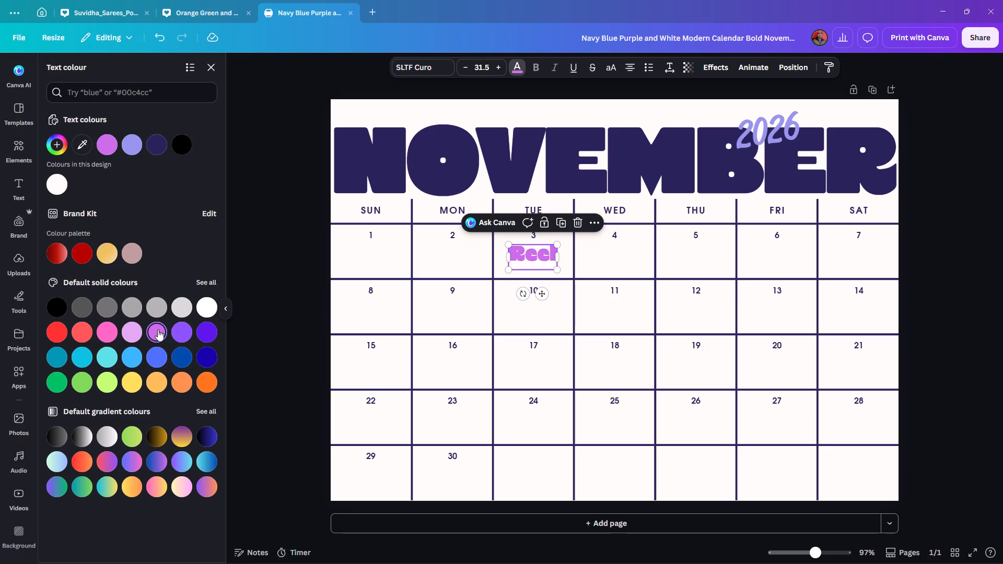
click(129, 333)
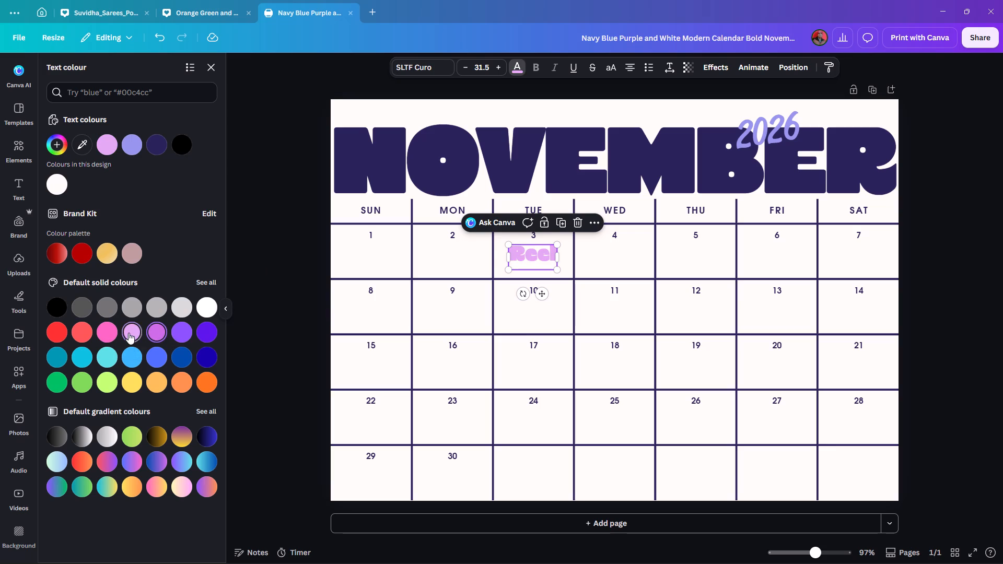
click(161, 332)
click(99, 334)
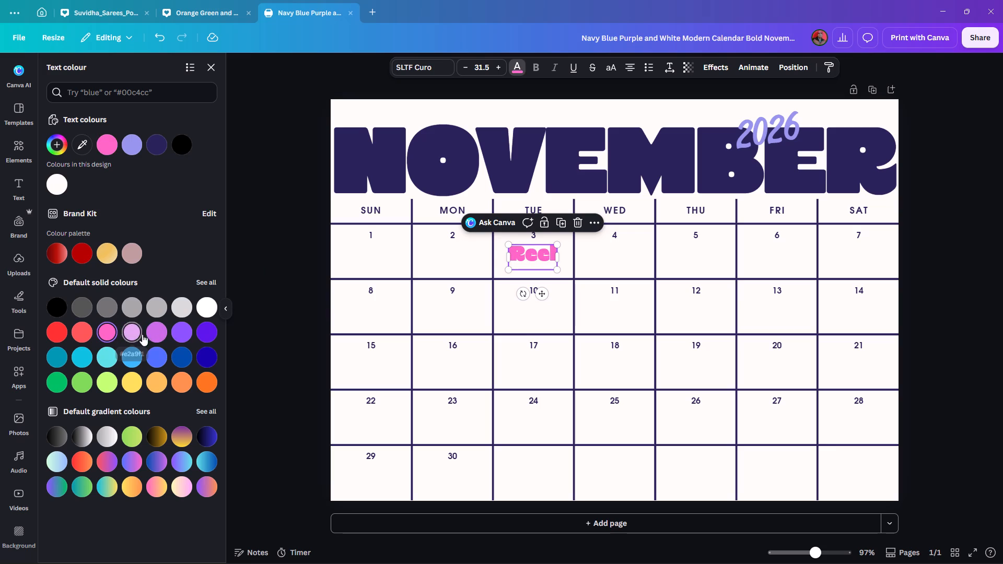
click(159, 334)
double_click(235, 253)
Enlarge the "Reel" label to font size 42.1 in the Tuesday 3 cell.
click(509, 256)
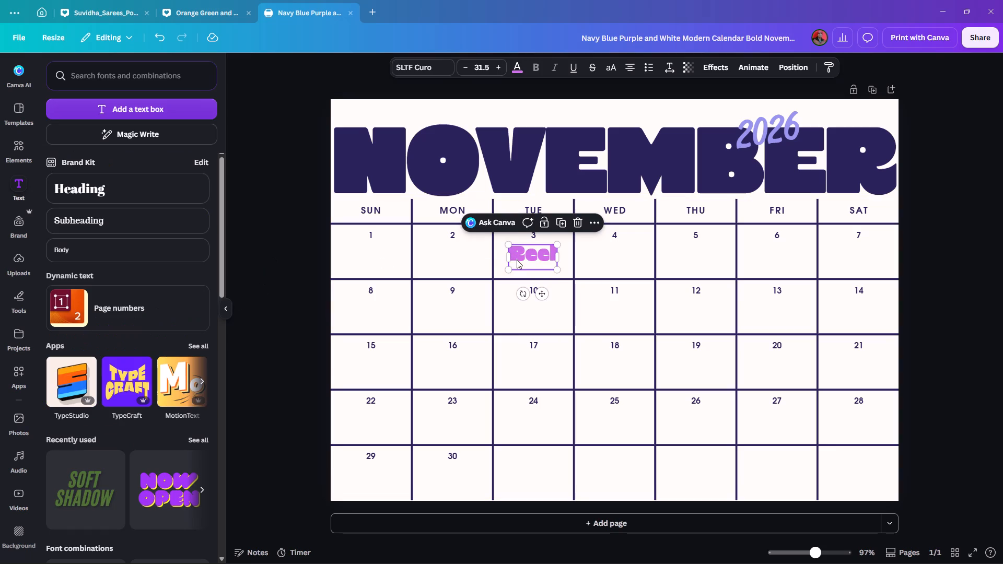
alt+drag(556, 271, 563, 277)
click(543, 258)
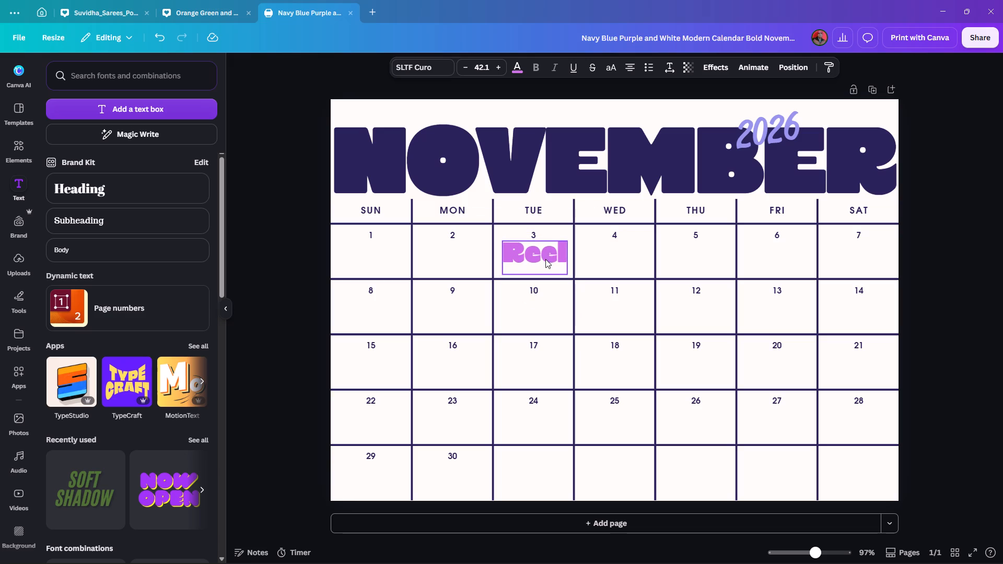
click(270, 253)
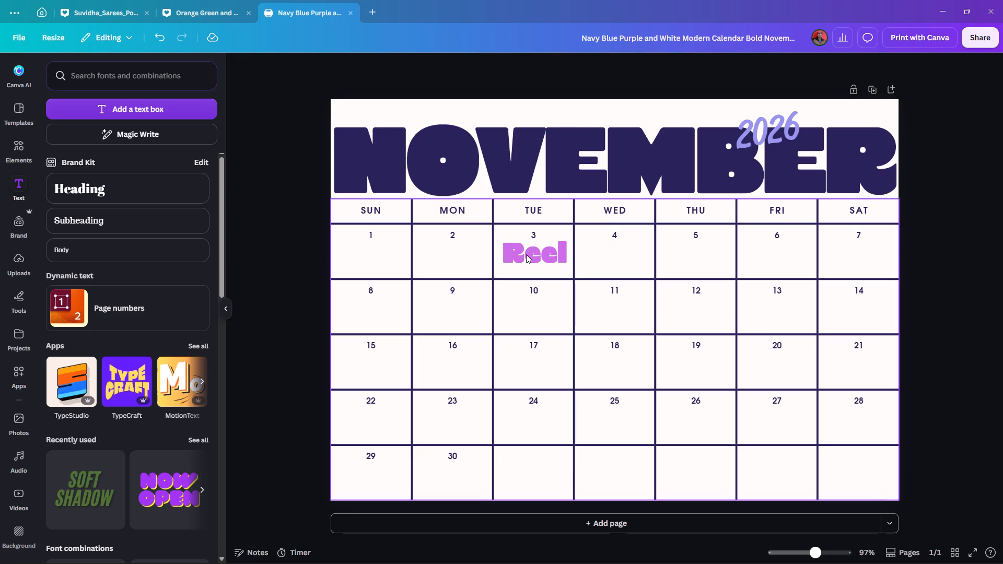
Check the label layout in the autumn calendar and move the navy calendar's "Reel" label below the Wednesday 4 date.
click(184, 5)
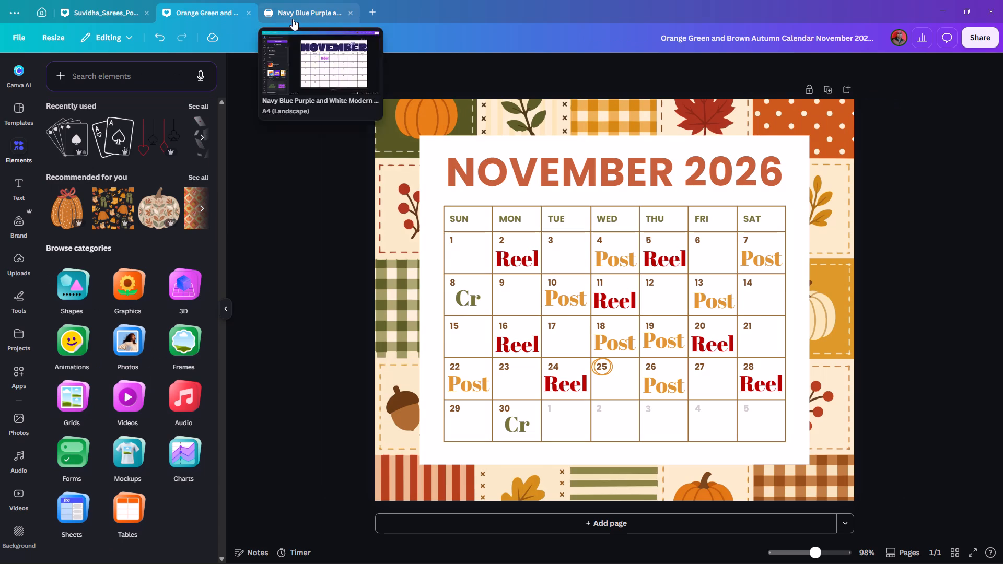
click(304, 8)
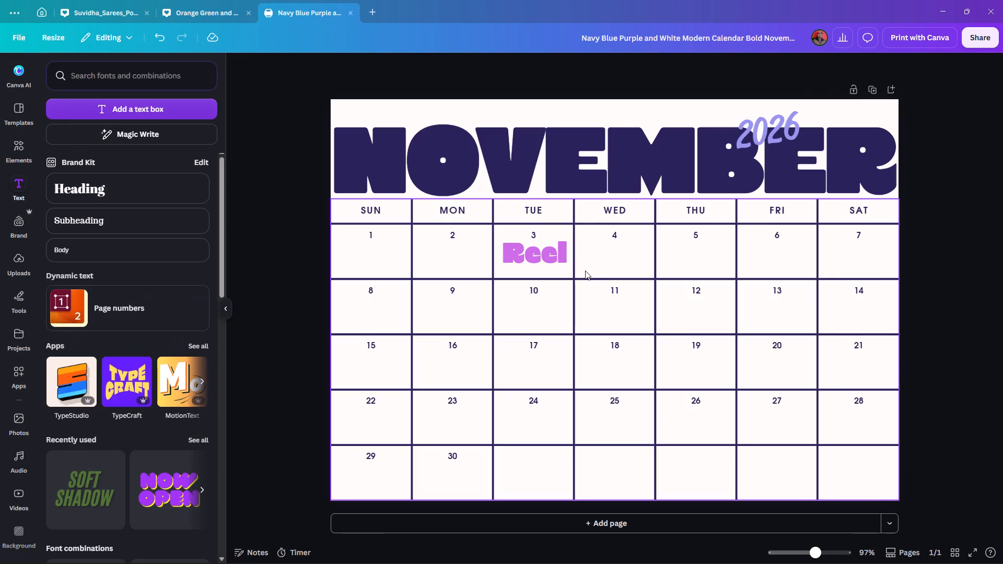
drag(530, 251, 609, 250)
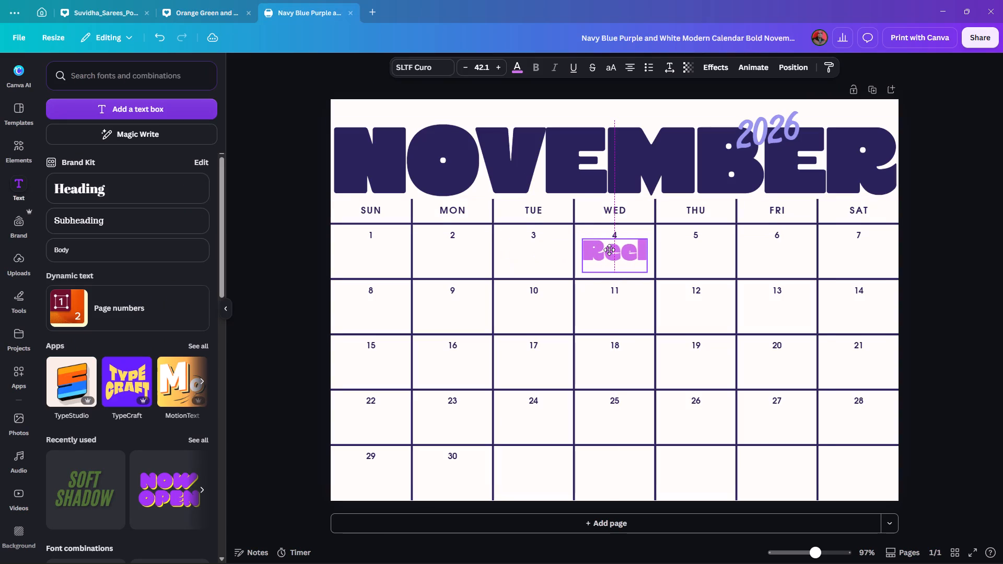
drag(609, 250, 609, 252)
Compare the autumn calendar's label schedule with the navy calendar and check the dates in the system calendar.
click(199, 4)
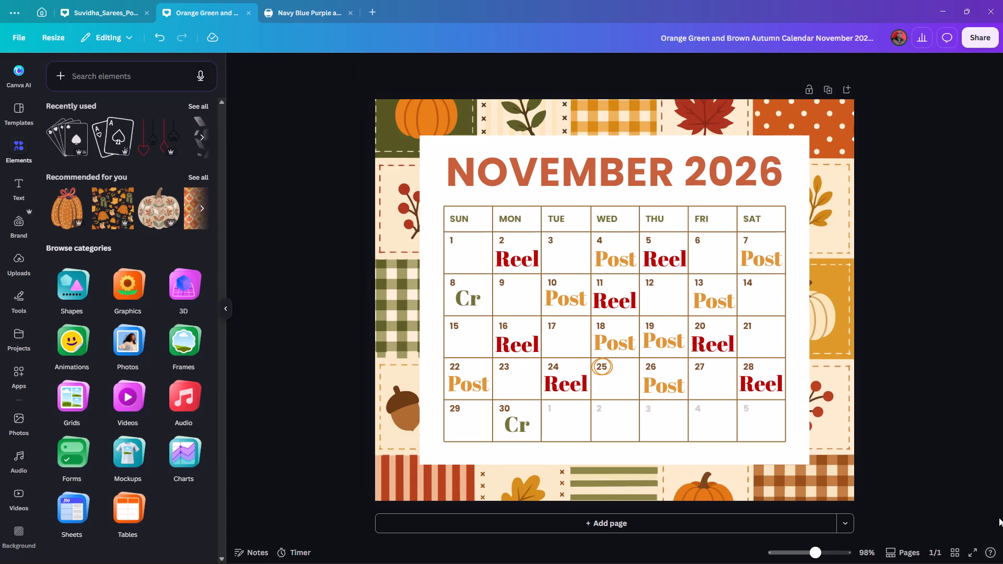
click(985, 563)
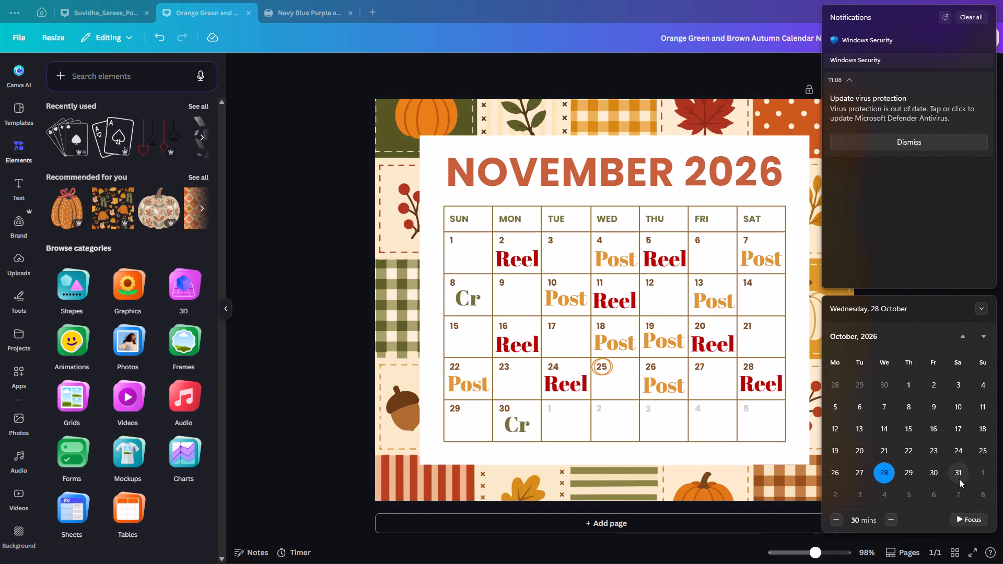
click(332, 336)
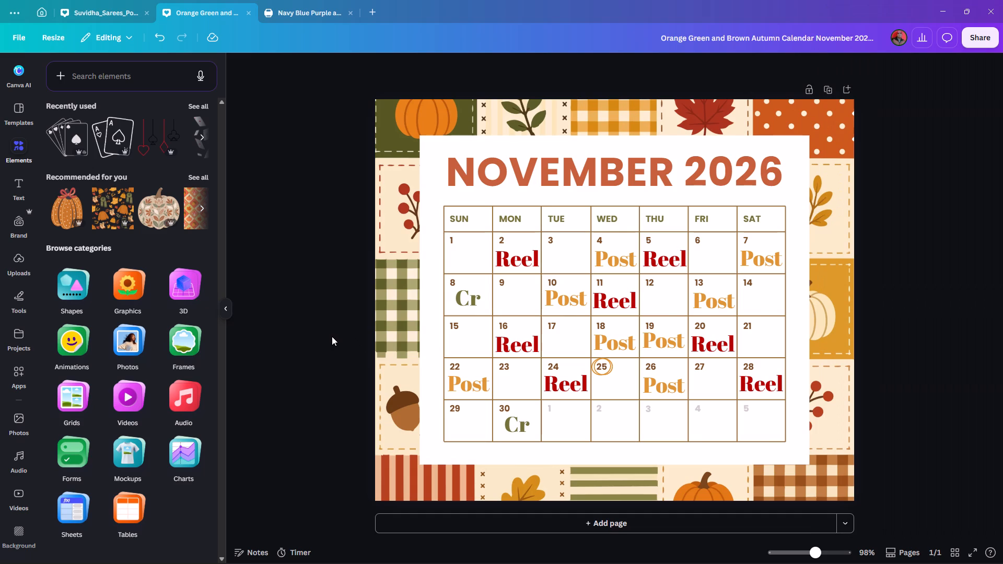
click(410, 302)
click(324, 290)
click(290, 10)
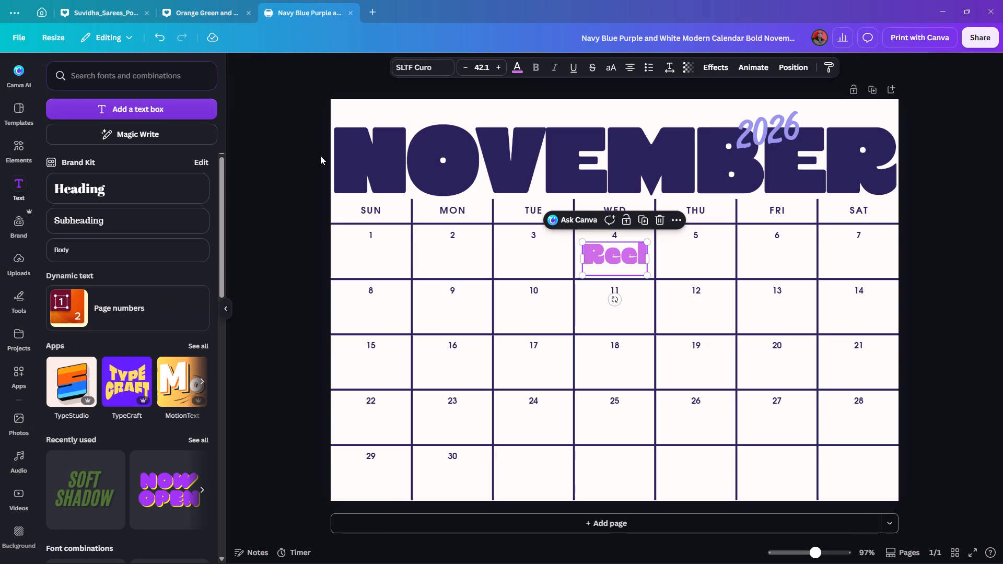
click(207, 0)
click(208, 7)
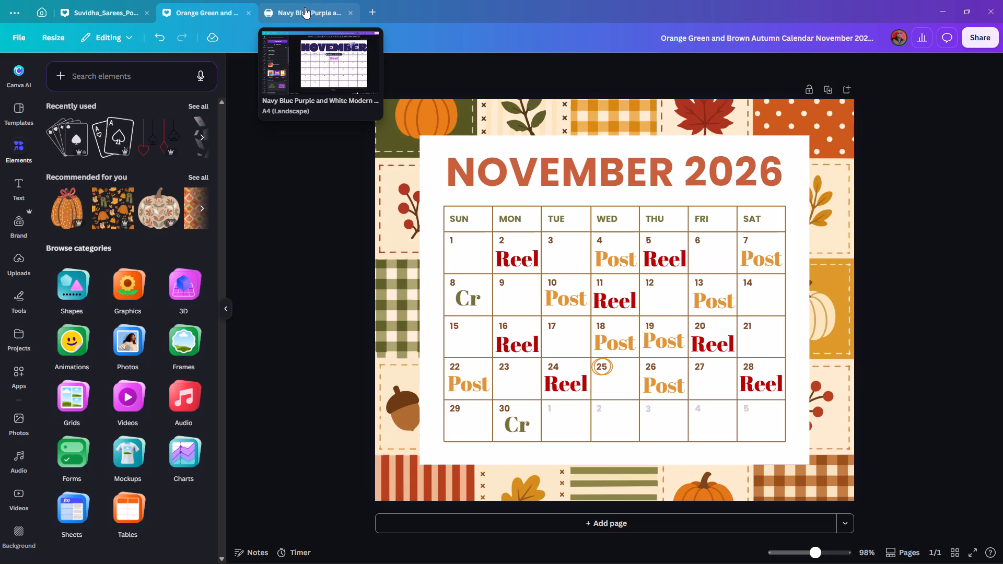
click(305, 7)
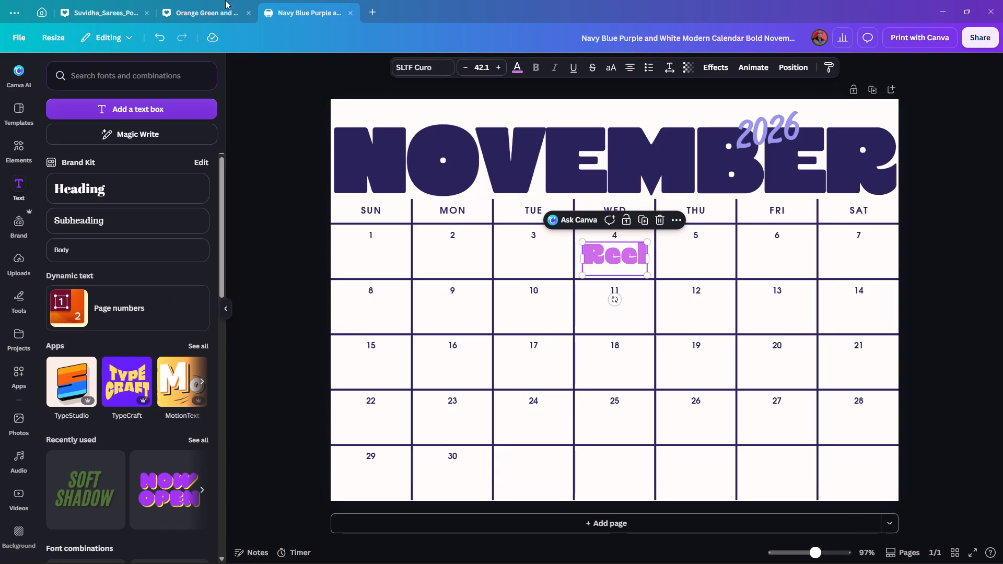
click(193, 10)
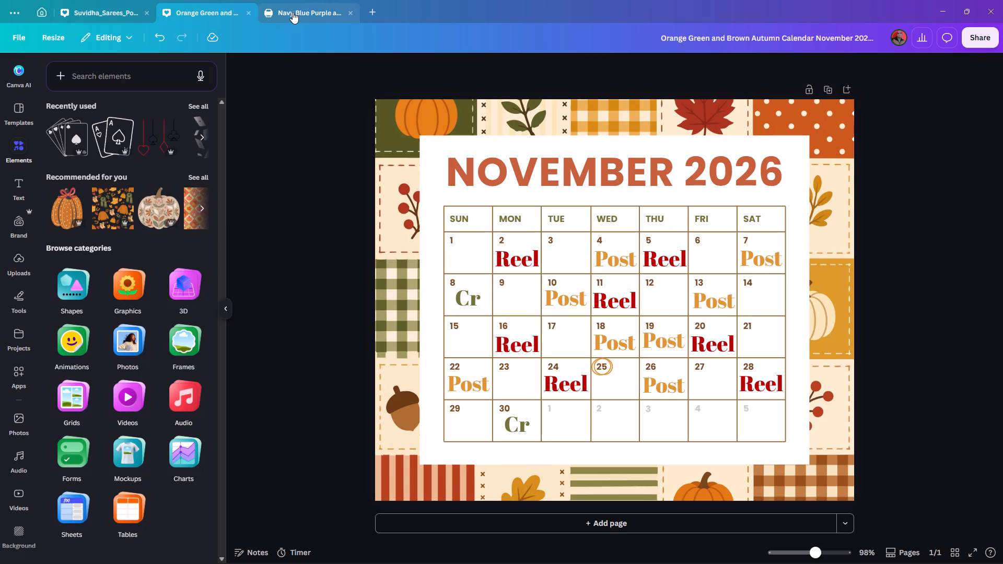
Place a copy of the navy calendar's "Reel" label below the date in the Saturday 7 cell.
click(293, 12)
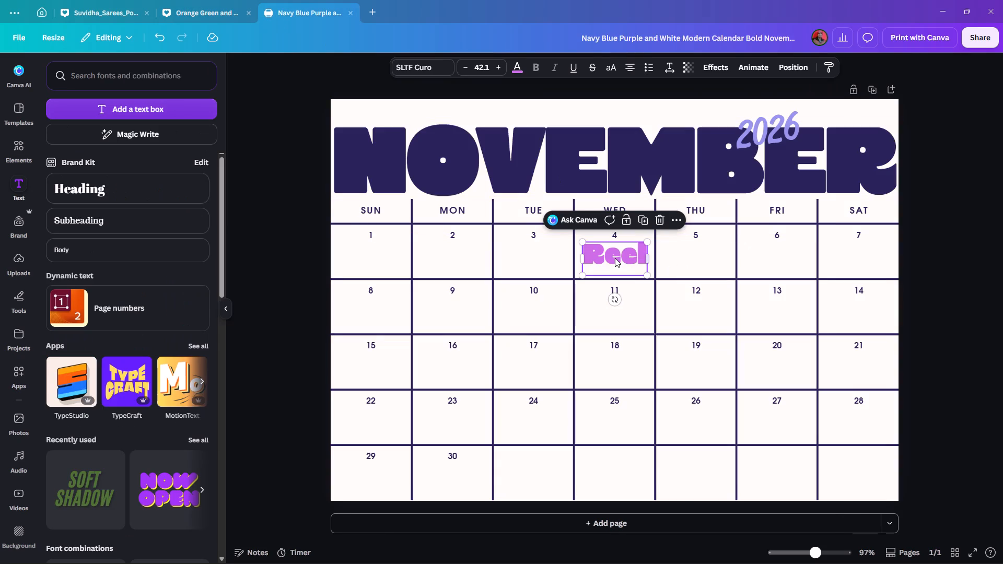
alt+drag(616, 257, 857, 257)
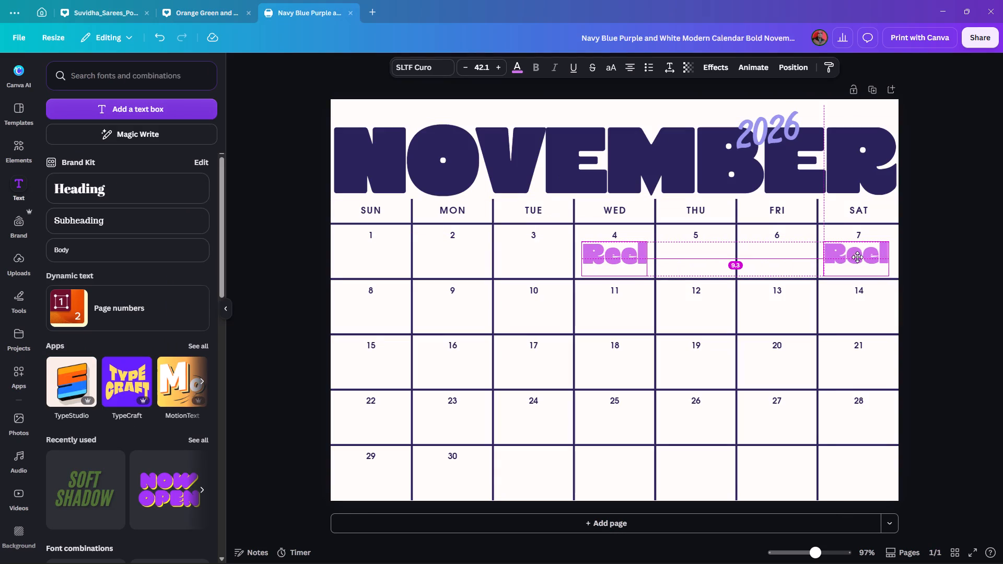
alt+drag(857, 257, 861, 257)
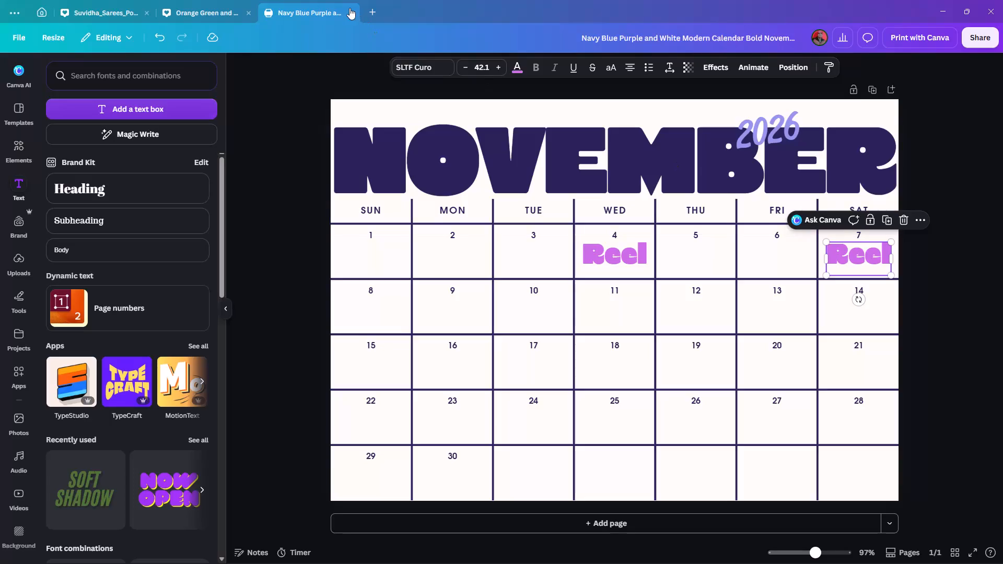
After checking the autumn calendar, copy the Saturday 7 "Reel" label to Monday 2 and change the copy's text to "Post".
click(195, 0)
click(195, 2)
click(195, 8)
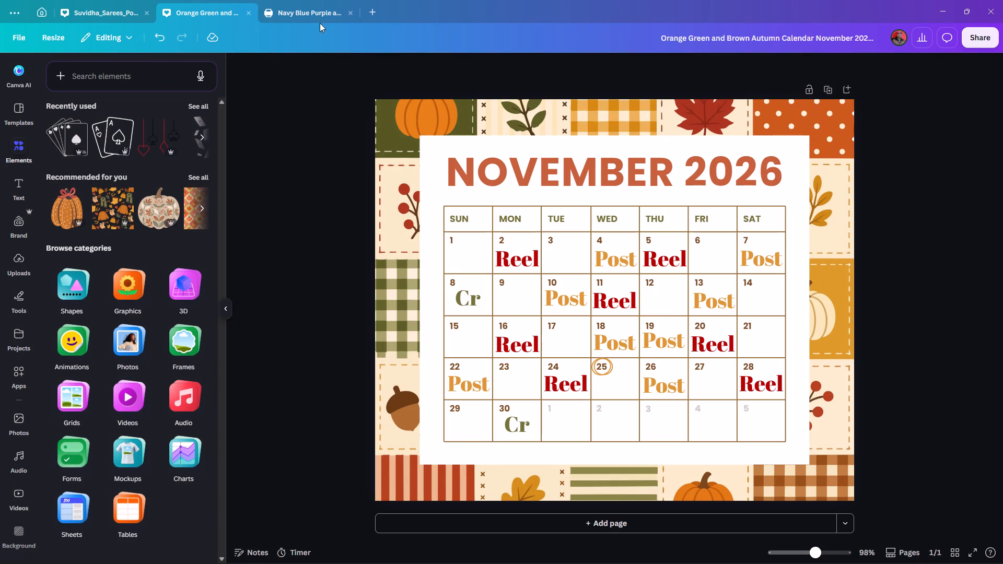
click(319, 11)
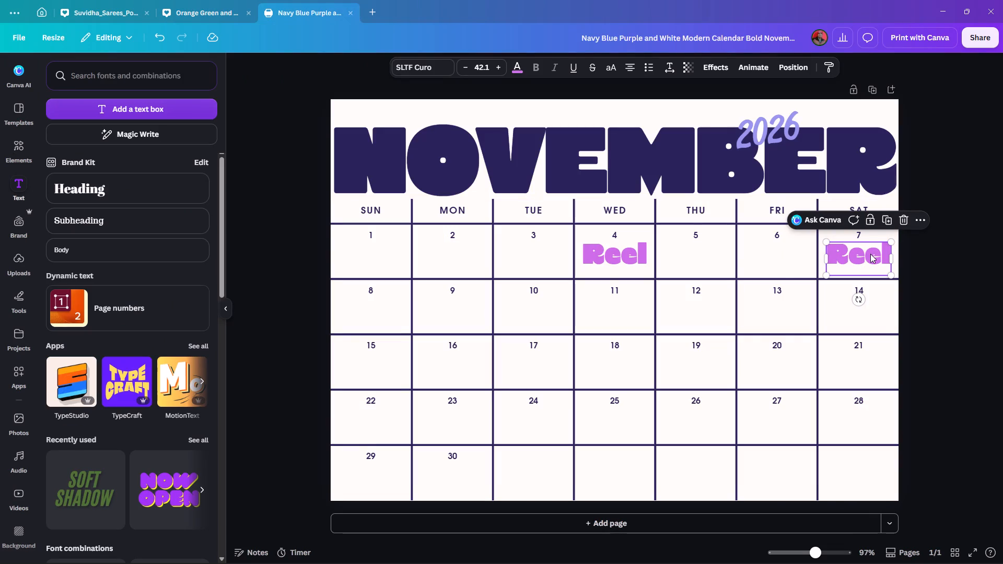
alt+drag(870, 254, 463, 252)
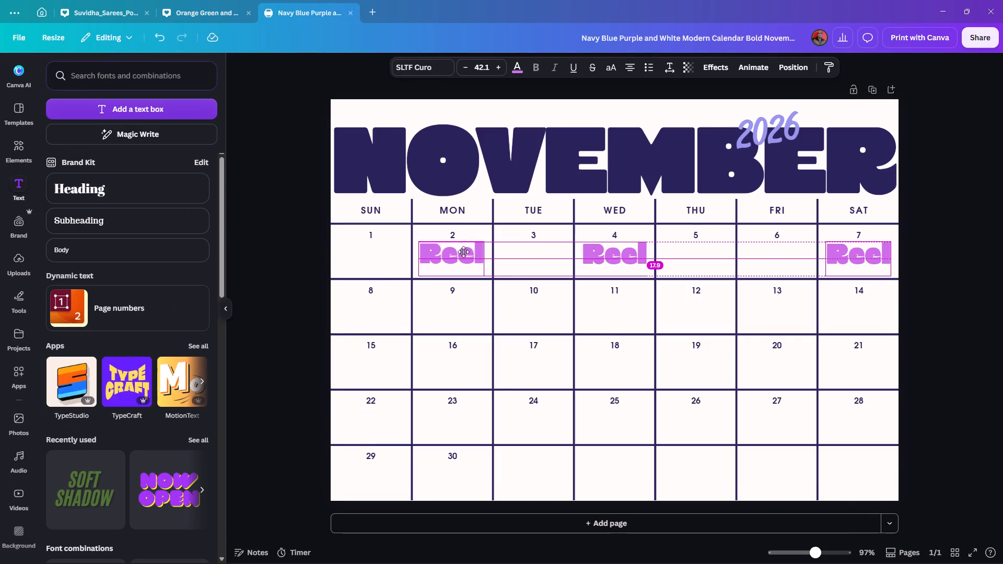
alt+drag(463, 252, 463, 251)
double_click(463, 251)
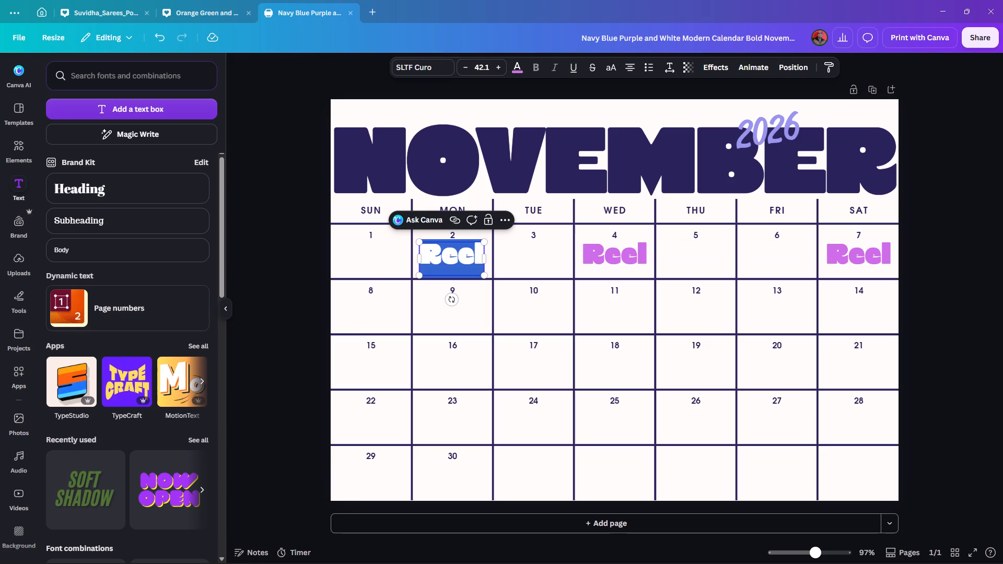
key(shift+p)
text(ost)
click(304, 238)
Recolour the "Post" label bright pink from the default solid colours, trying the design's navy and lavender first.
click(434, 258)
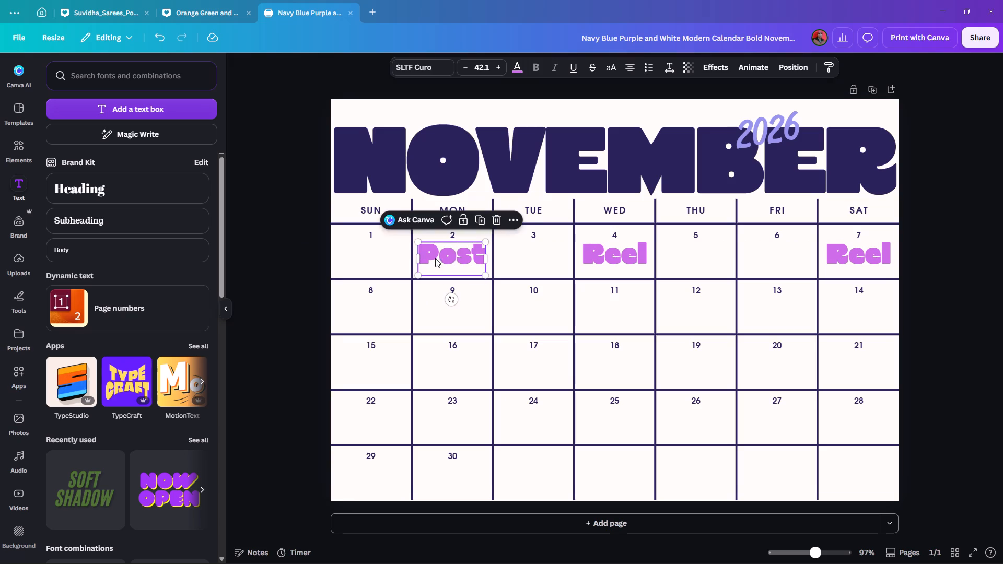
click(514, 71)
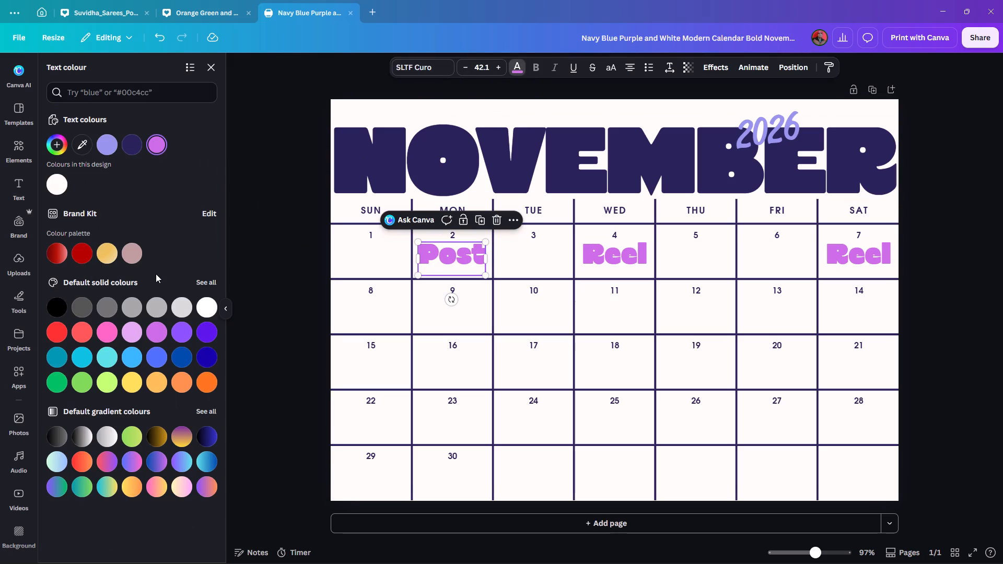
click(131, 145)
click(102, 142)
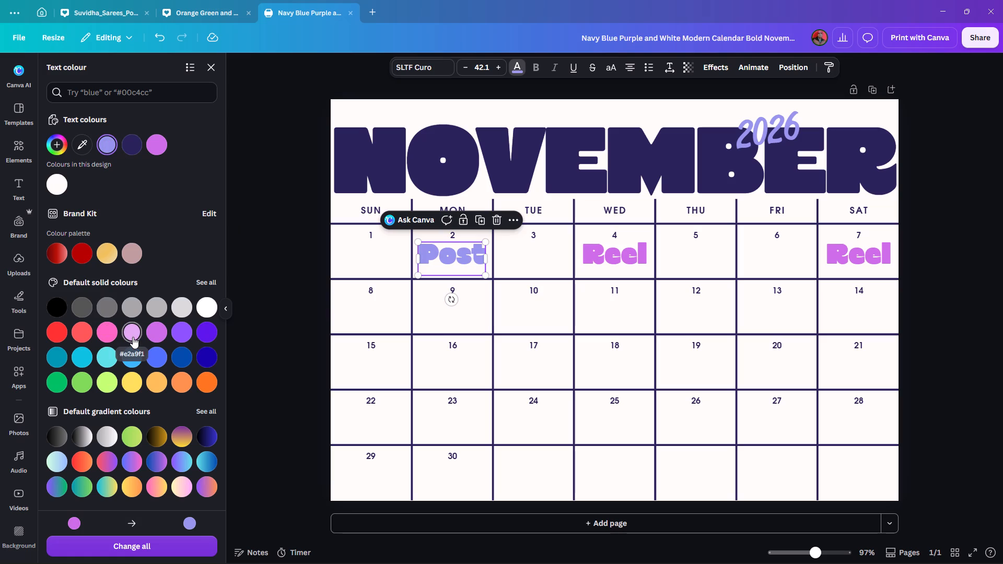
click(109, 326)
double_click(255, 273)
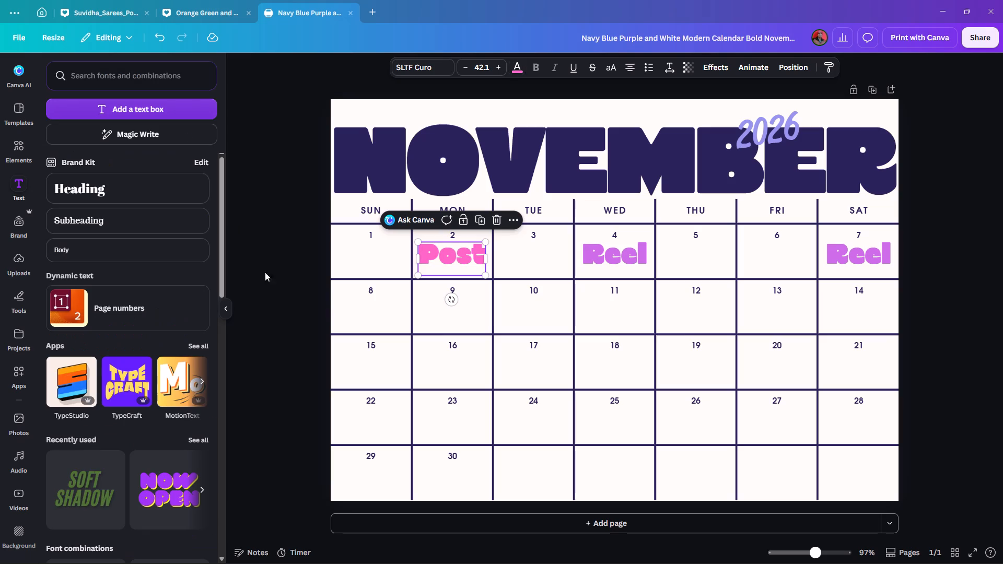
Place a copy of the pink "Post" label below the date in the Thursday 5 cell.
click(447, 258)
alt+drag(453, 254, 633, 257)
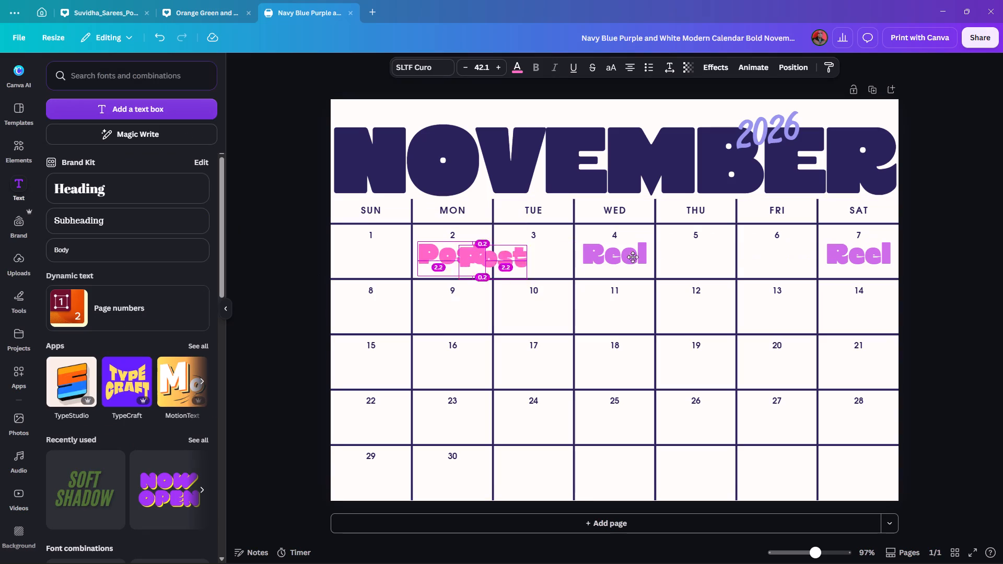
alt+drag(633, 257, 701, 256)
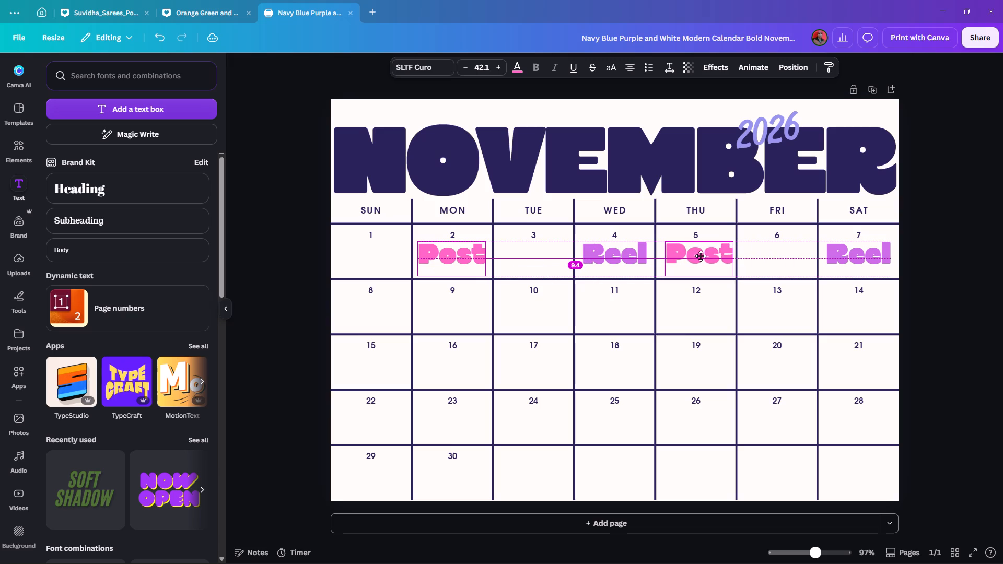
alt+drag(701, 256, 698, 256)
click(236, 254)
Check the autumn calendar's schedule and place a copy of the navy calendar's Saturday 7 "Reel" label in the Tuesday 10 cell.
click(630, 249)
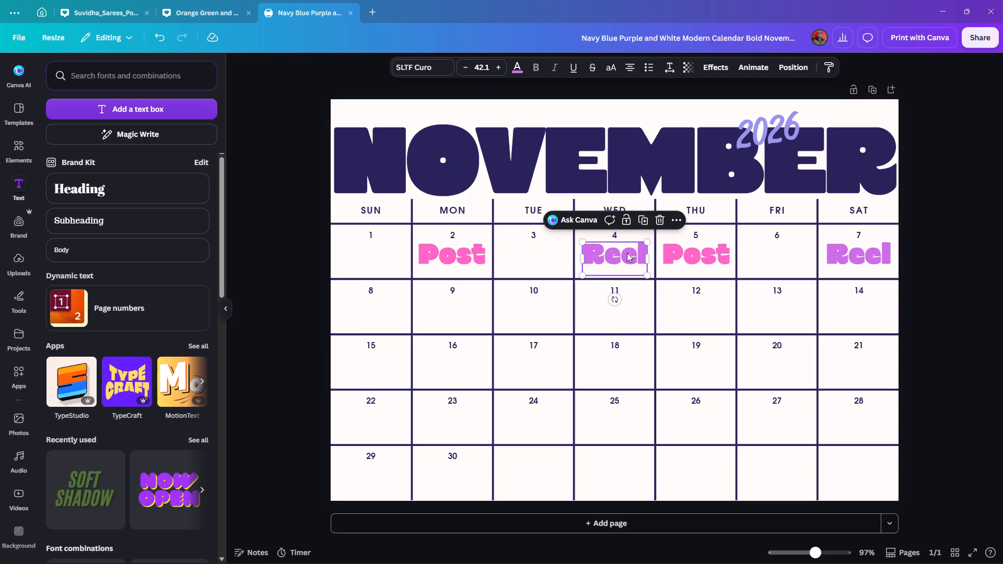
click(203, 0)
click(198, 8)
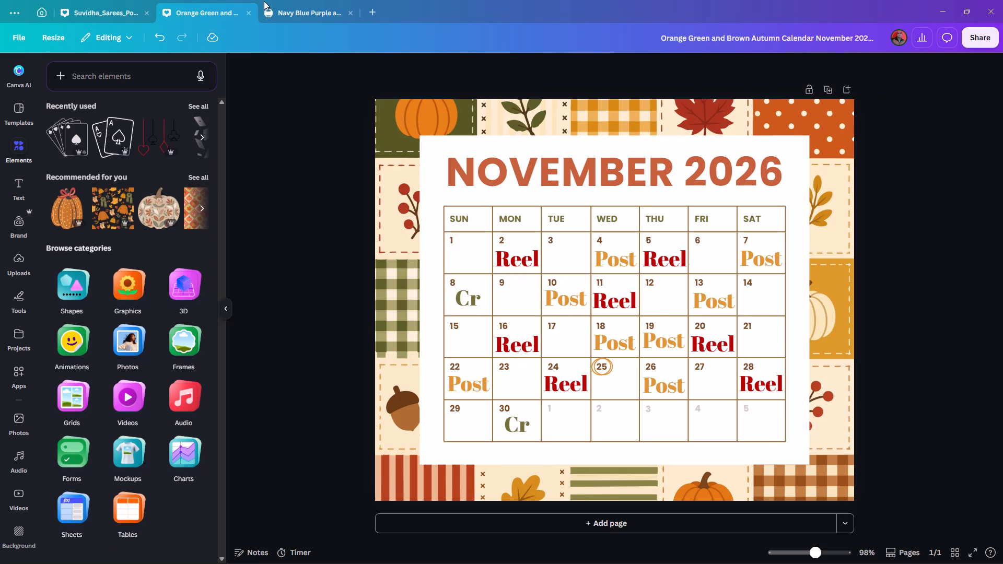
click(289, 9)
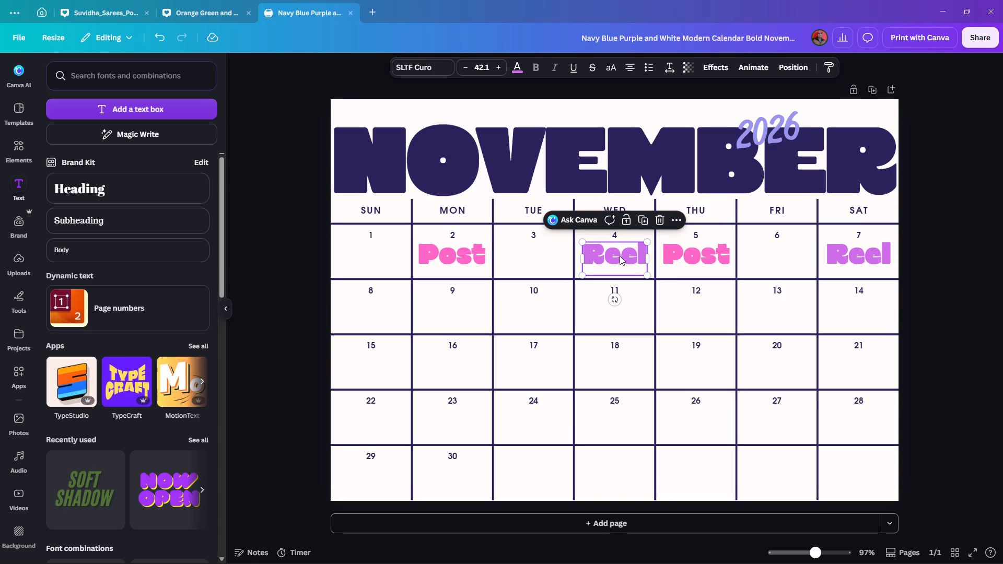
alt+drag(863, 254, 523, 311)
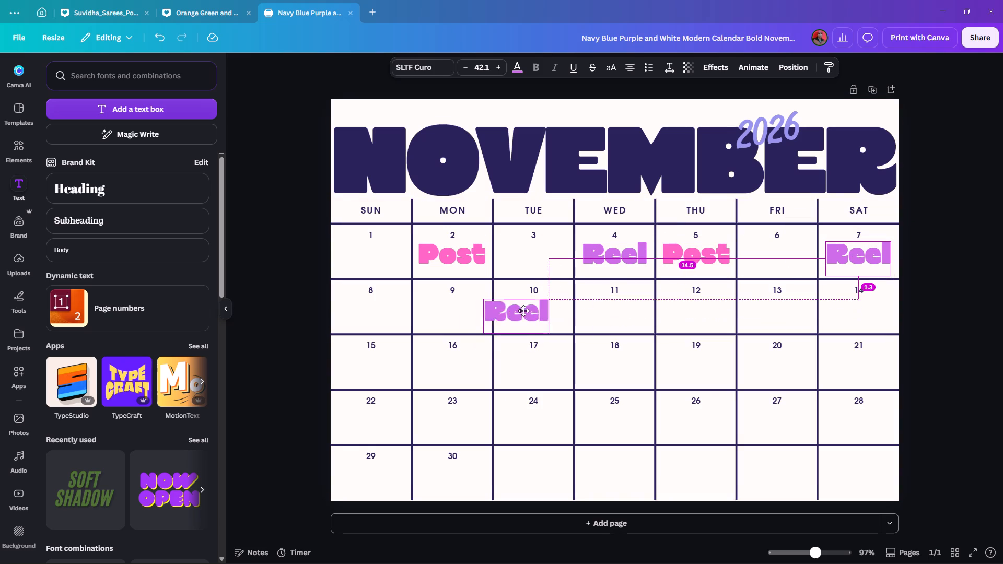
alt+drag(523, 311, 538, 305)
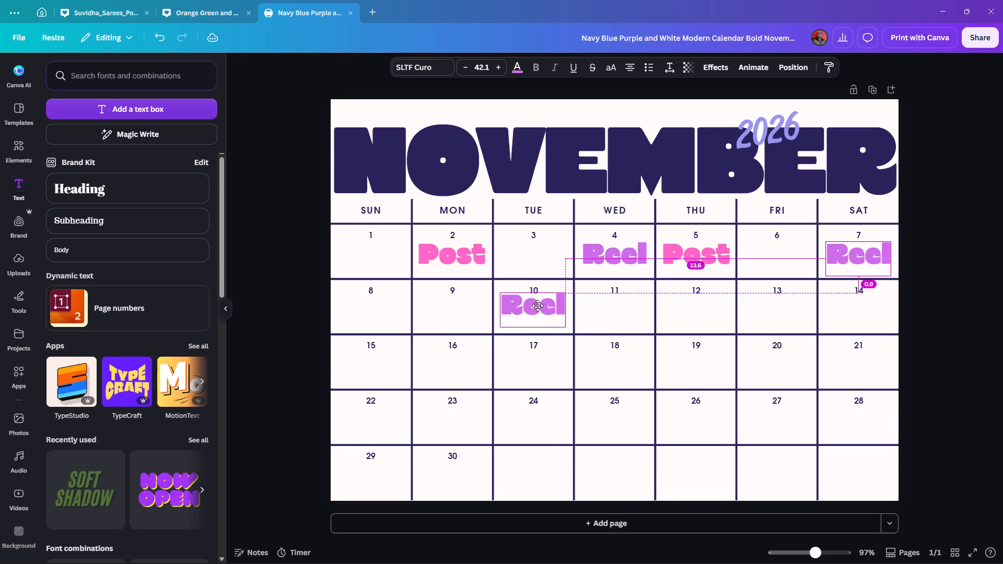
Settle the new "Reel" label slightly lower in the navy calendar's Tuesday 10 cell, comparing with the autumn calendar's schedule.
alt+drag(538, 305, 538, 306)
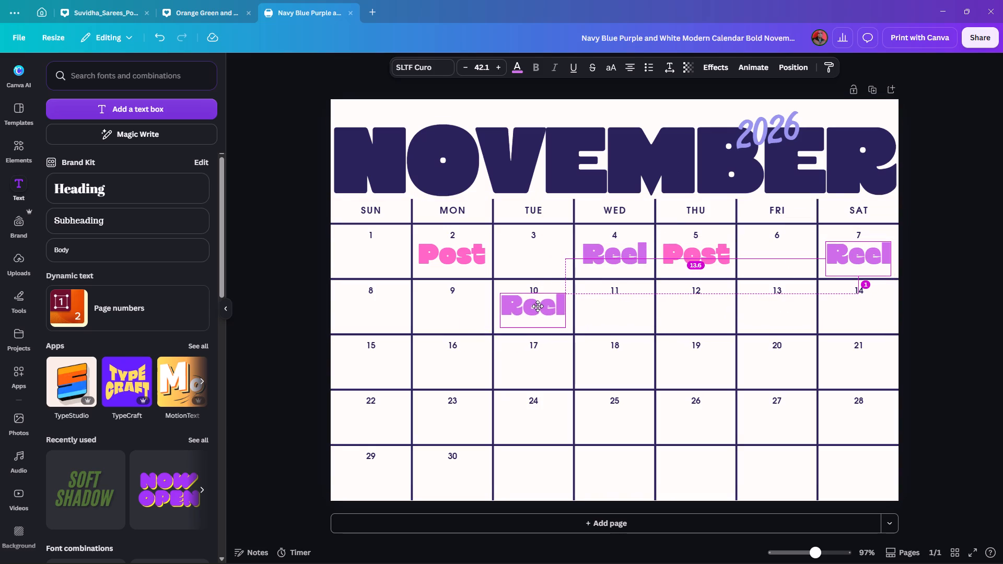
alt+drag(538, 306, 538, 307)
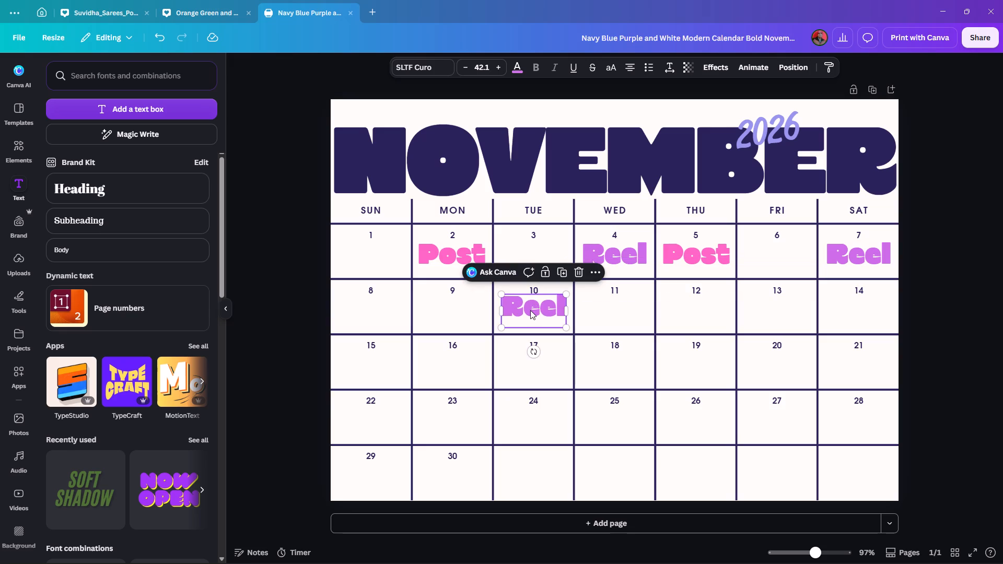
click(198, 13)
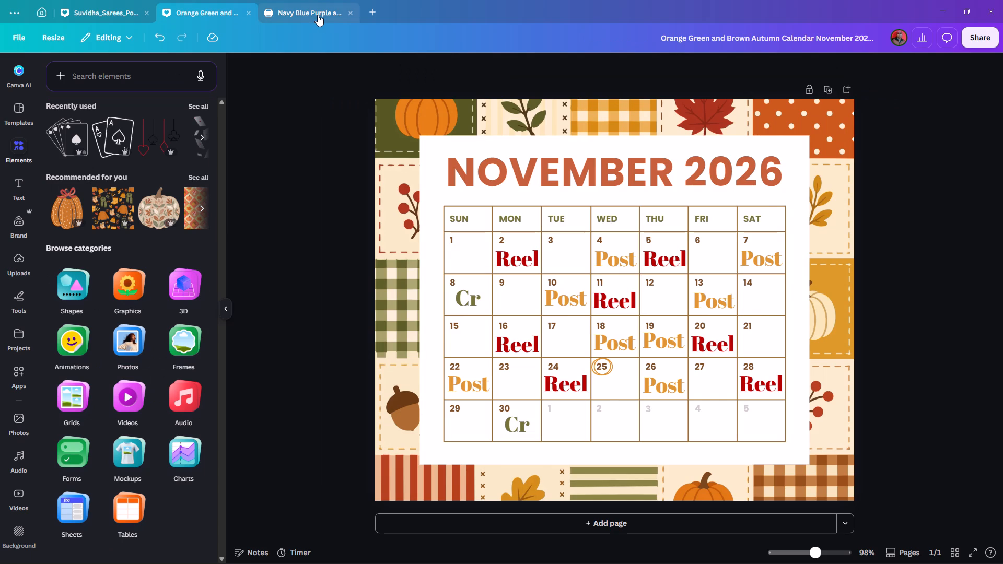
click(318, 15)
click(538, 311)
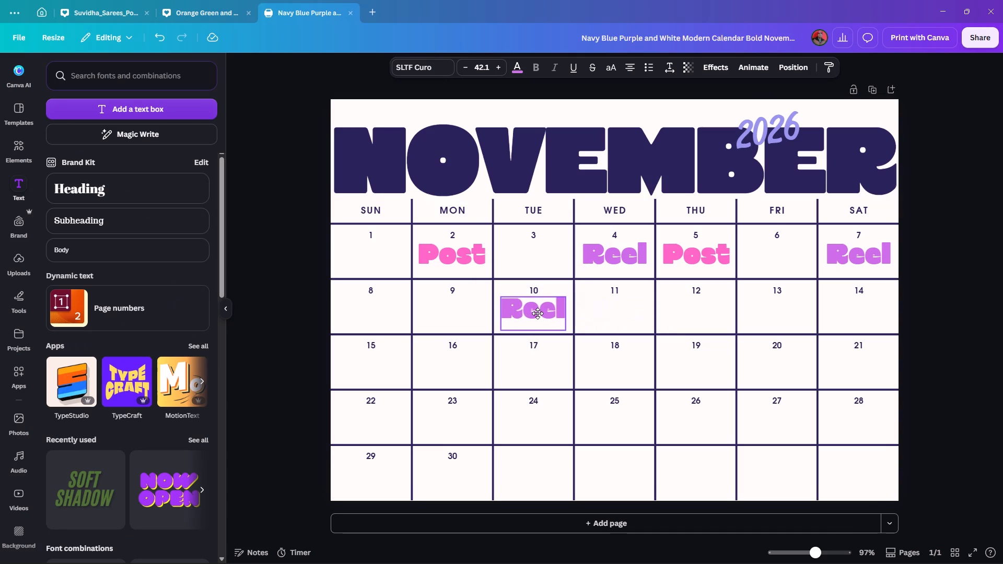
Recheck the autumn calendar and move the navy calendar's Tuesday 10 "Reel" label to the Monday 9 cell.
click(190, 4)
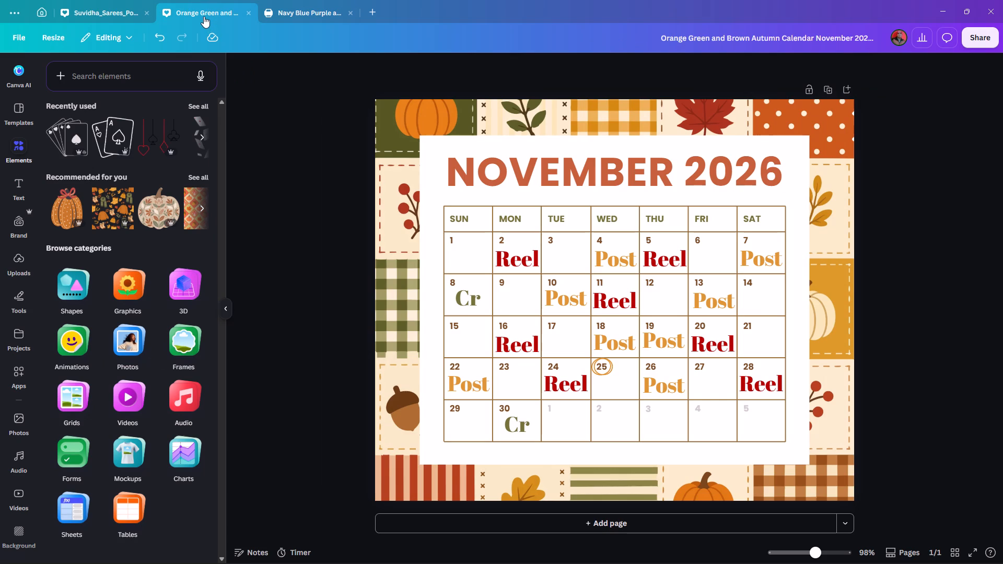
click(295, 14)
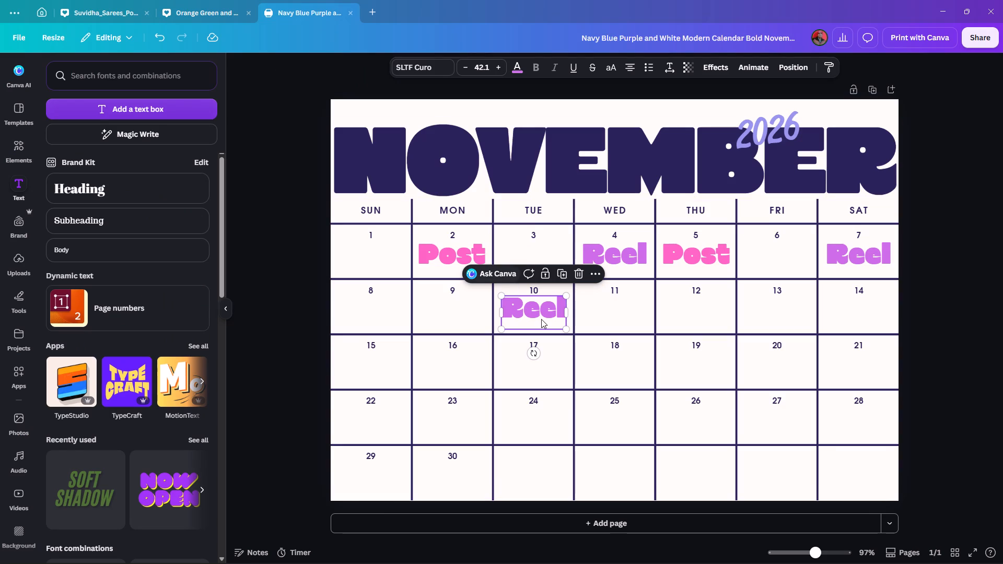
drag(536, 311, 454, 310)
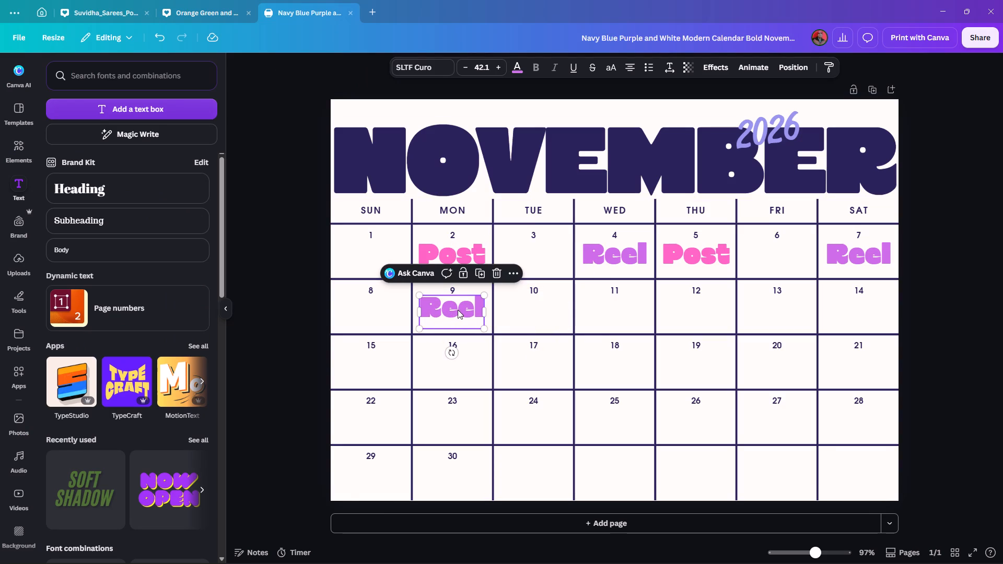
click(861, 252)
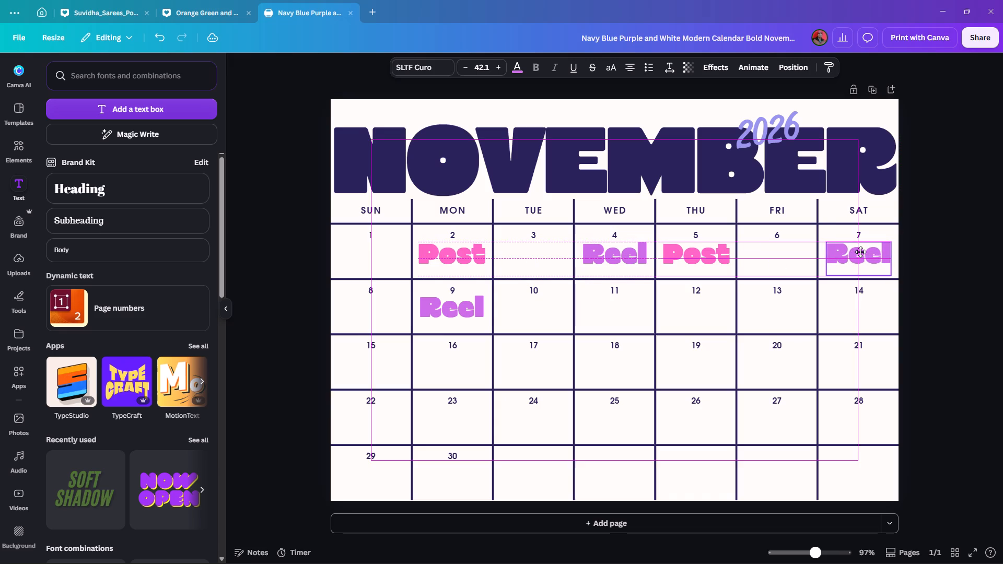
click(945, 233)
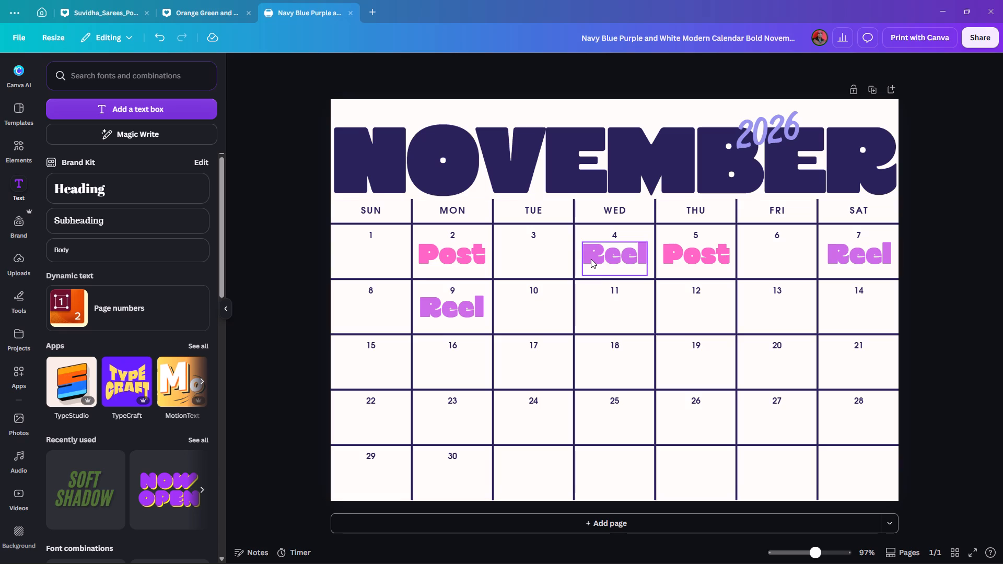
Place copies of the pink "Post" label below the dates in the Wednesday 11 and Friday 13 cells.
click(441, 263)
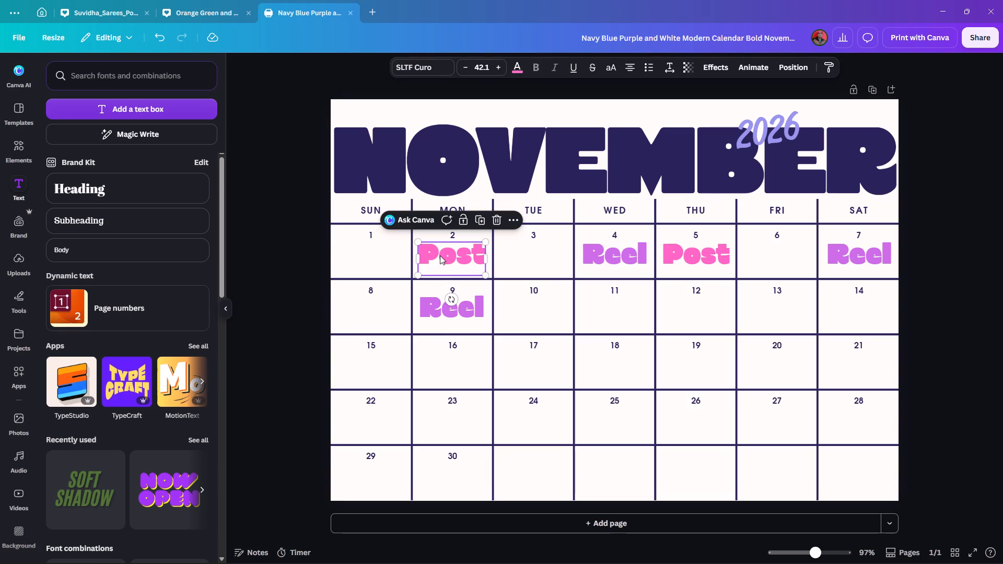
alt+drag(440, 255, 604, 309)
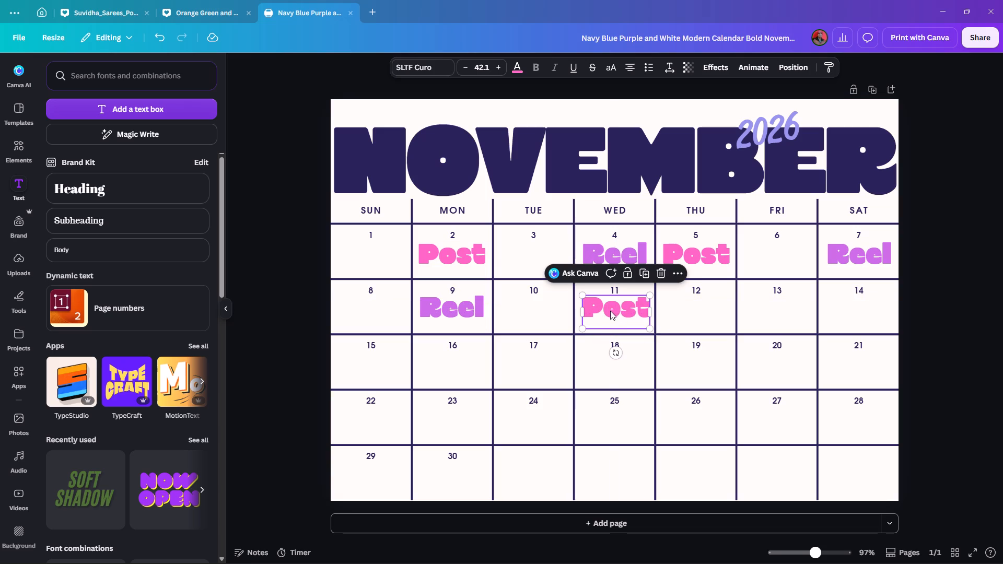
alt+drag(613, 309, 774, 310)
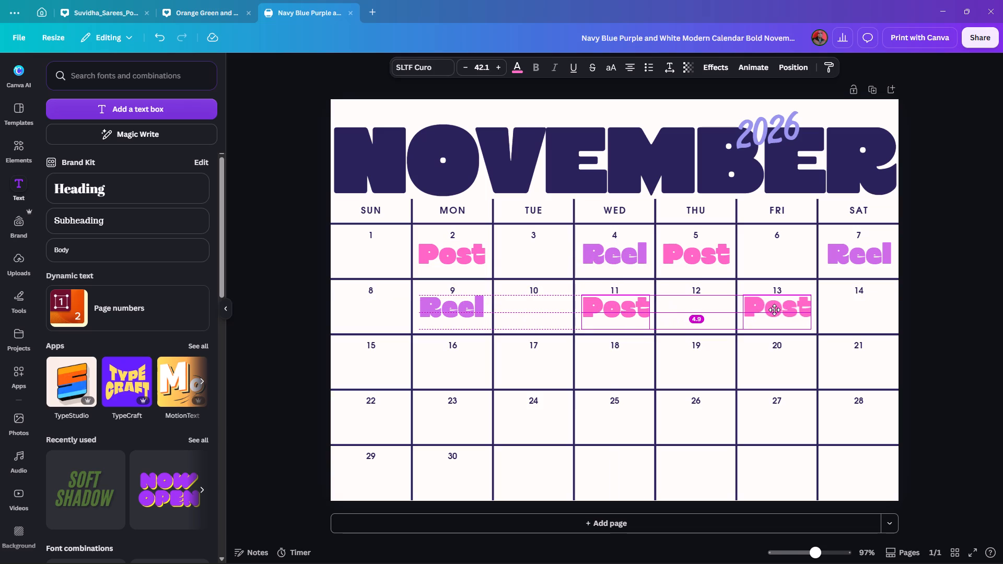
alt+drag(774, 310, 775, 310)
alt+drag(775, 310, 774, 310)
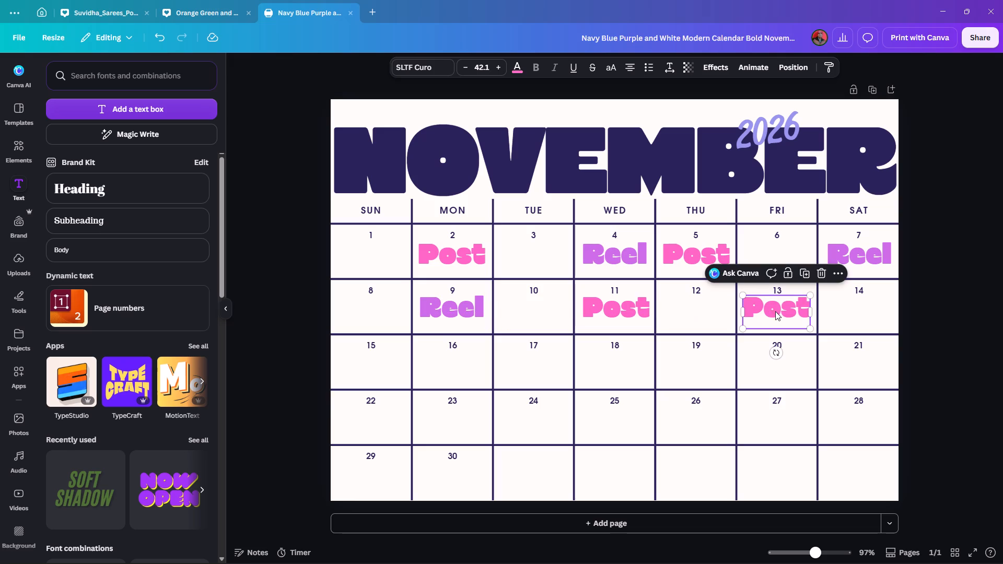
Place a copy of the Saturday 7 "Reel" label in the Sunday 15 cell, lowered slightly to clear the date.
click(871, 254)
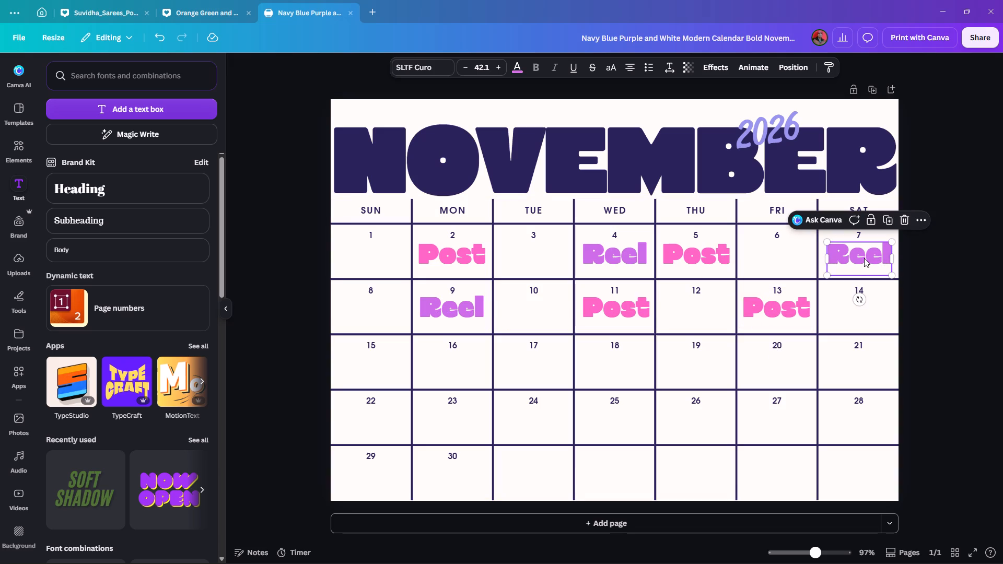
alt+drag(863, 255, 372, 359)
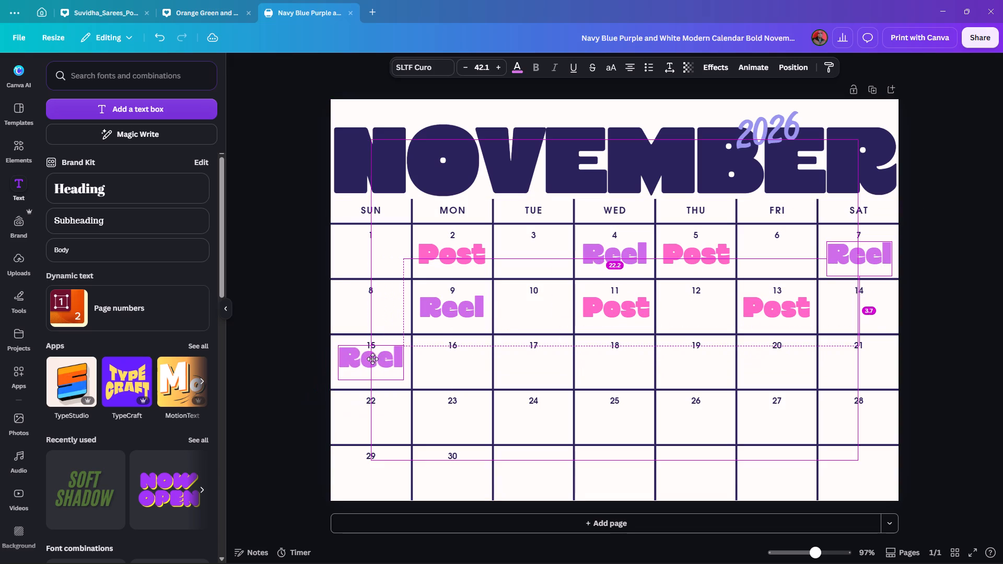
alt+drag(372, 359, 374, 359)
click(280, 325)
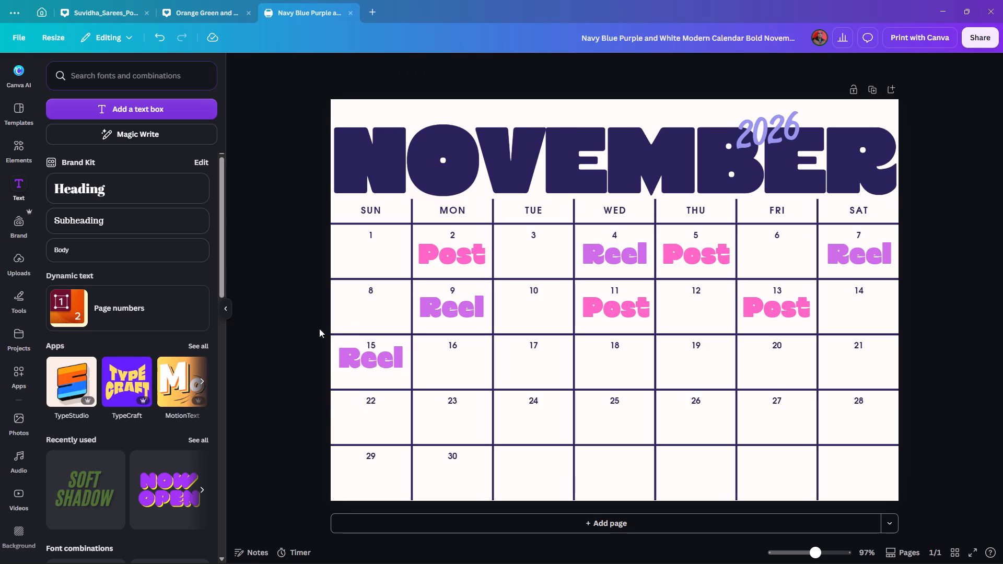
click(371, 358)
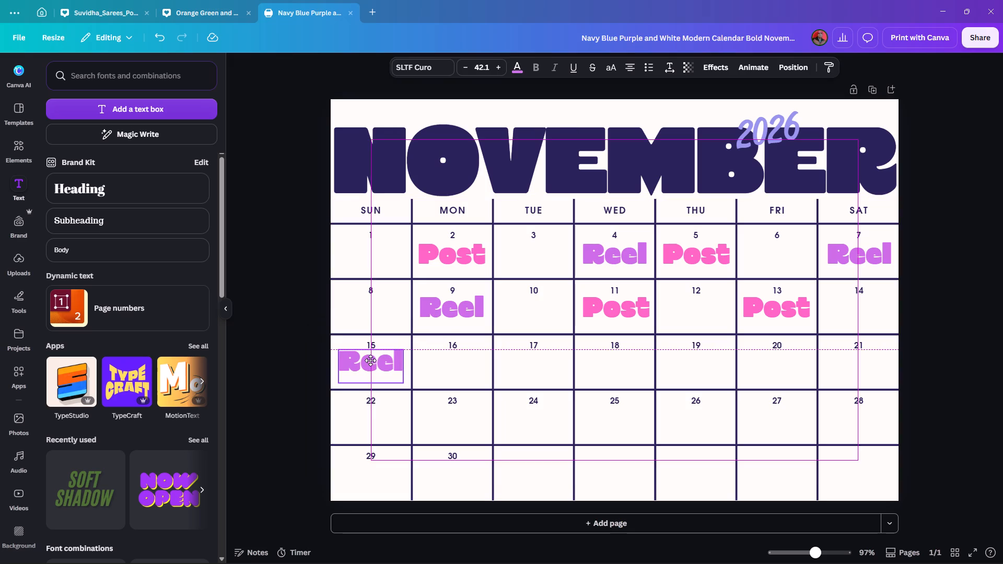
click(290, 344)
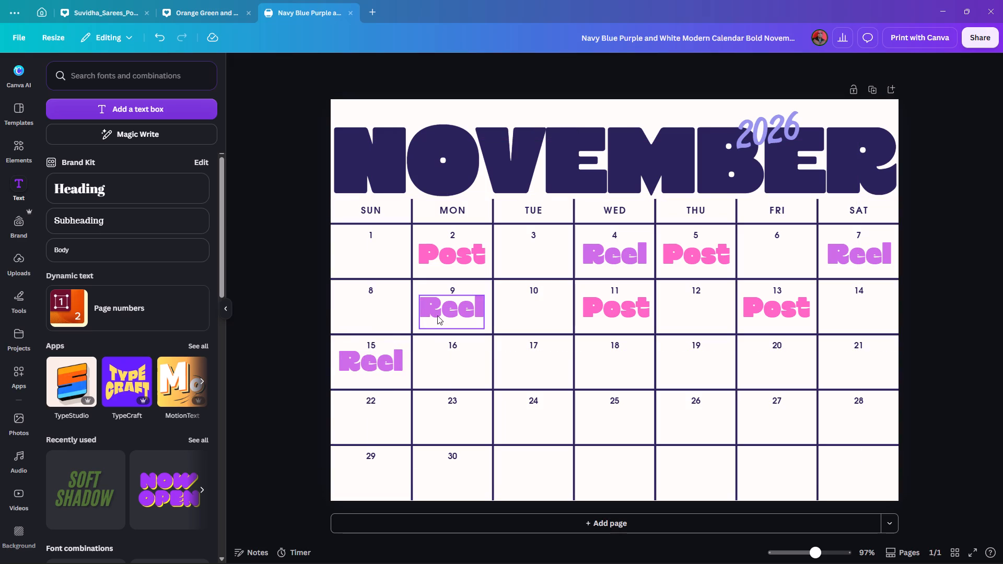
Move the Monday 9 "Reel" label to the Tuesday 10 cell and centre the Wednesday 11 "Post" label under its date.
drag(448, 309, 450, 310)
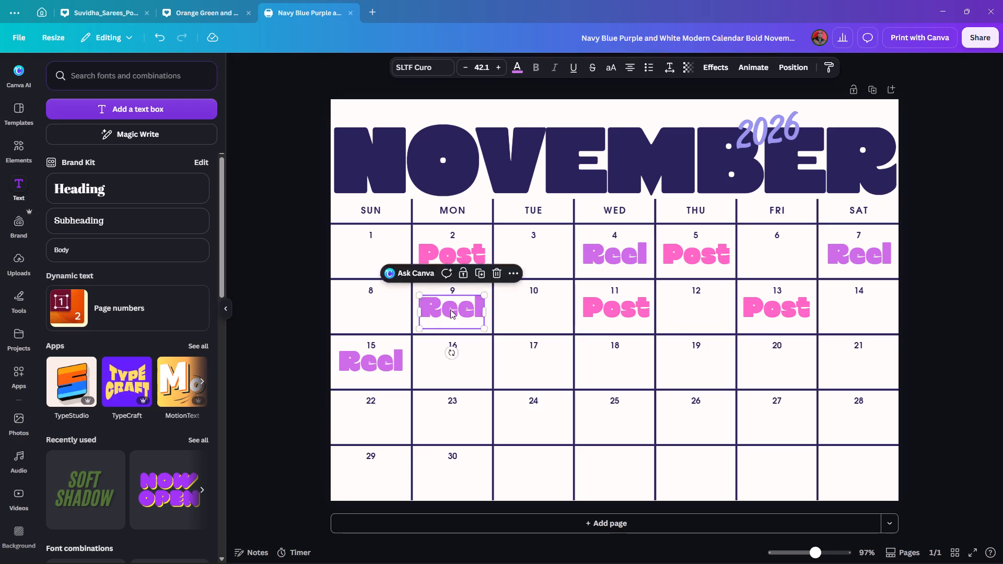
drag(450, 310, 532, 308)
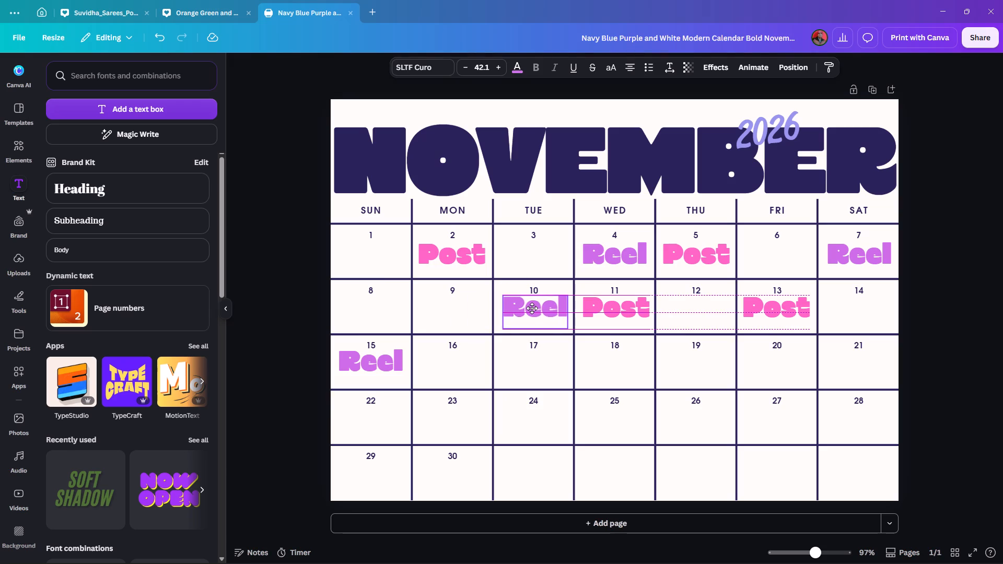
drag(532, 308, 531, 308)
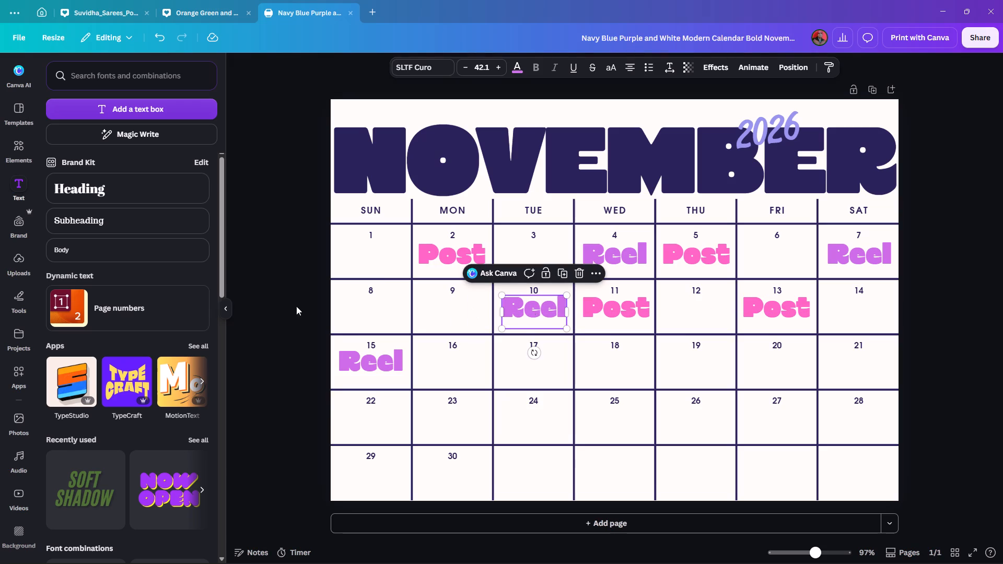
click(270, 278)
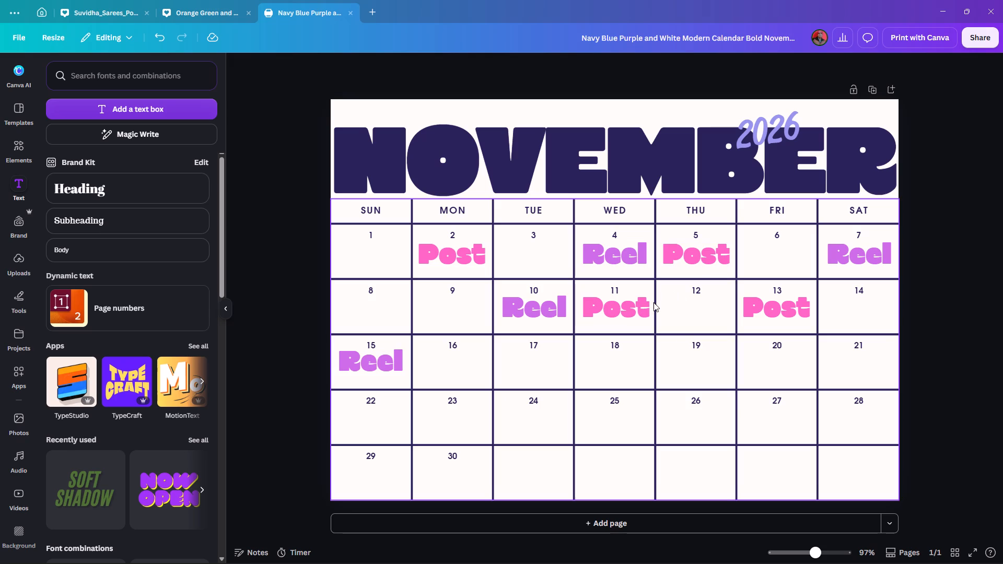
click(623, 312)
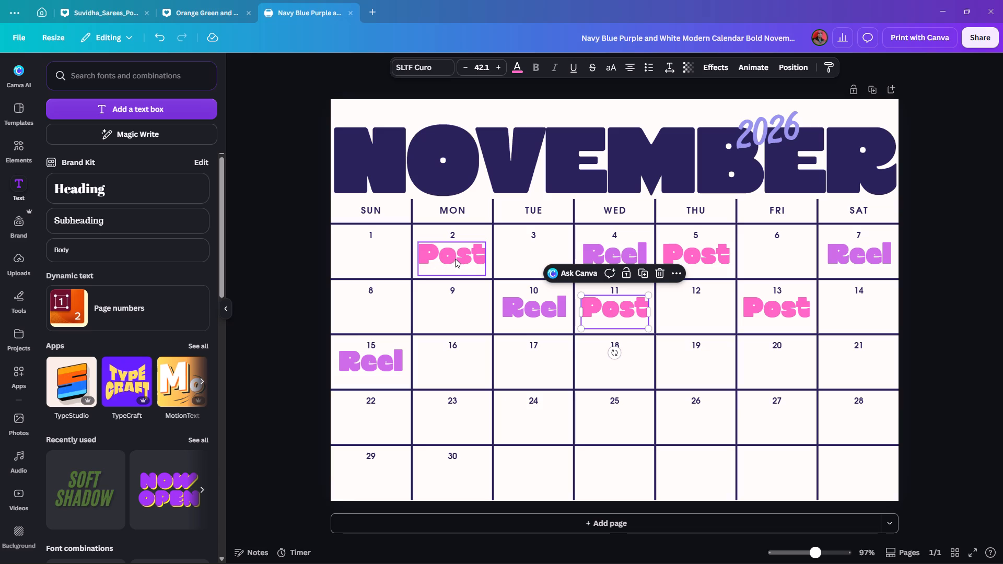
Shift the first-week labels, moving the Monday 2 "Post" to Sunday 1 and the Wednesday 4 "Reel" to Tuesday 3.
drag(454, 257, 373, 251)
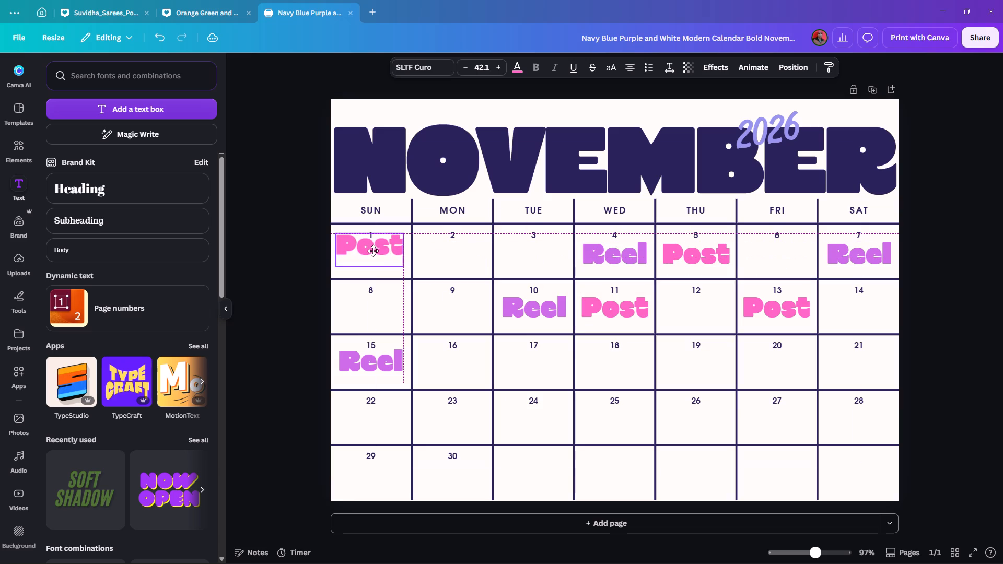
drag(373, 251, 375, 253)
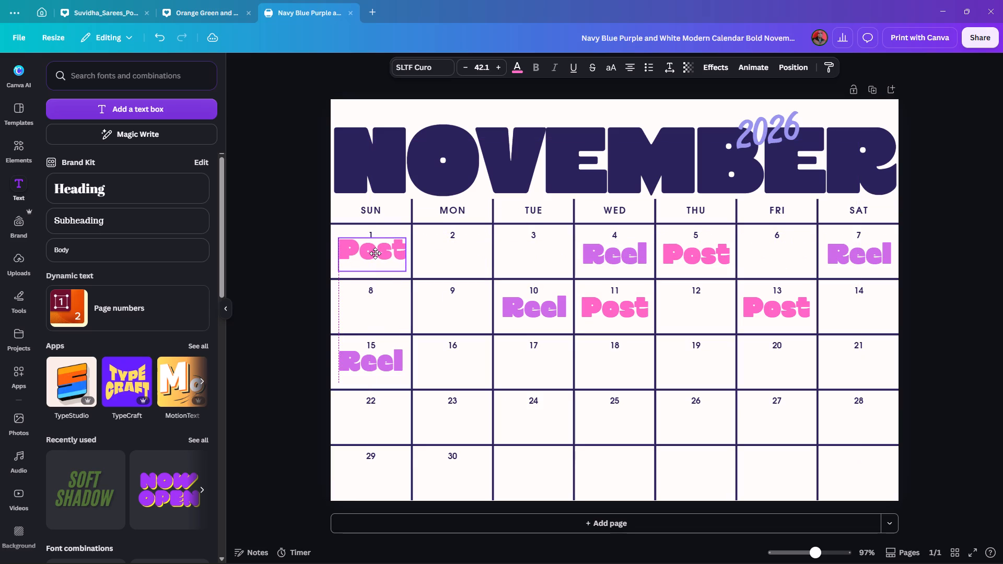
drag(375, 253, 374, 254)
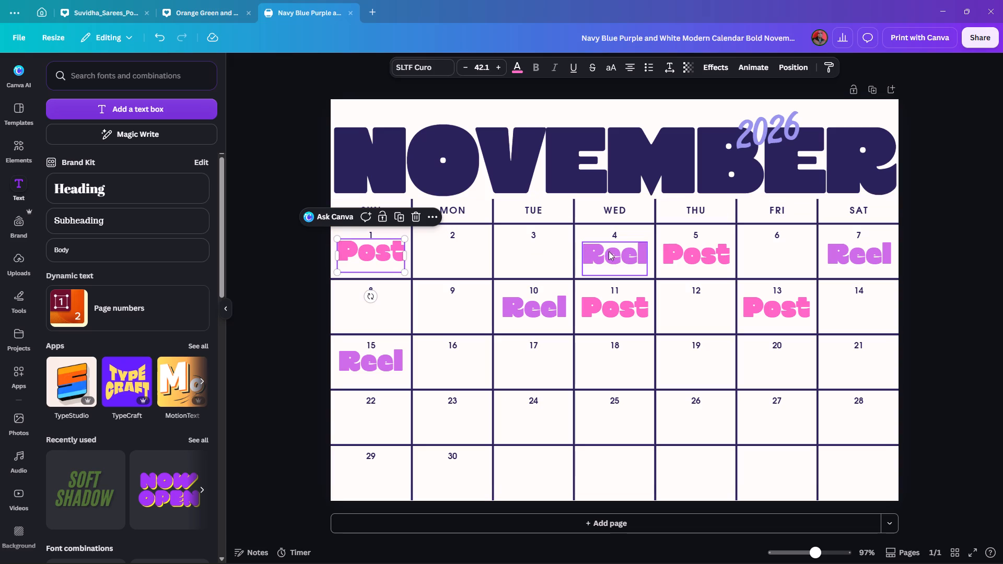
drag(615, 257, 529, 258)
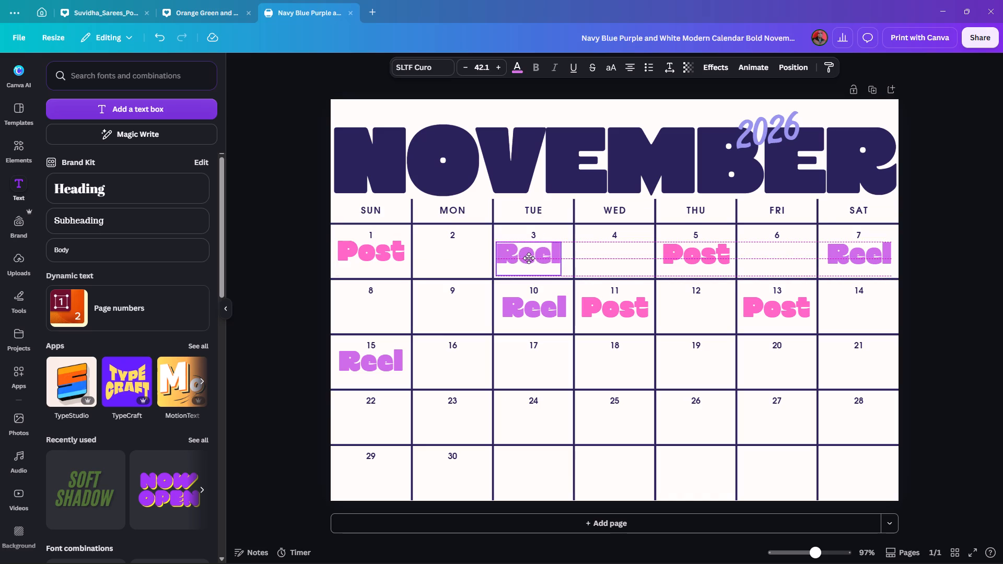
drag(529, 258, 535, 256)
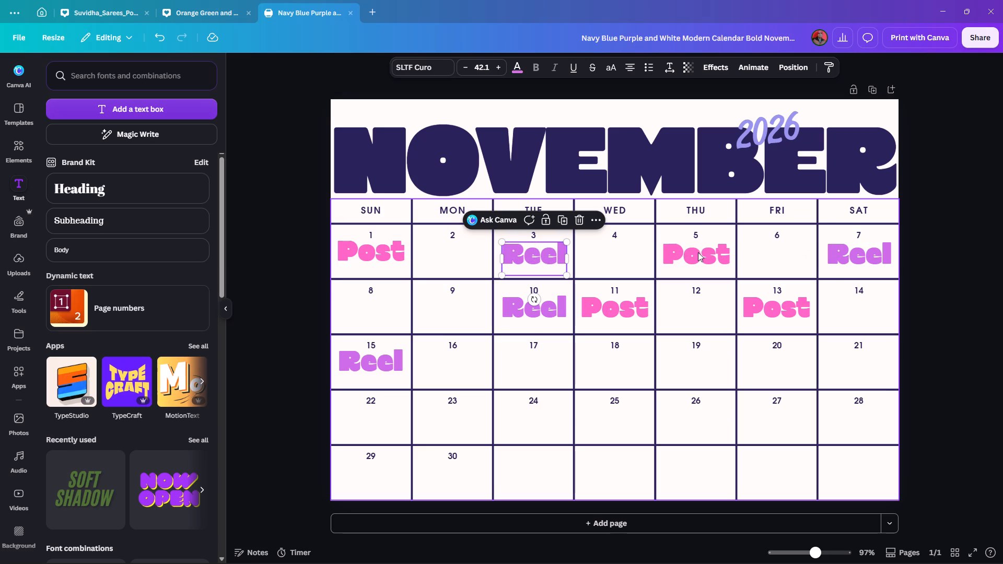
Move the Saturday 7 "Reel" label to Friday 6 and the Thursday 5 "Post" label to Saturday 7.
click(697, 252)
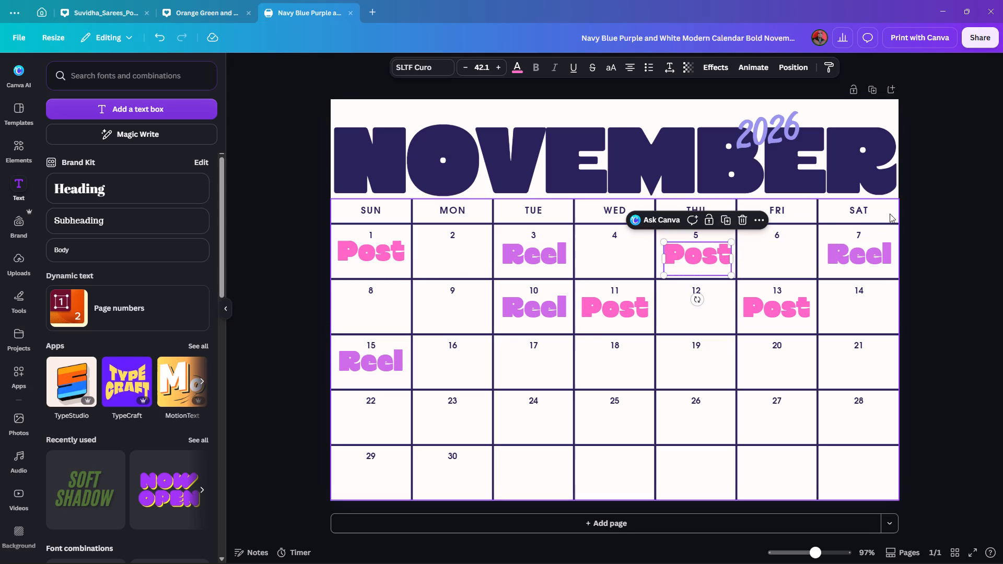
click(931, 215)
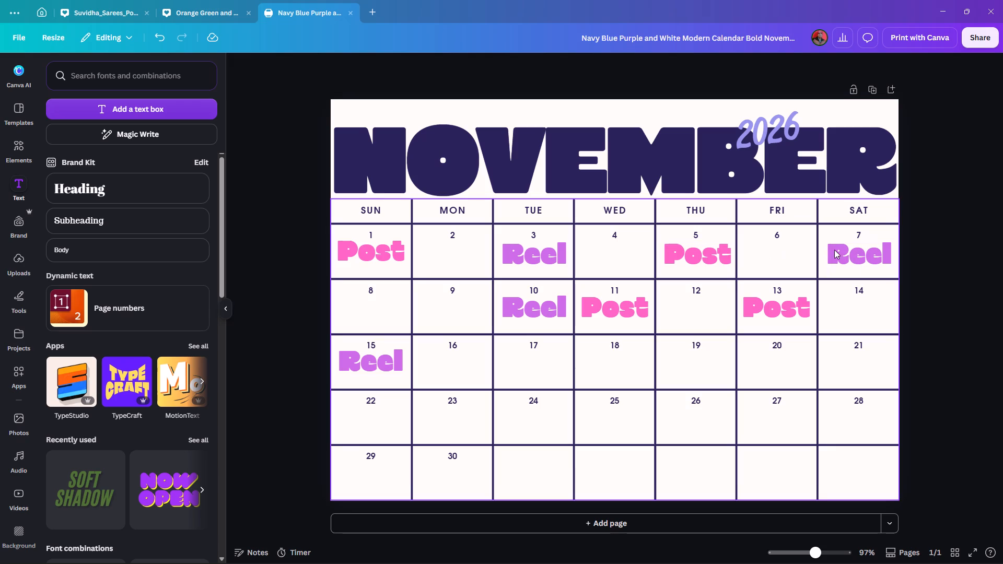
click(864, 252)
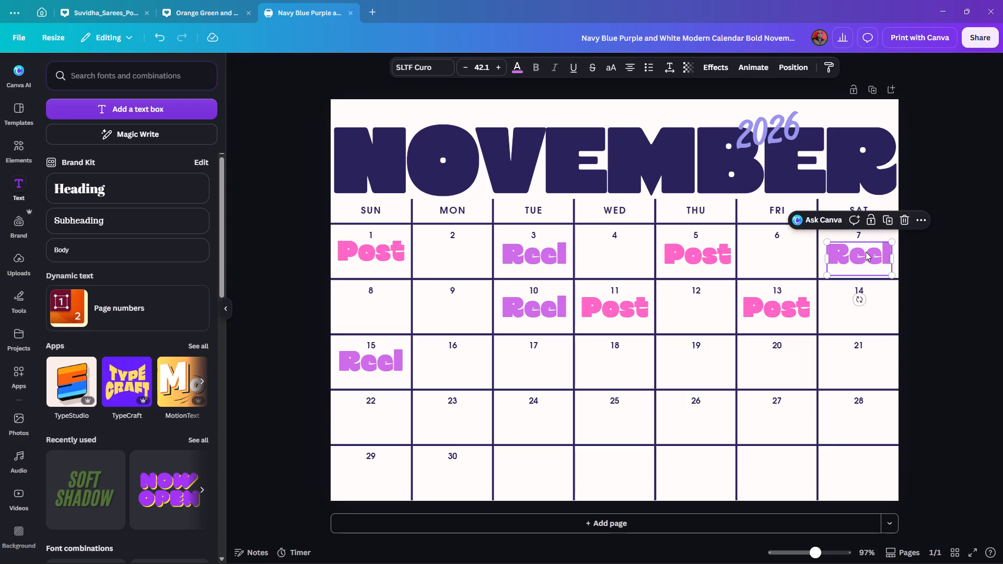
drag(865, 253, 784, 252)
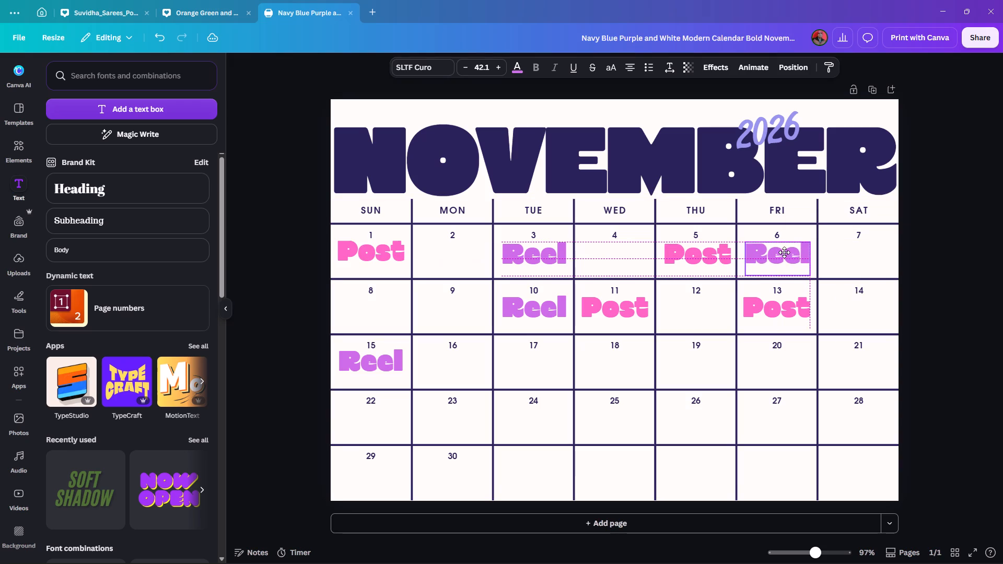
drag(784, 252, 784, 250)
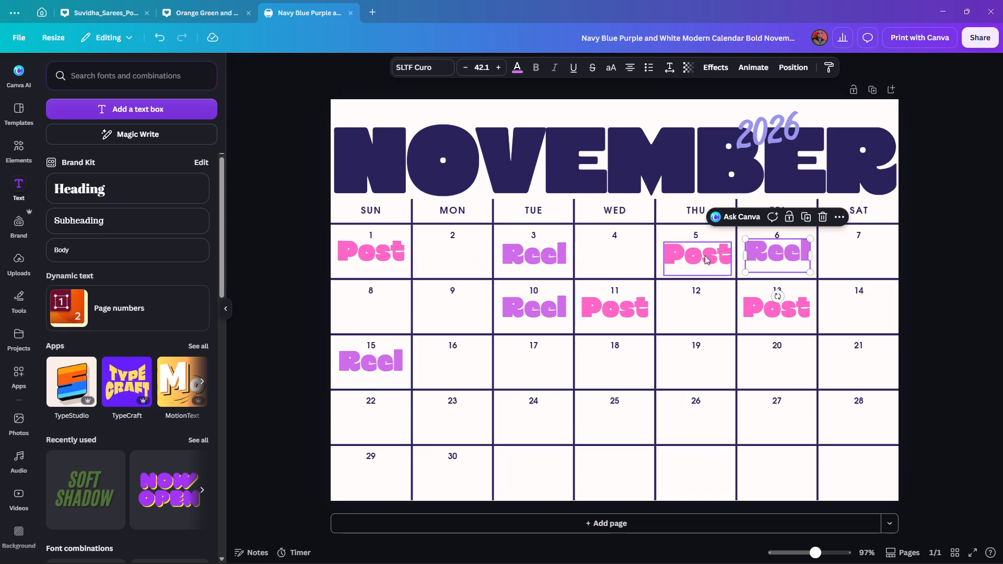
drag(698, 256, 861, 254)
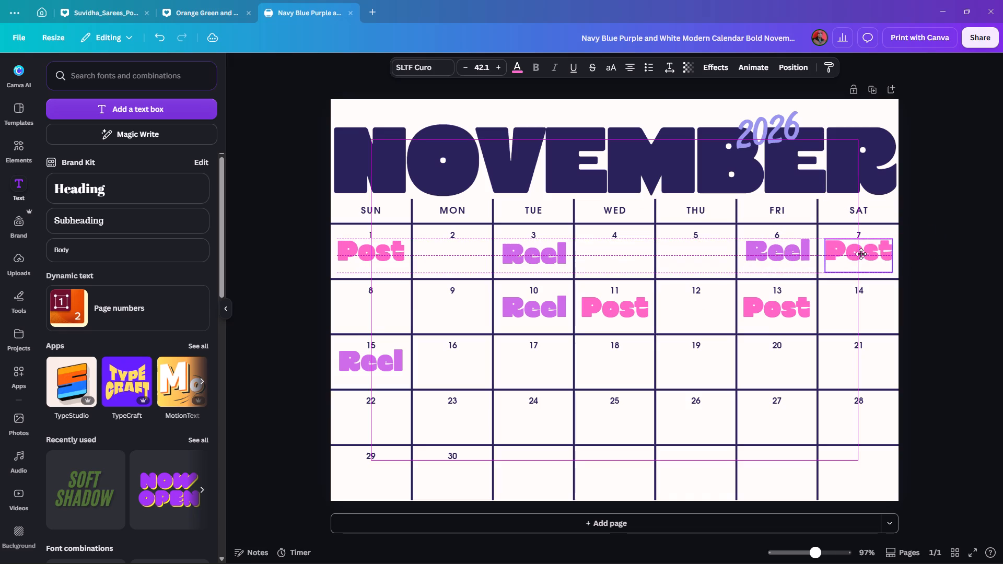
Move the Friday 6 "Reel" label to the Sunday 8 cell, just under its date, after trying it on Thursday 5.
drag(861, 254, 860, 253)
drag(790, 251, 712, 254)
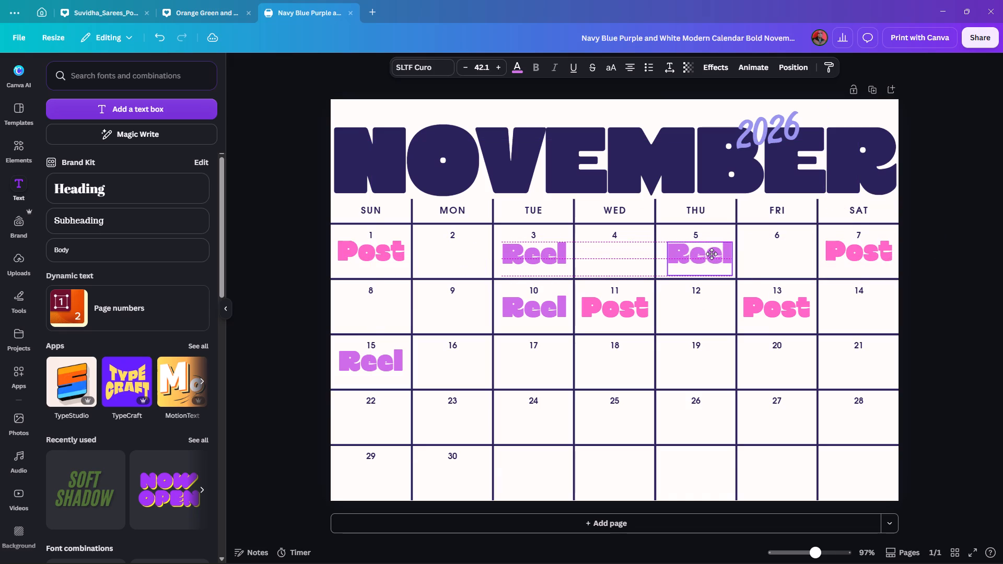
drag(712, 254, 711, 251)
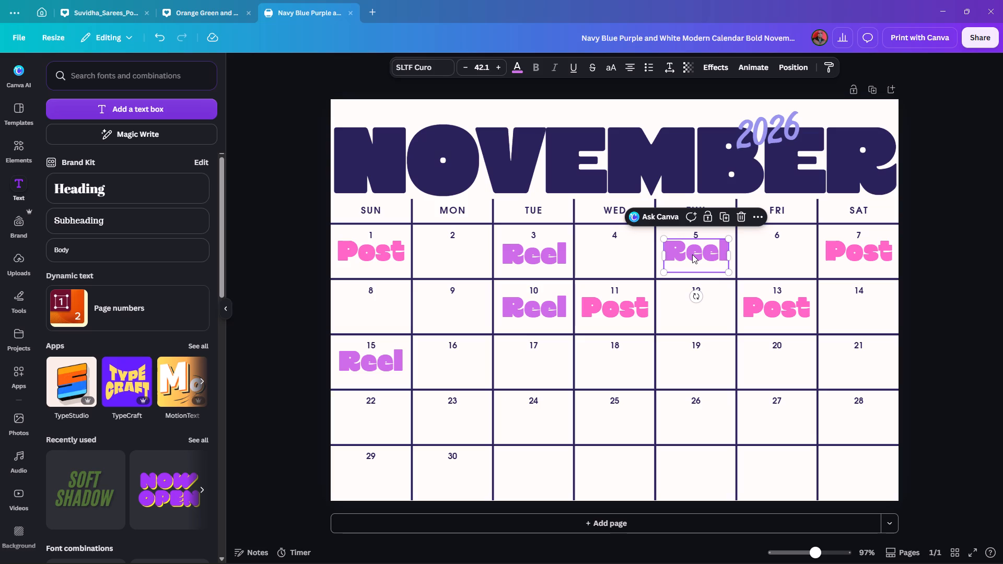
drag(694, 246, 369, 300)
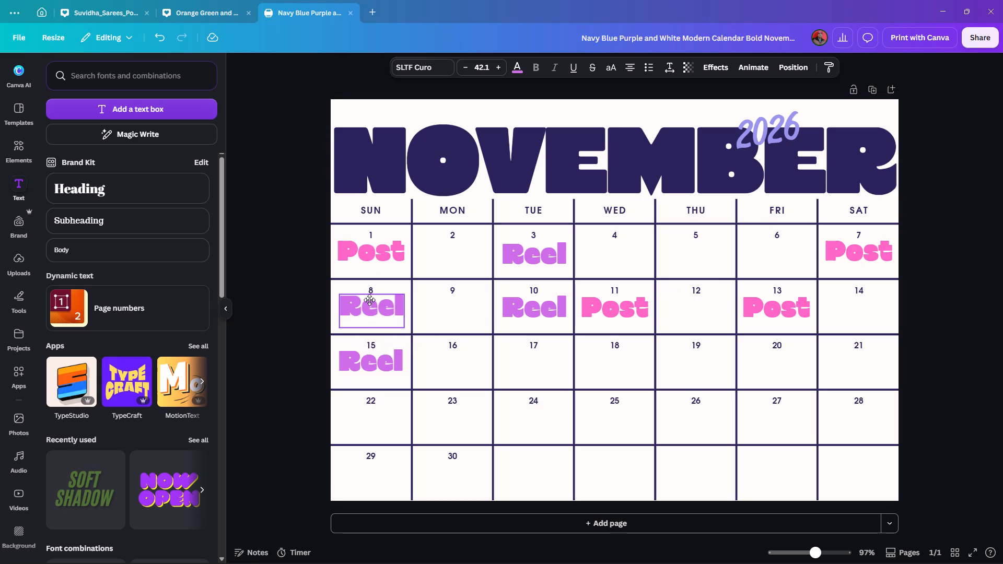
drag(369, 300, 370, 300)
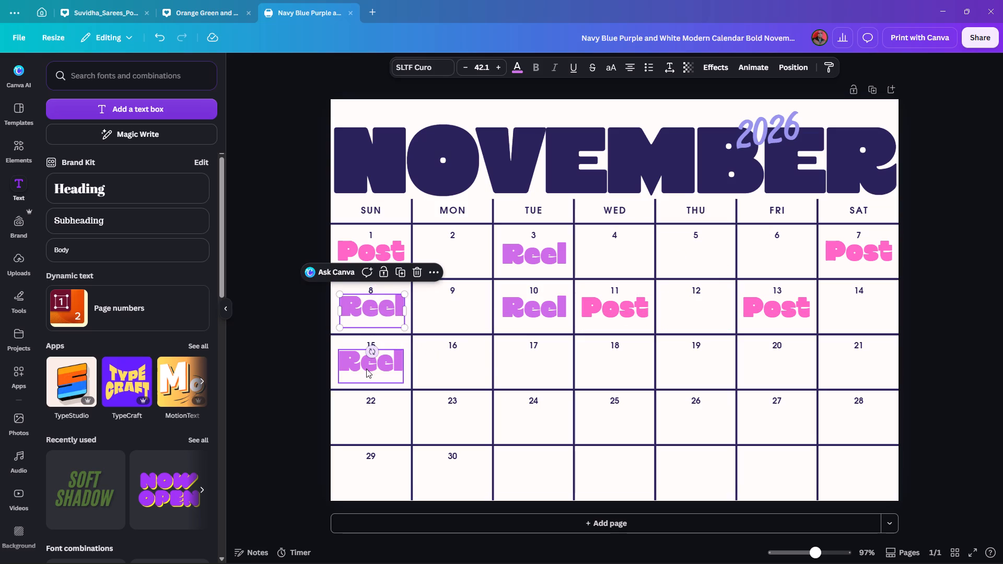
Move the Sunday 15 "Reel" label to the Monday 16 cell, centred under its date.
drag(357, 366, 437, 363)
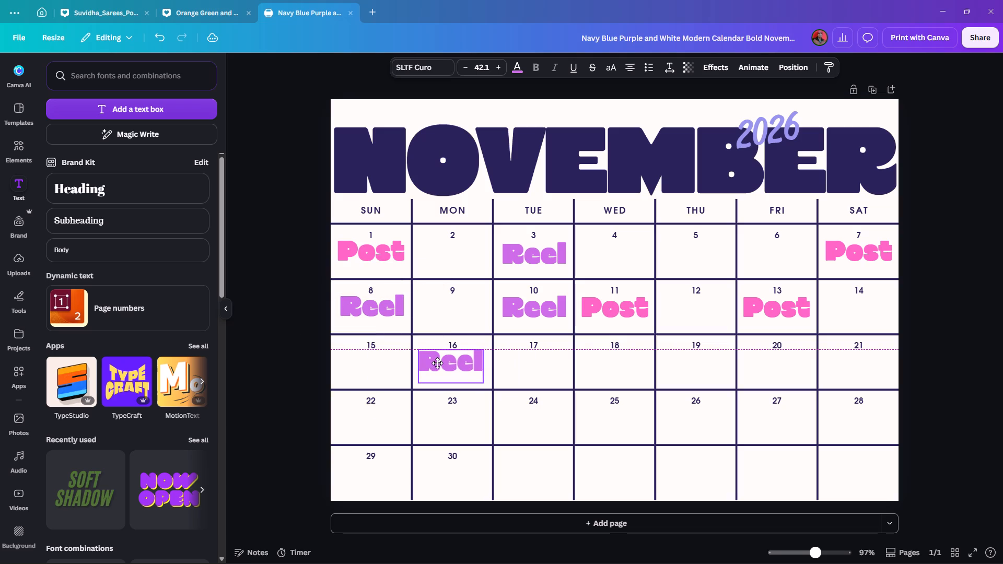
drag(437, 363, 438, 363)
Compare the label placement on the orange and green autumn November calendar with the navy blue and purple one.
click(186, 13)
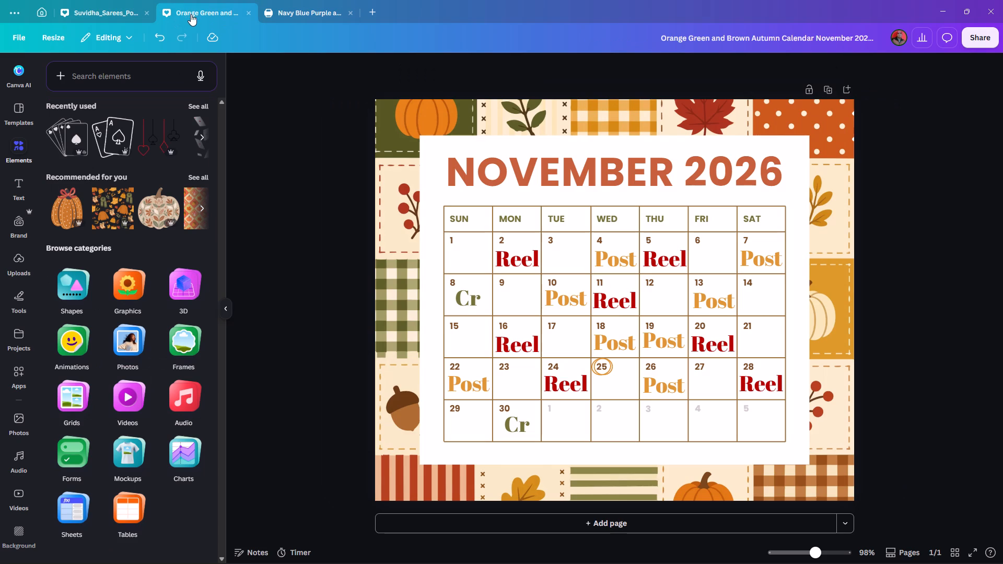
click(293, 10)
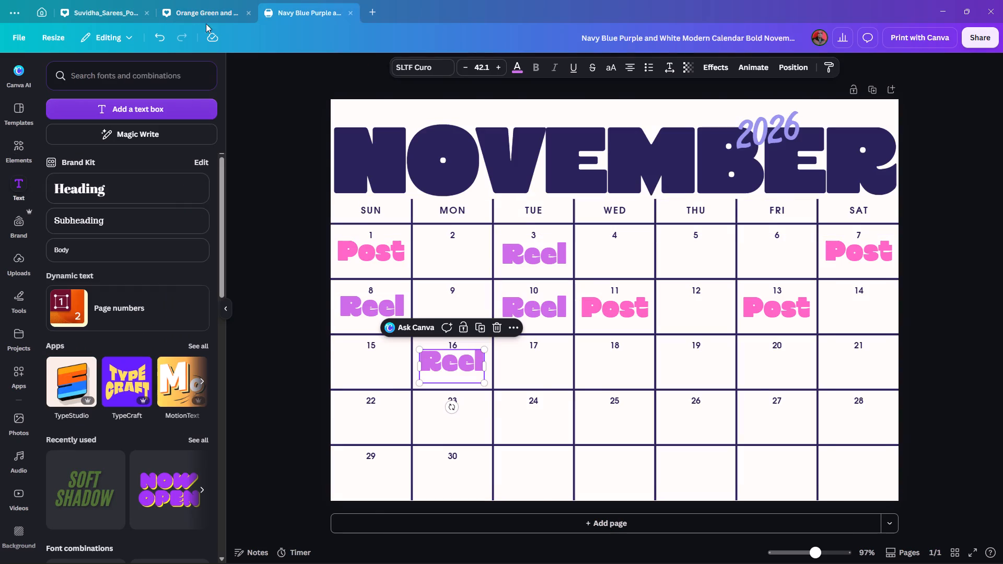
click(206, 11)
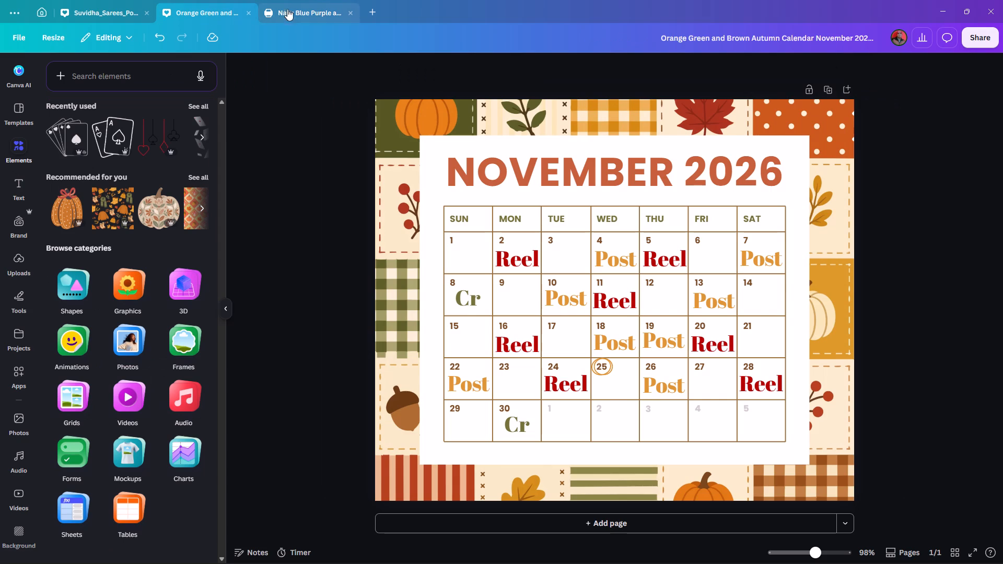
click(297, 7)
click(202, 10)
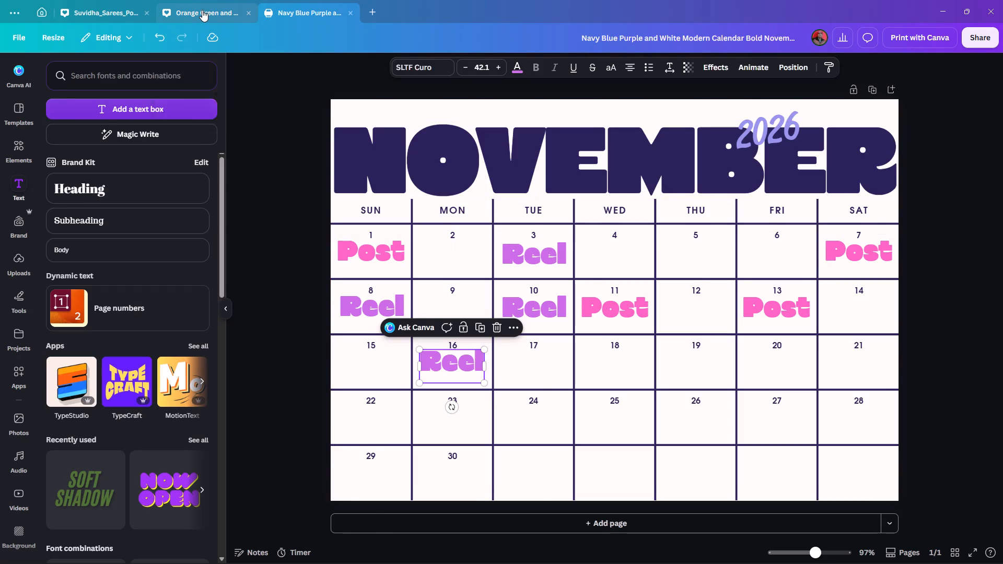
click(293, 7)
click(202, 13)
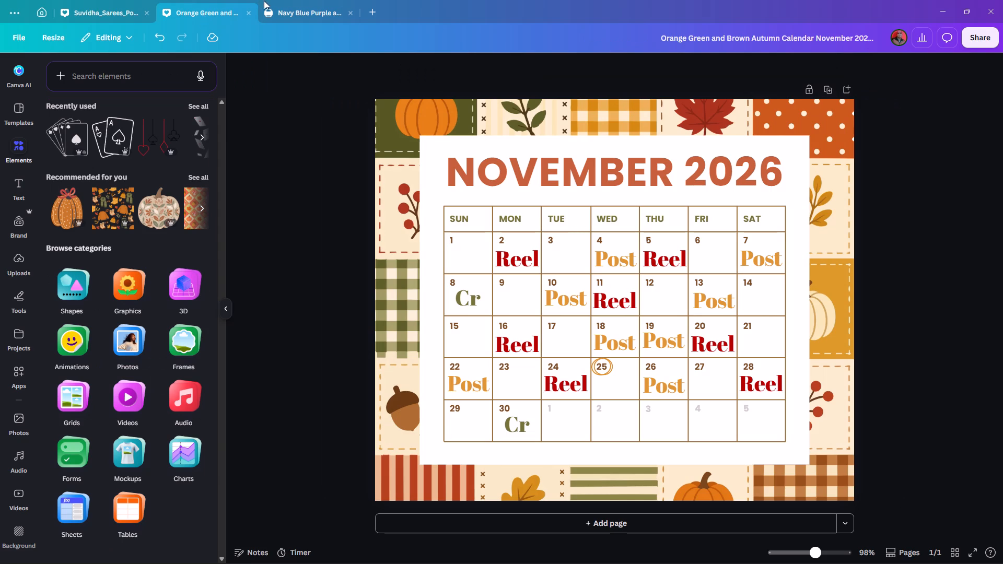
click(294, 9)
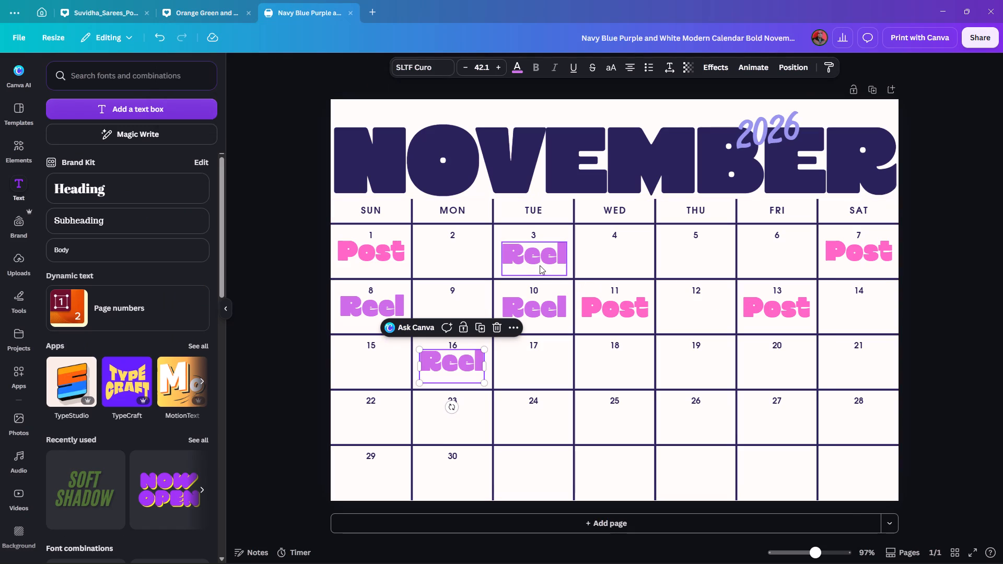
Place a copy of the Saturday 7 "Post" label in the Thursday 5 cell and change its text to "Cr".
click(370, 253)
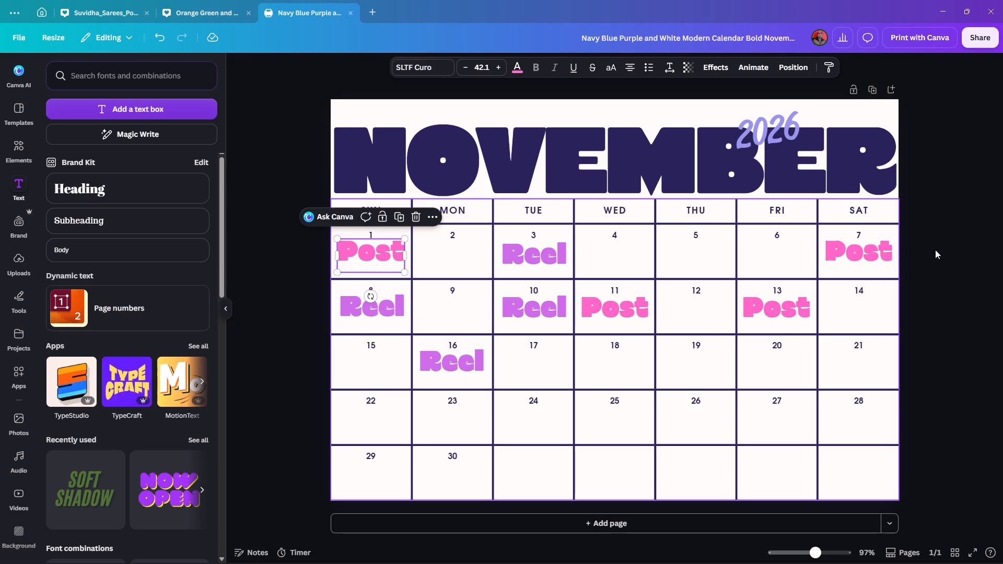
click(876, 252)
alt+drag(867, 249, 689, 256)
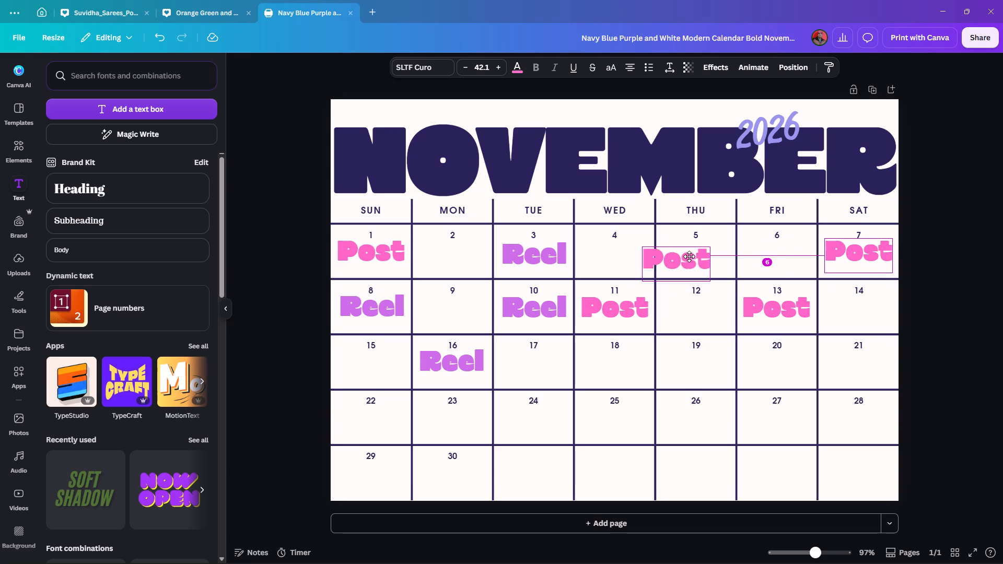
alt+drag(689, 256, 703, 251)
click(695, 256)
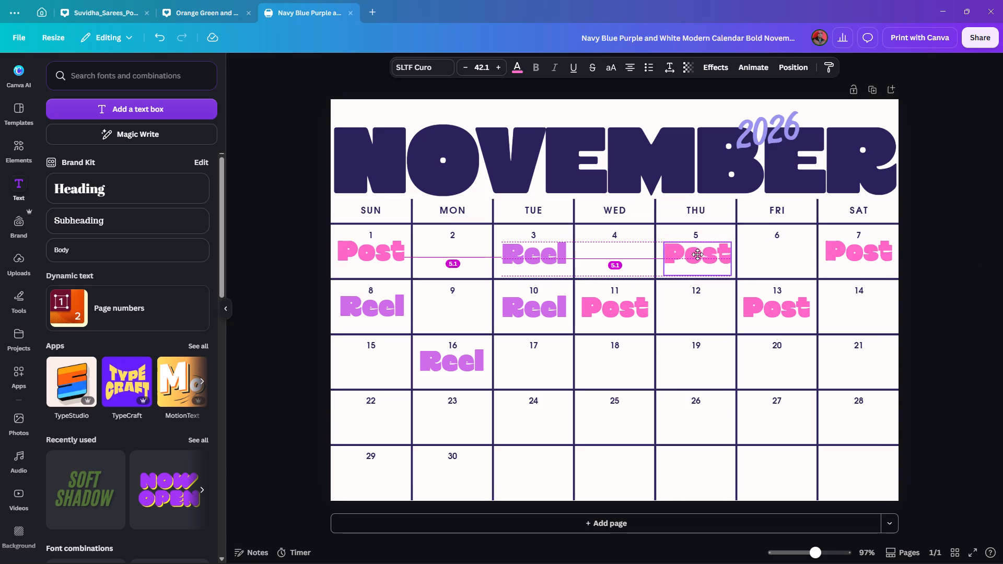
double_click(698, 254)
text(Cr)
click(989, 227)
Recolour the Thursday 5 "Cr" label with the design's dark navy.
click(704, 251)
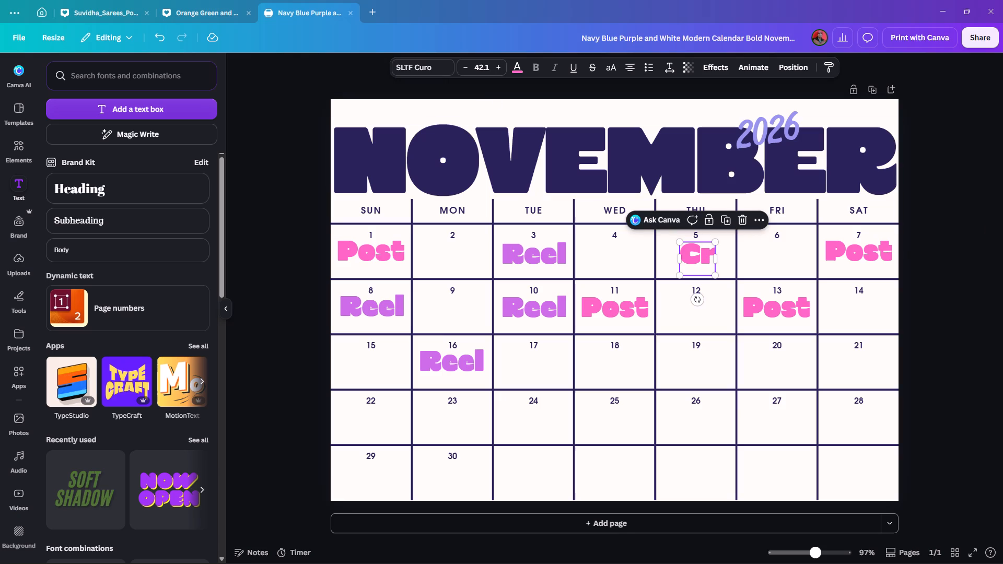
click(514, 64)
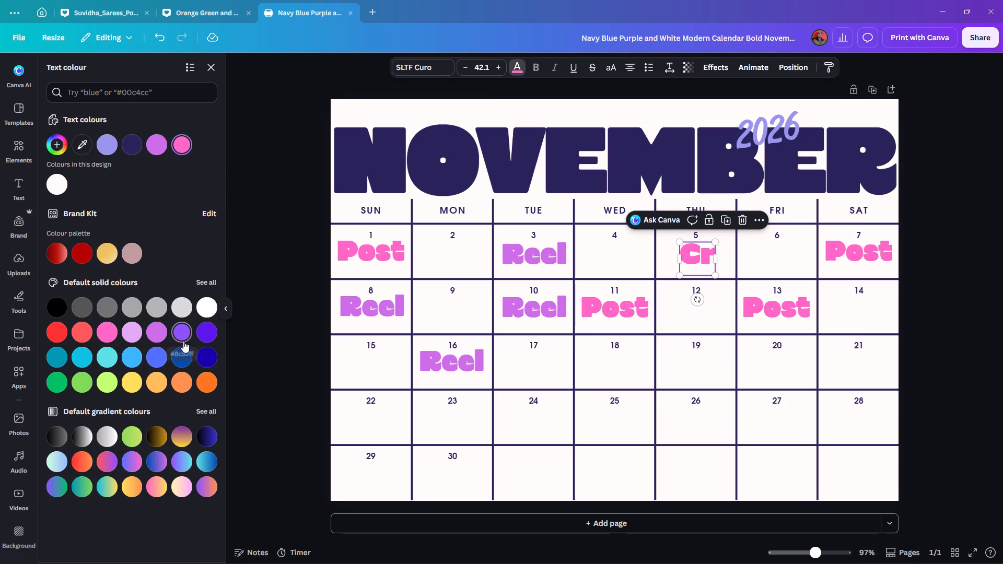
click(127, 145)
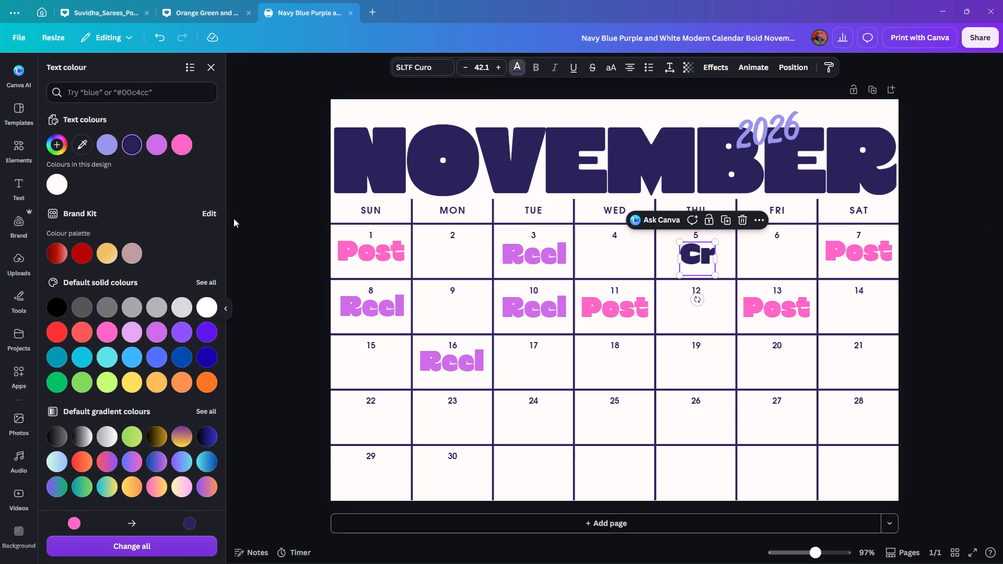
click(273, 240)
click(273, 240)
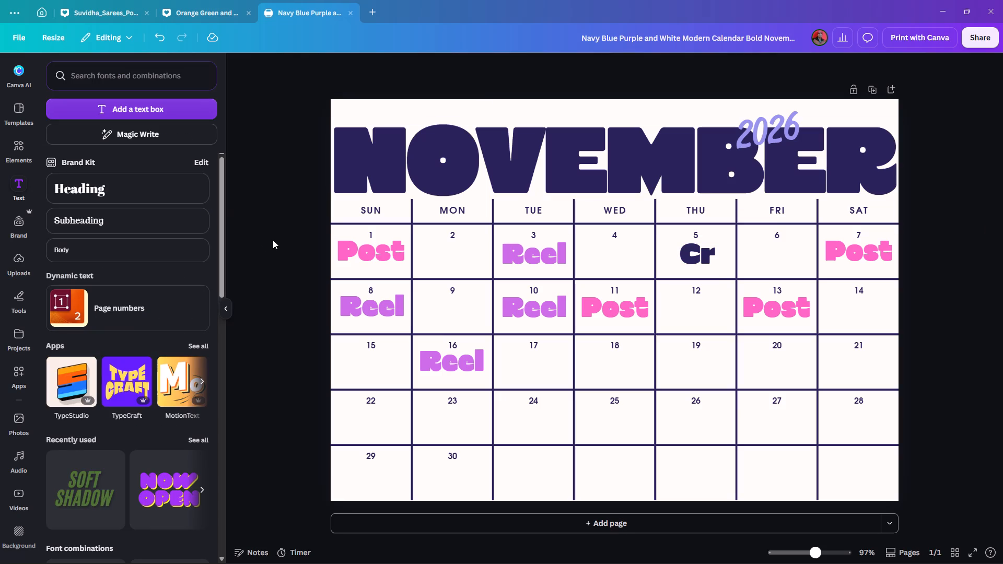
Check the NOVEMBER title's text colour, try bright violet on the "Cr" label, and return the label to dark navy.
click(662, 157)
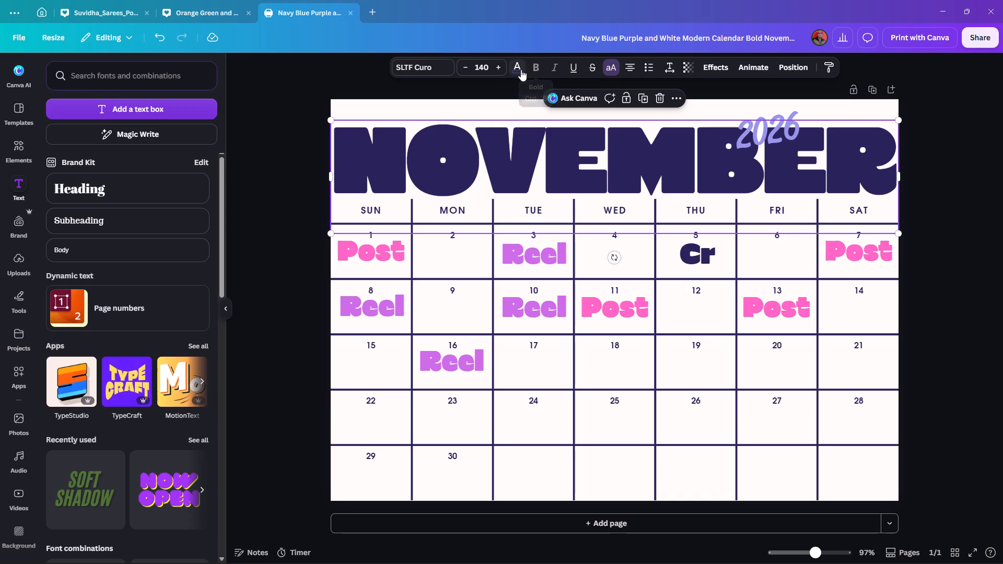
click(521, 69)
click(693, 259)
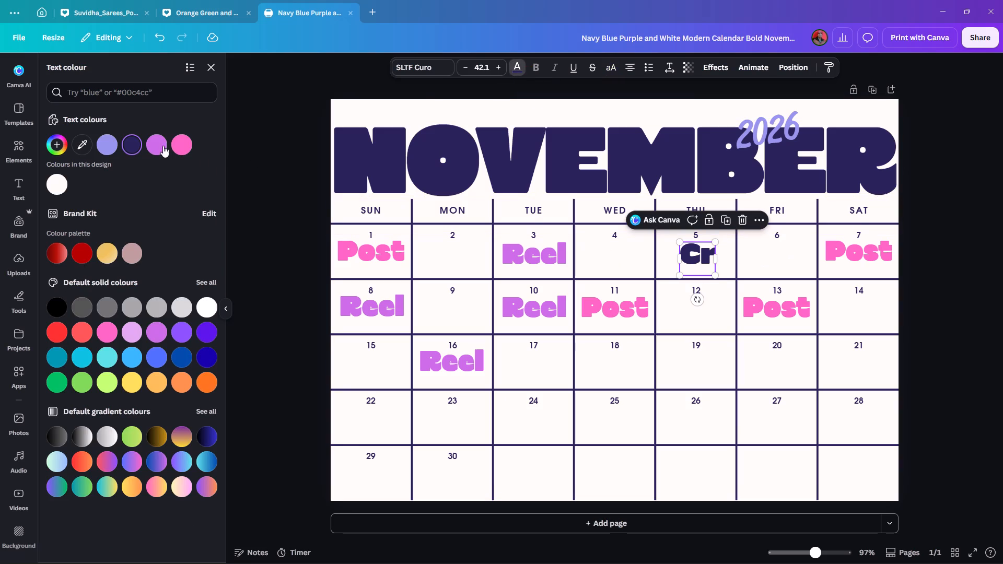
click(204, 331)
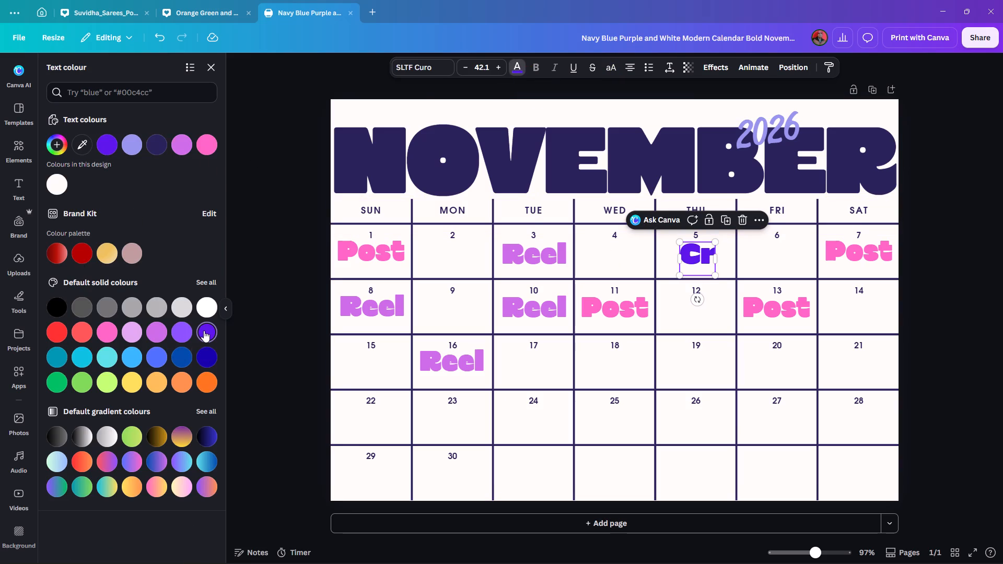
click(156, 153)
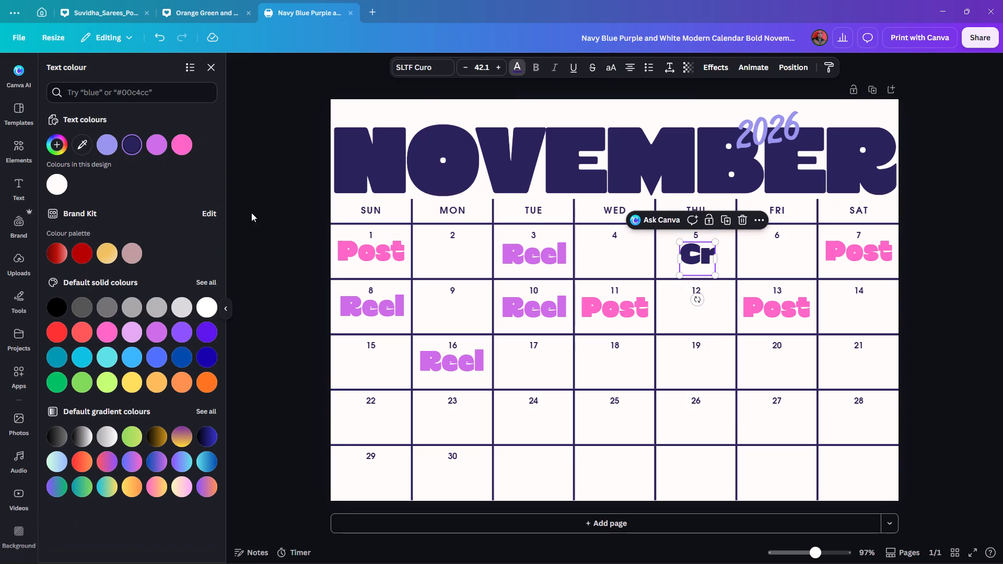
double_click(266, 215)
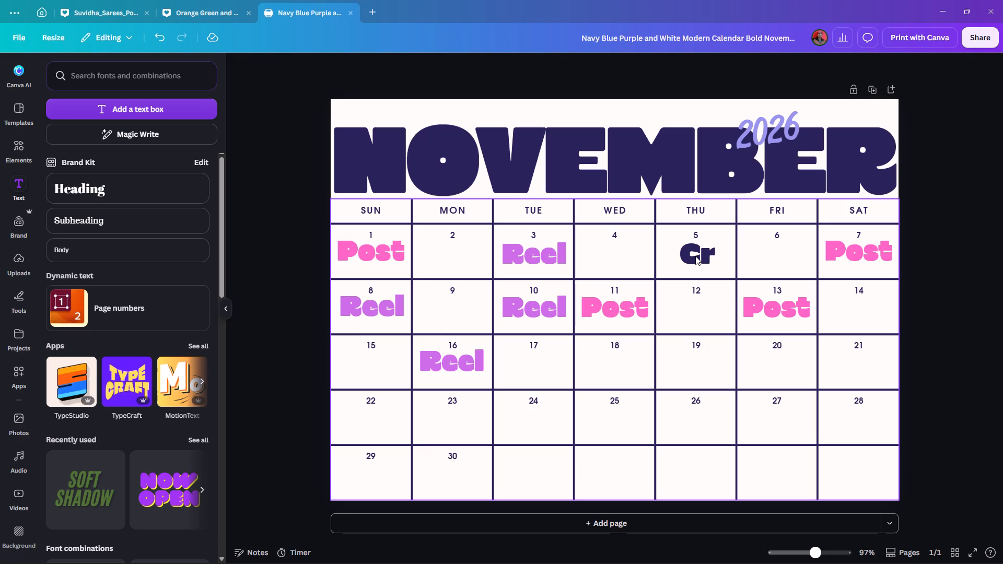
Place a copy of the Saturday 7 "Post" label in the Friday 6 cell, centred under its date.
click(867, 256)
alt+drag(866, 255, 793, 255)
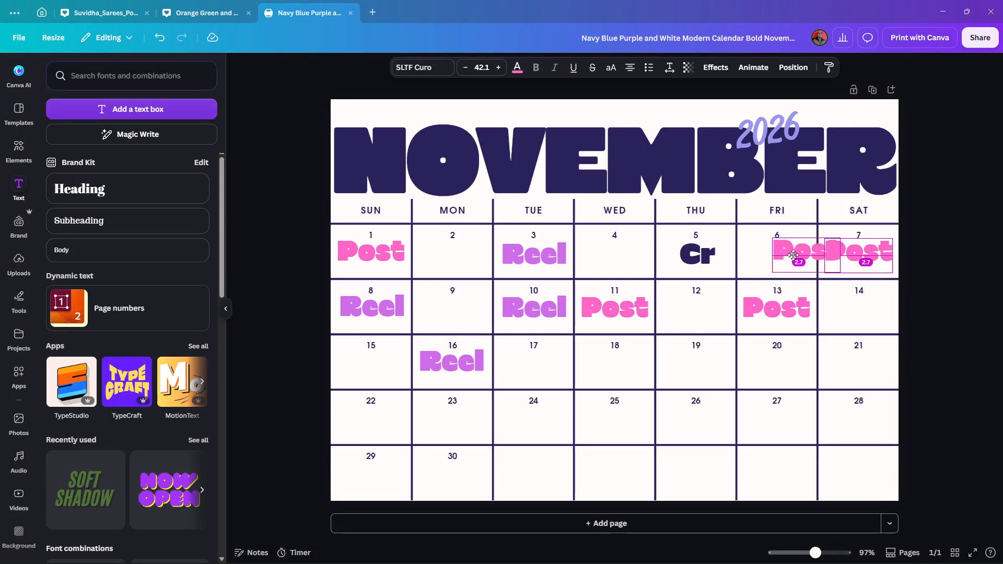
alt+drag(793, 255, 784, 256)
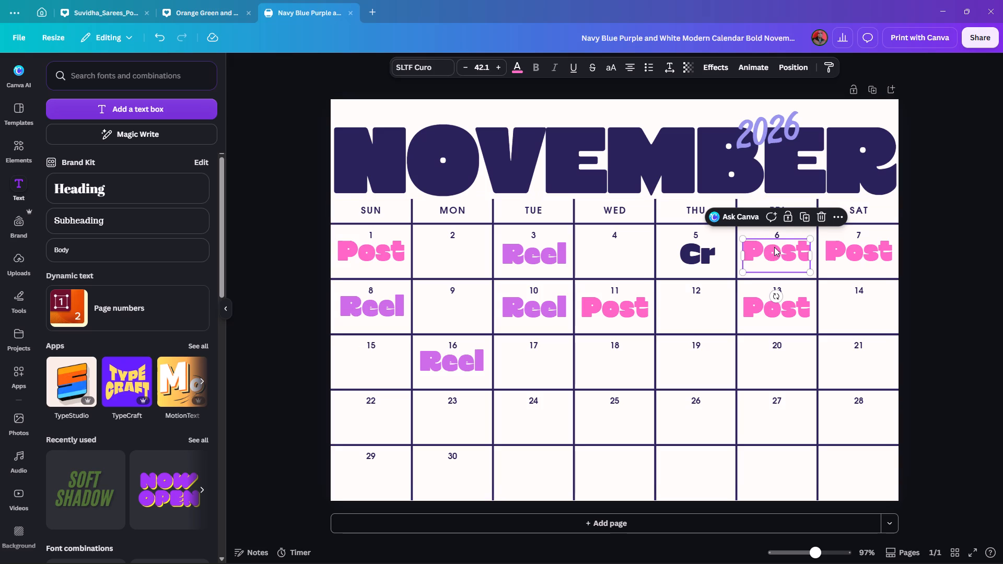
Delete the "Post" label from the Saturday 7 cell.
click(865, 256)
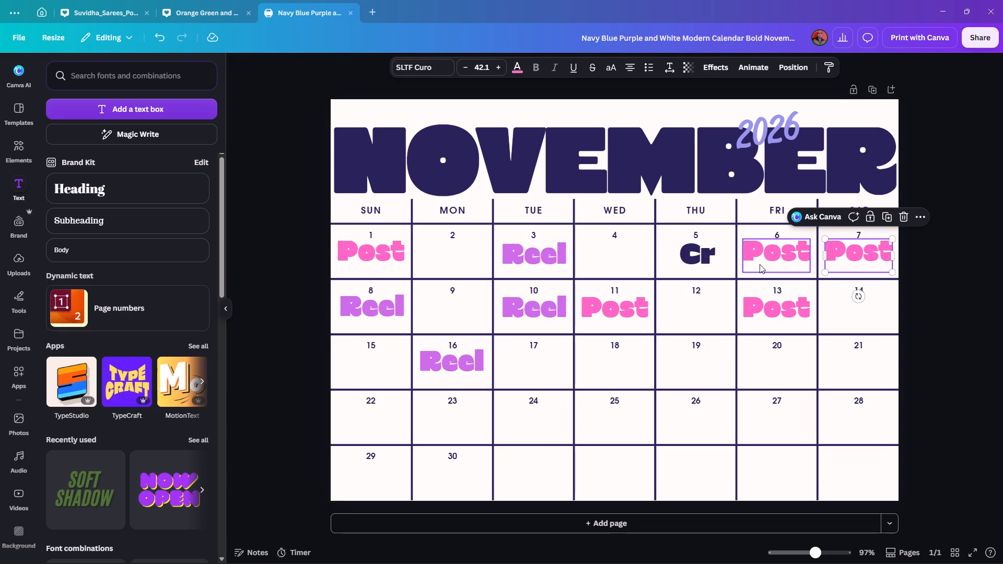
click(957, 239)
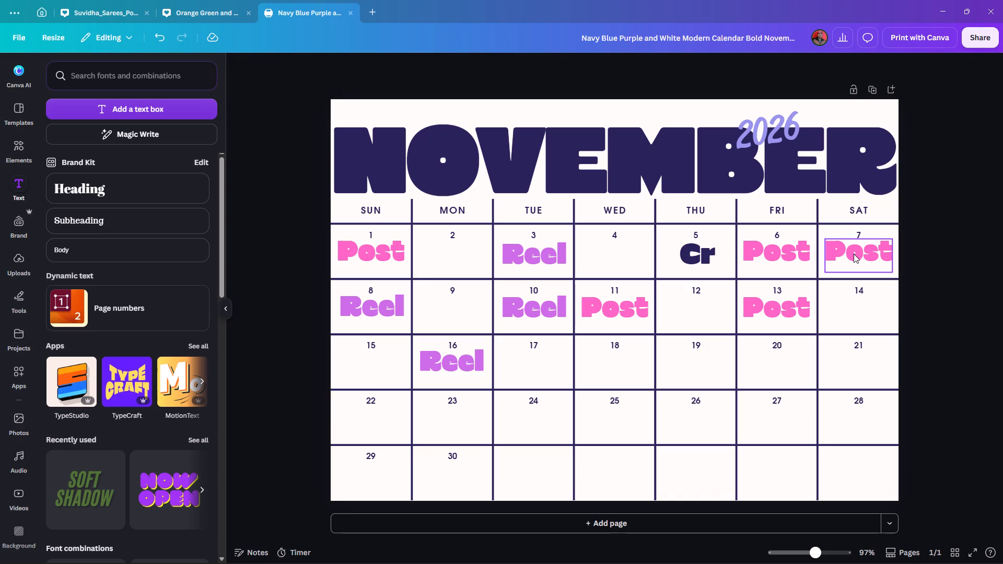
click(947, 250)
click(871, 255)
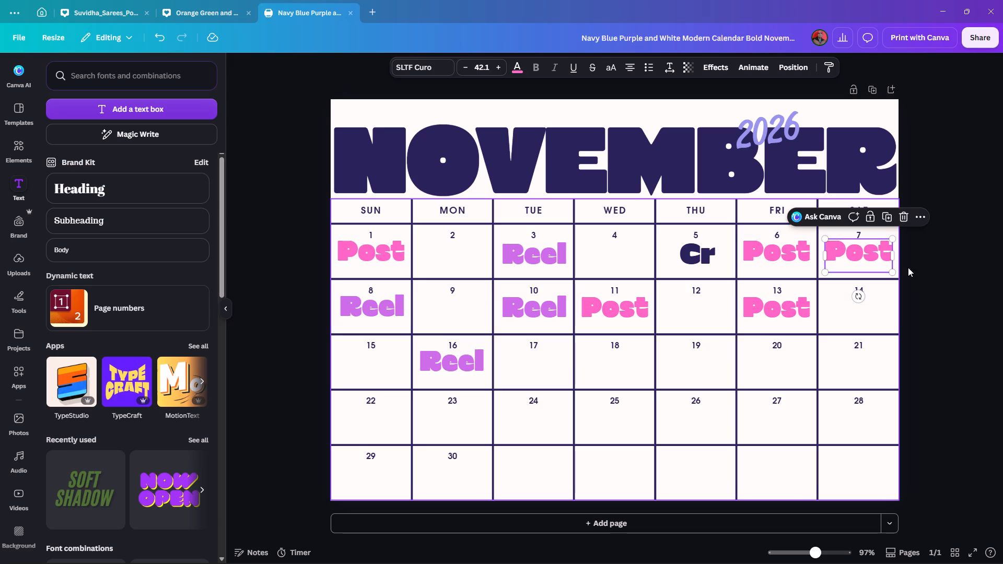
key(Delete)
click(956, 249)
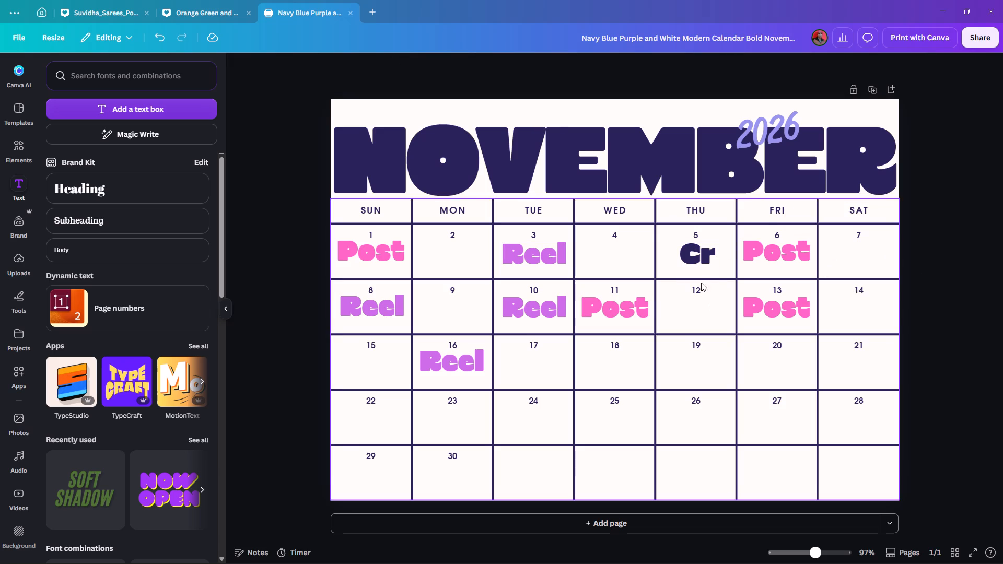
Switch to the October 2026 Suvidha content calendar screenshot in Photos, examine its Post, Reel and Carousal spacing, and return to Canva.
click(696, 256)
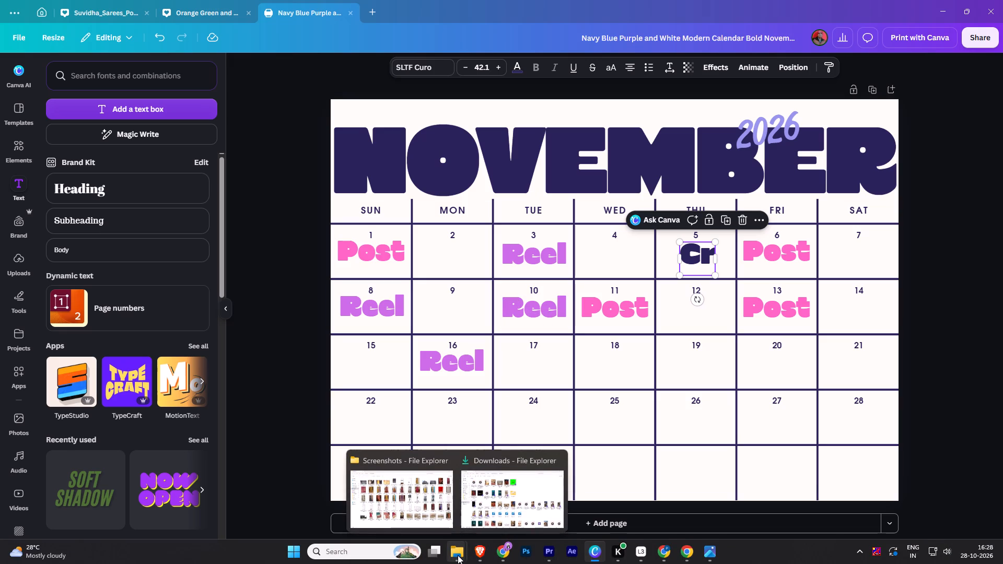
click(436, 523)
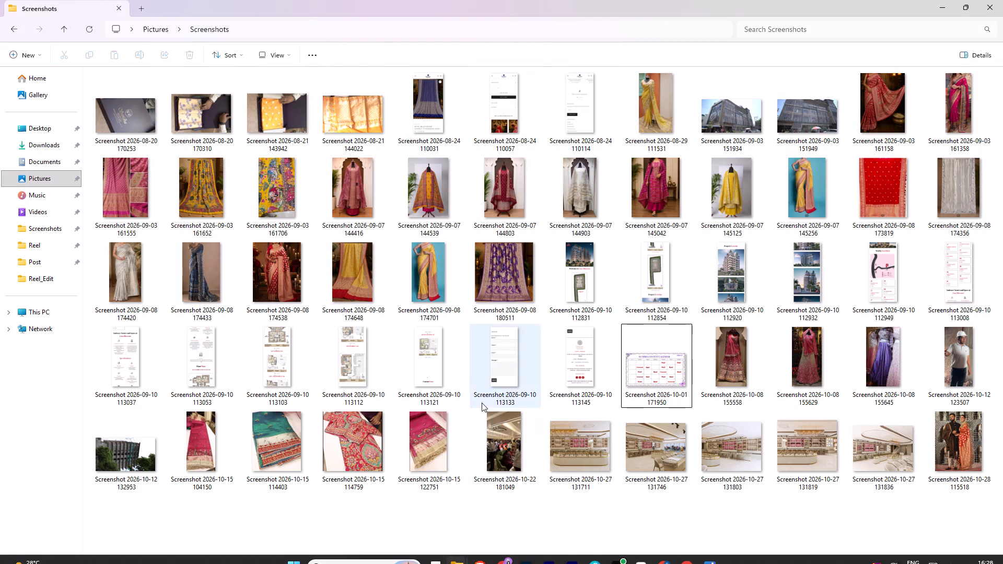
click(715, 552)
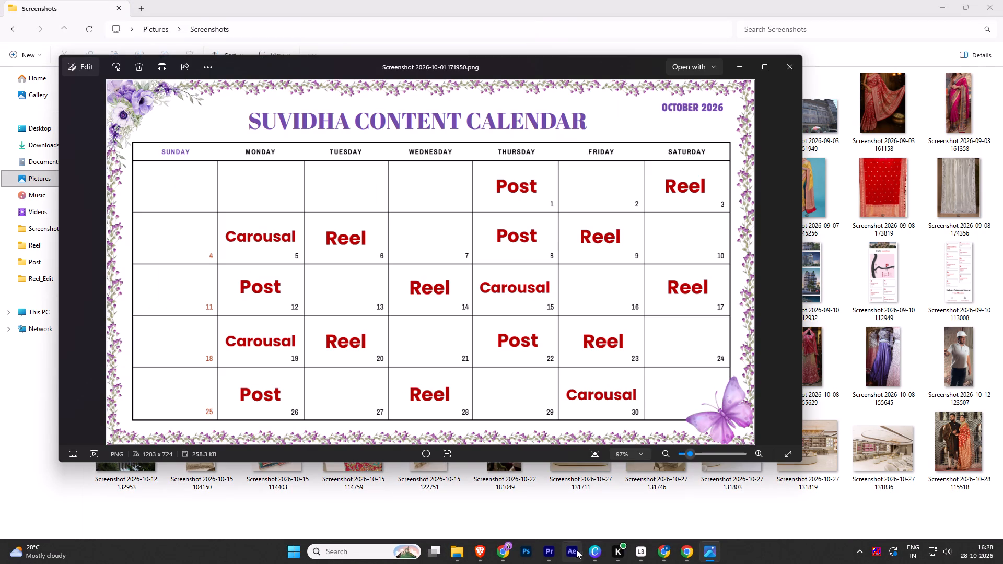
click(597, 552)
click(703, 549)
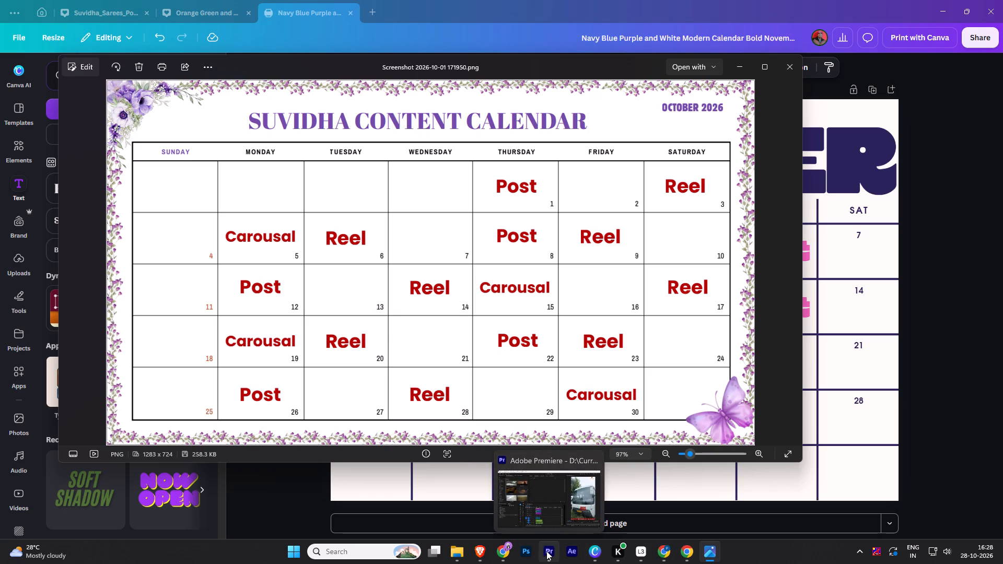
click(594, 557)
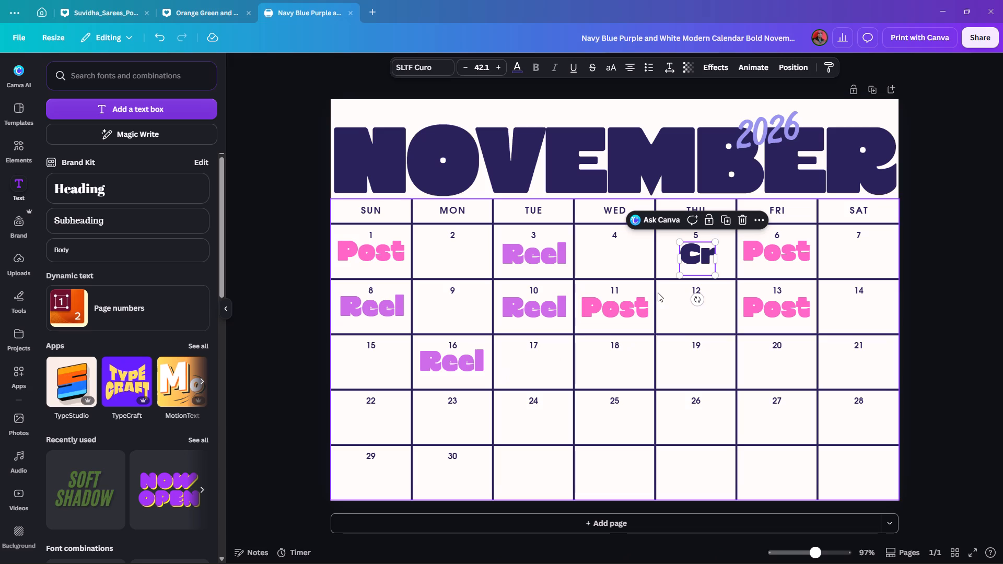
Replace the "Post" label in the Friday 6 cell with a copy of the Tuesday 3 "Reel" label, centred under the date.
click(764, 254)
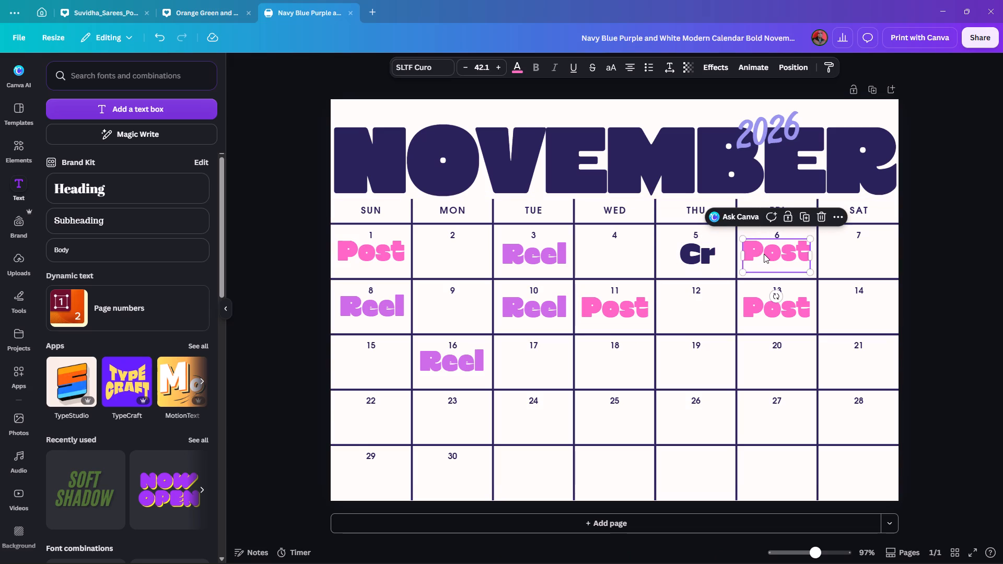
key(Delete)
click(534, 251)
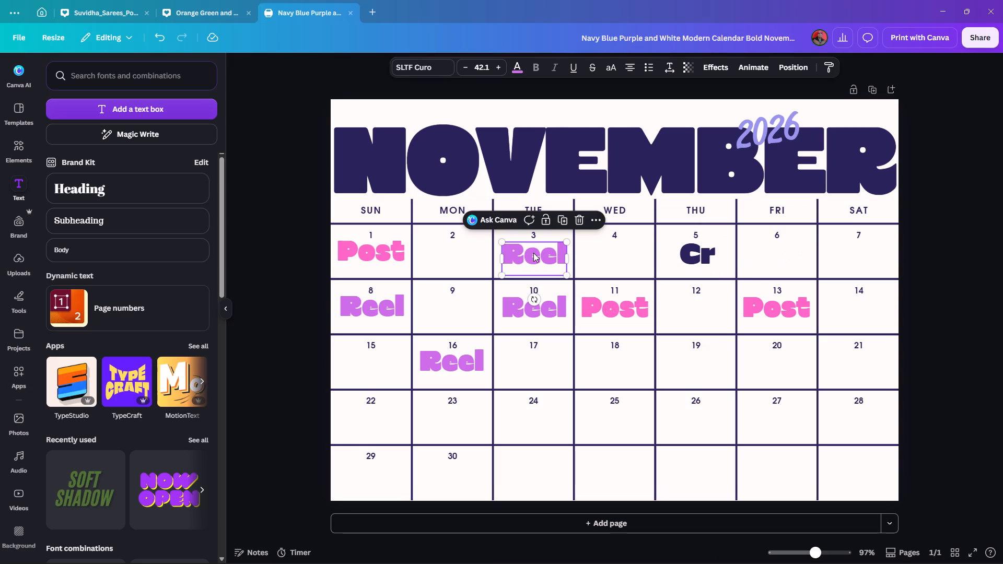
alt+drag(533, 253, 780, 254)
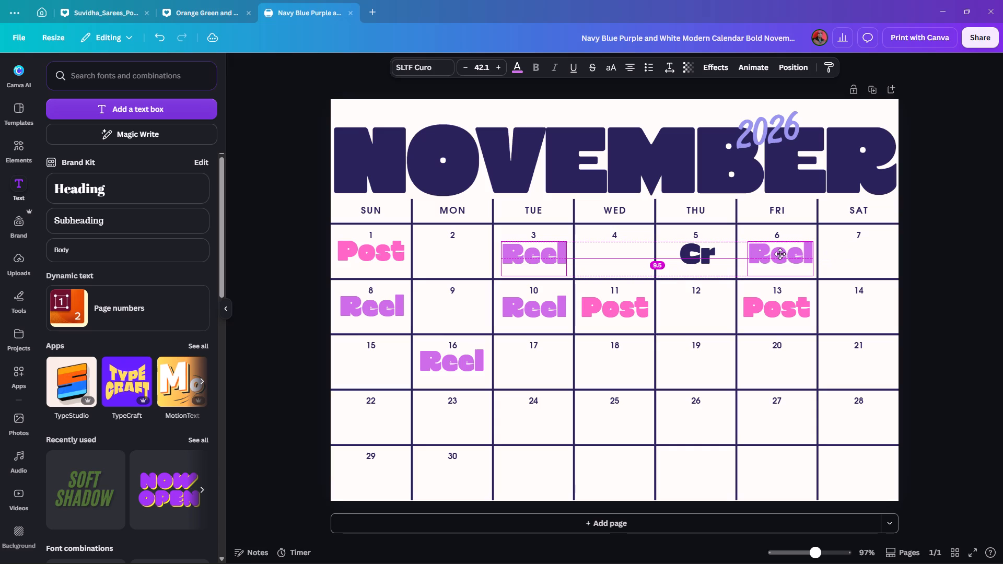
alt+drag(780, 254, 779, 253)
click(932, 255)
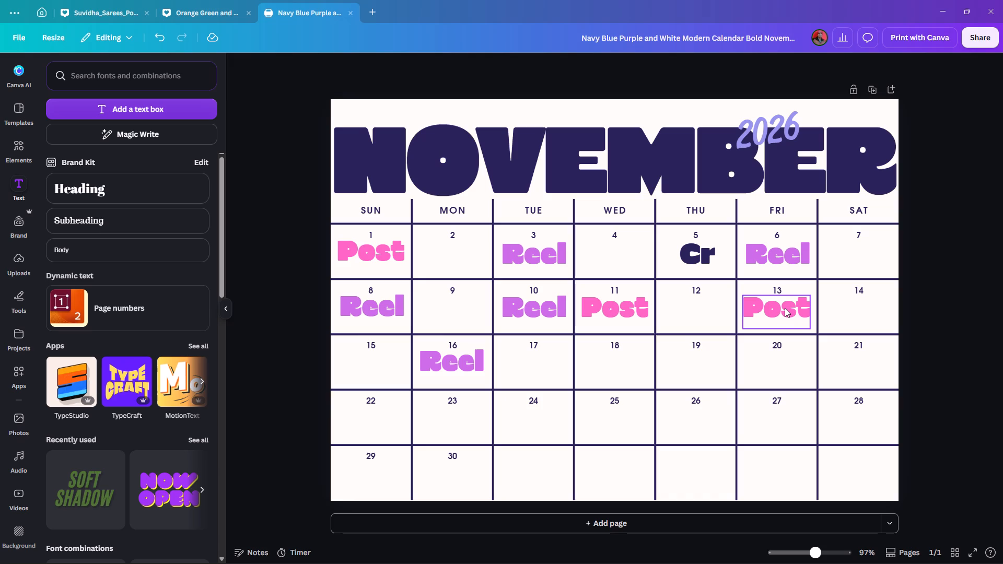
Move the Tuesday 10 "Reel" label to the Thursday 12 cell and the Wednesday 11 "Post" label to the Tuesday 10 cell.
click(205, 8)
click(285, 10)
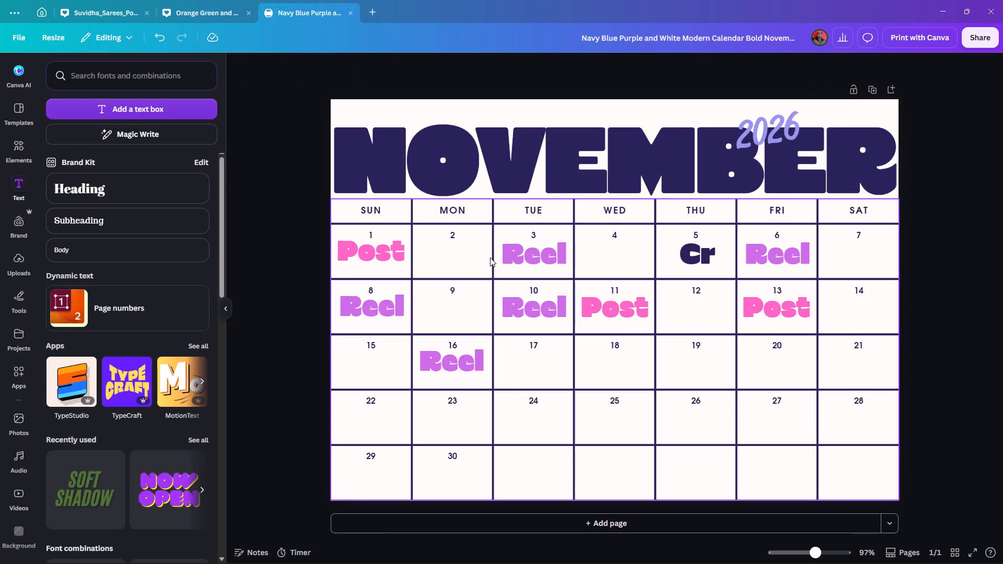
drag(537, 304, 678, 306)
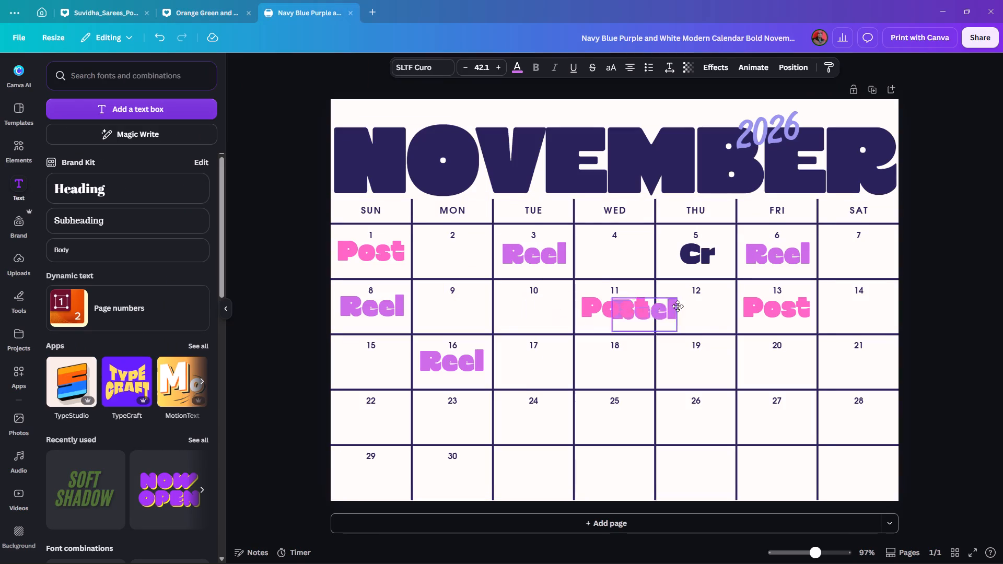
drag(678, 306, 701, 303)
drag(609, 308, 559, 307)
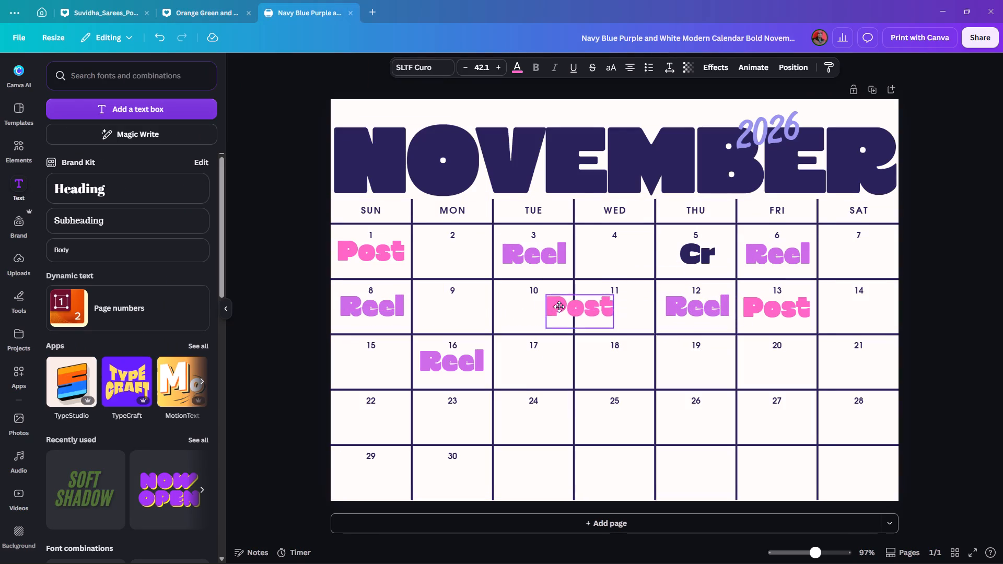
drag(559, 307, 527, 306)
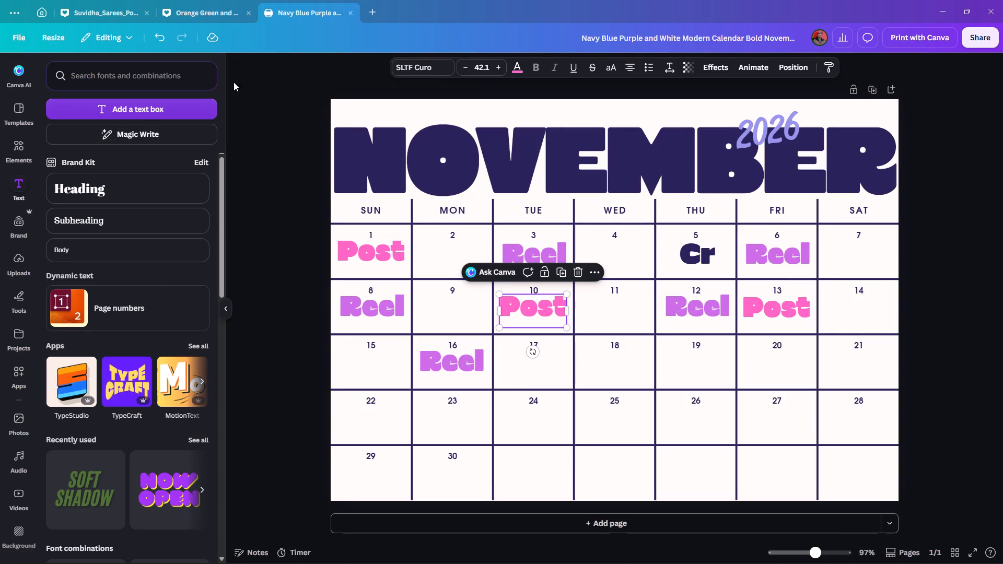
Check the autumn November calendar's label layout, and place a copy of the Monday 16 "Reel" label in the navy version's Wednesday 18 cell.
click(216, 8)
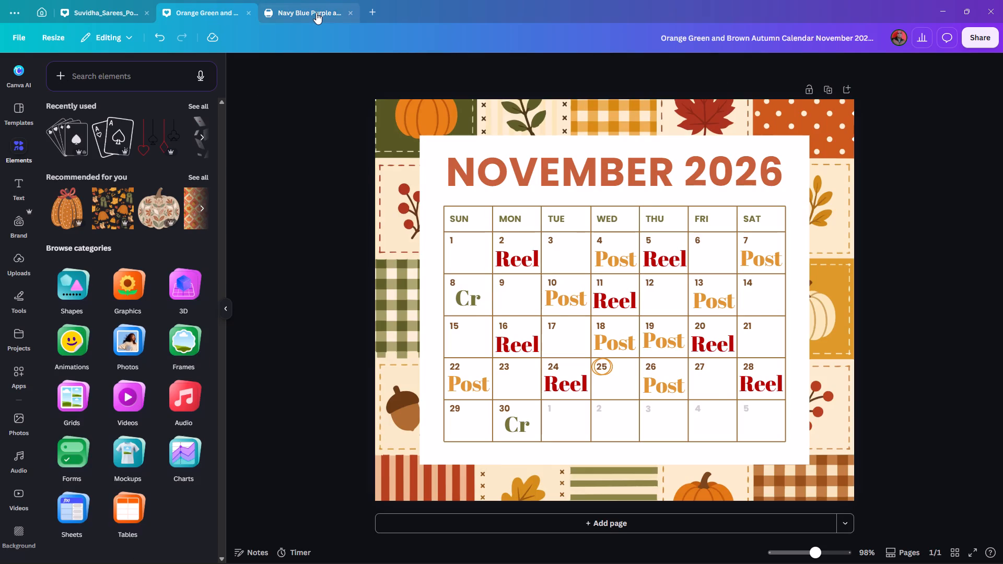
click(317, 13)
click(208, 17)
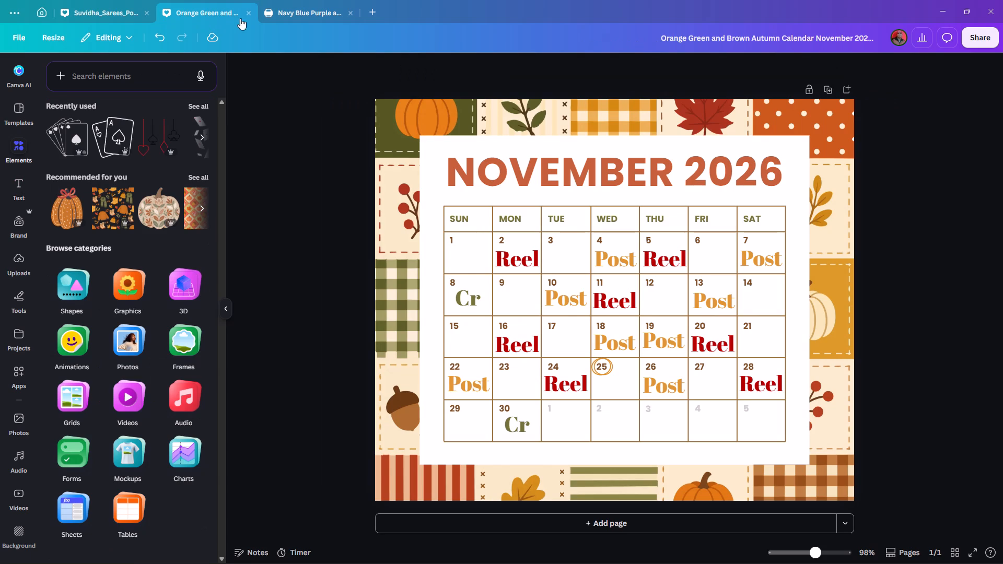
click(302, 4)
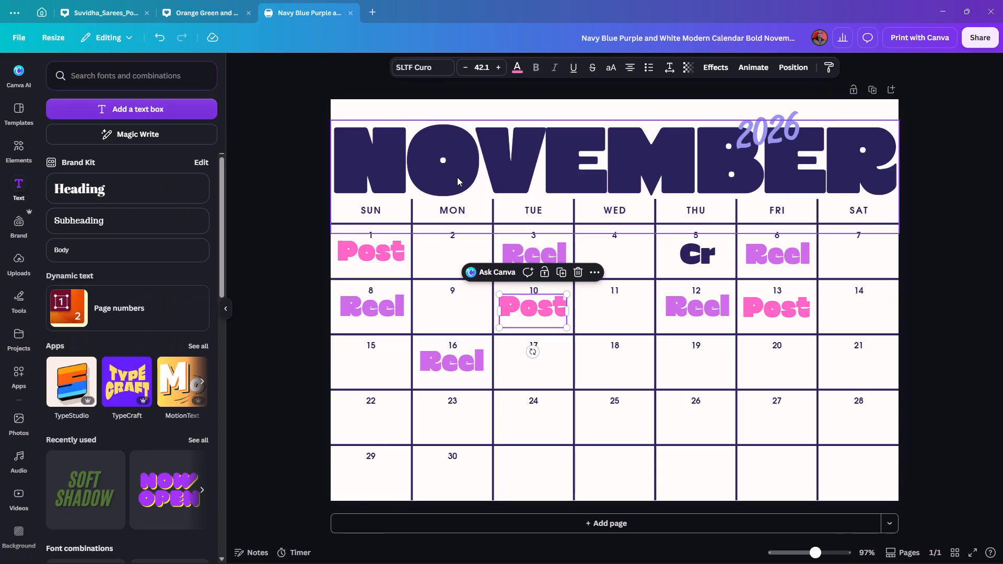
click(920, 260)
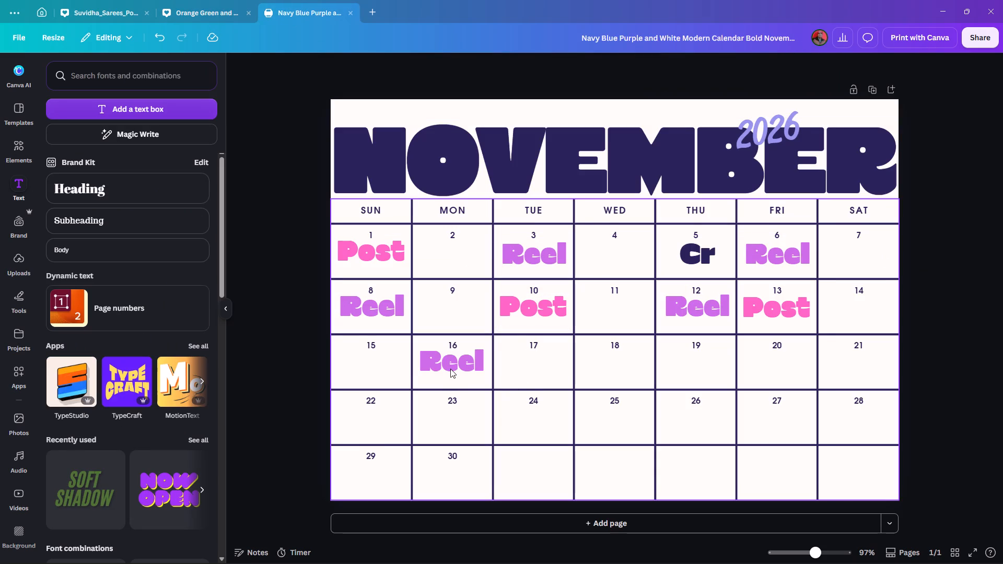
click(450, 369)
alt+drag(454, 365, 666, 372)
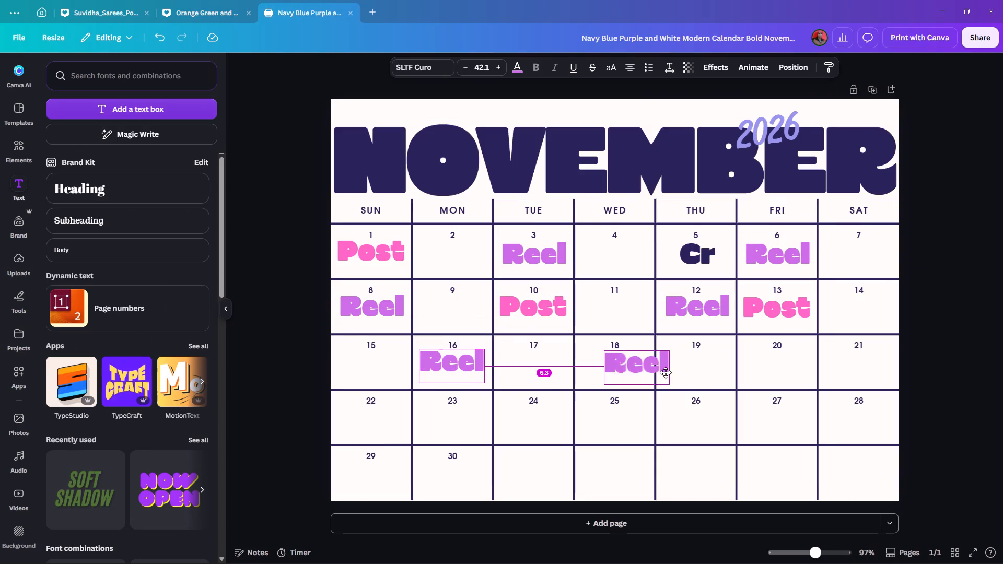
alt+drag(666, 372, 752, 368)
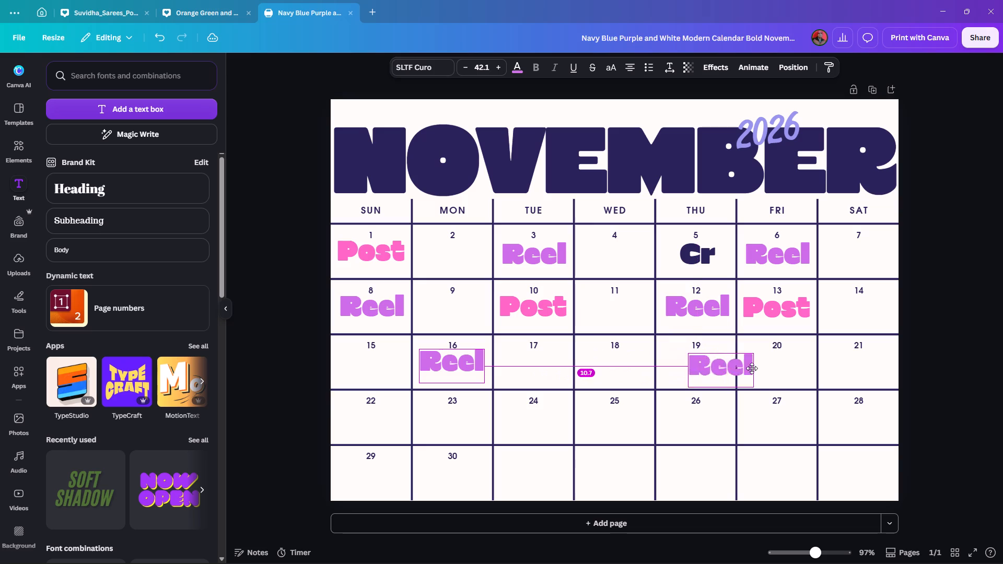
alt+drag(752, 368, 616, 367)
Place a copy of the Friday 13 "Post" label in the Saturday 21 cell, centred under its date.
click(764, 318)
alt+drag(779, 307, 862, 361)
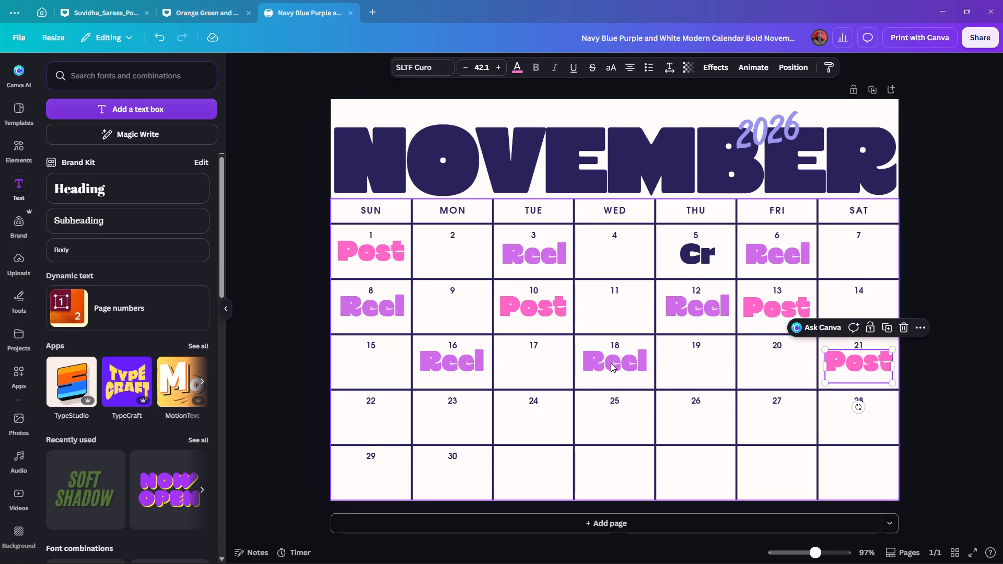
Move the "Reel" label from the Wednesday 18 cell to the Friday 20 cell, level with the row's other labels.
drag(614, 363, 699, 364)
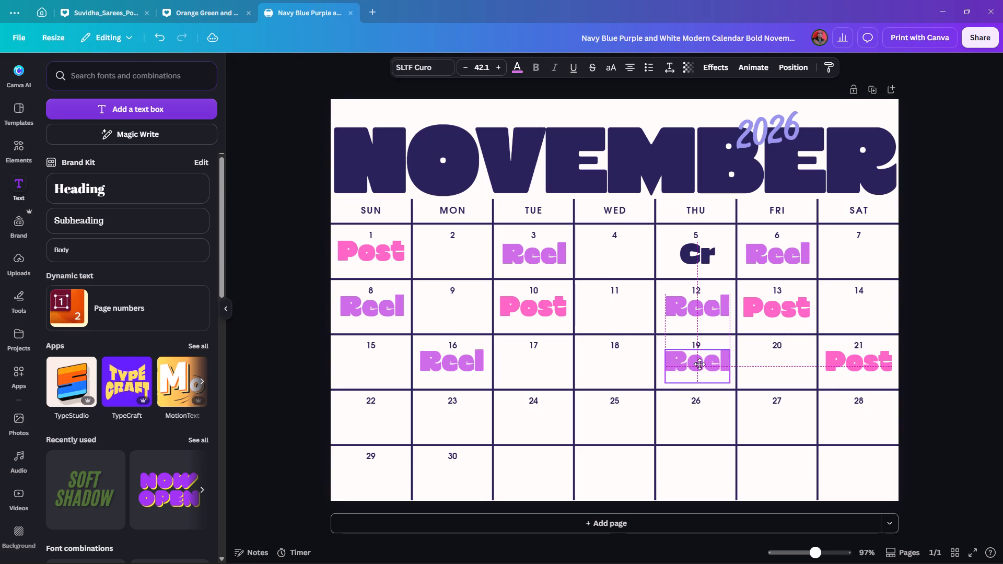
drag(699, 364, 696, 365)
drag(696, 365, 618, 356)
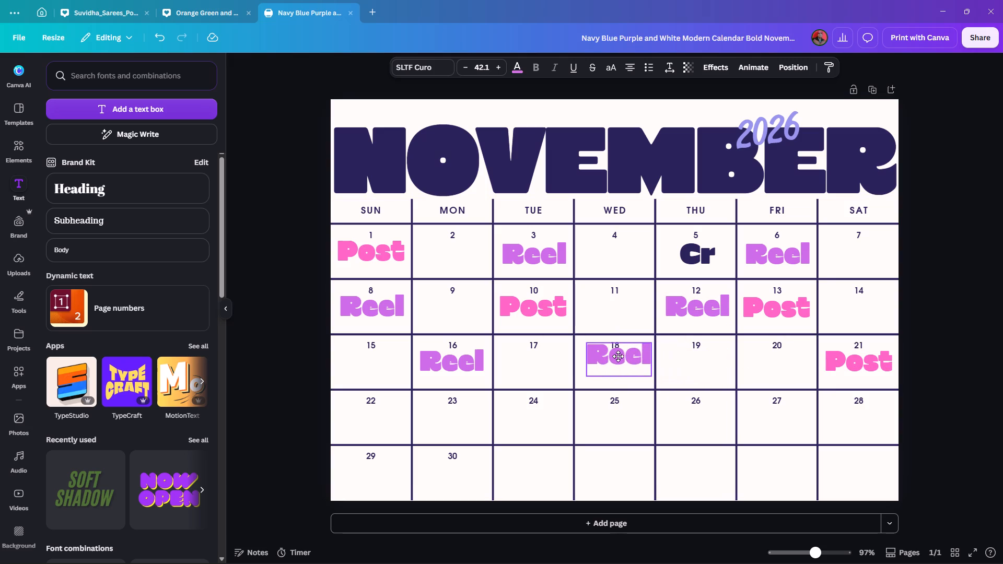
drag(618, 356, 778, 363)
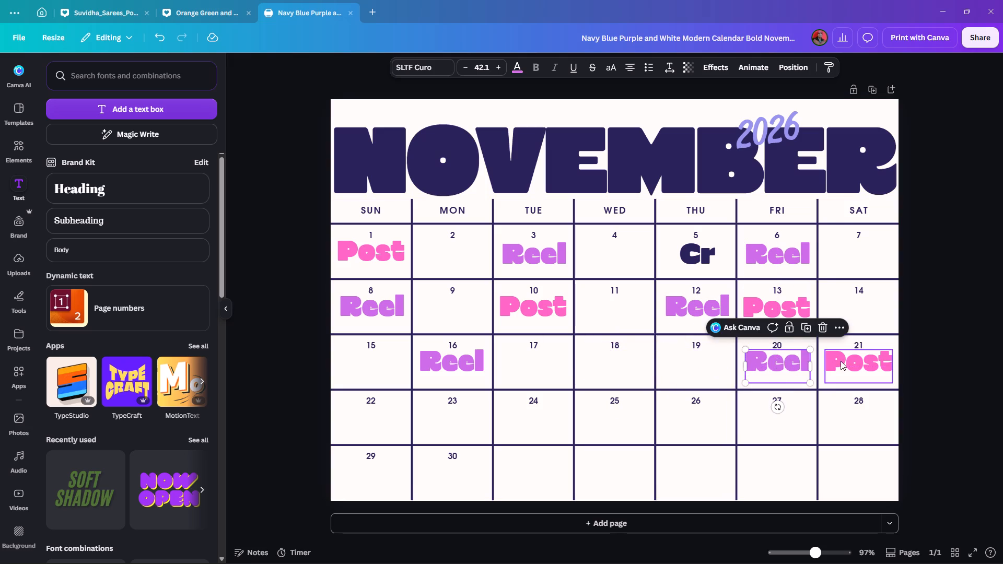
click(860, 361)
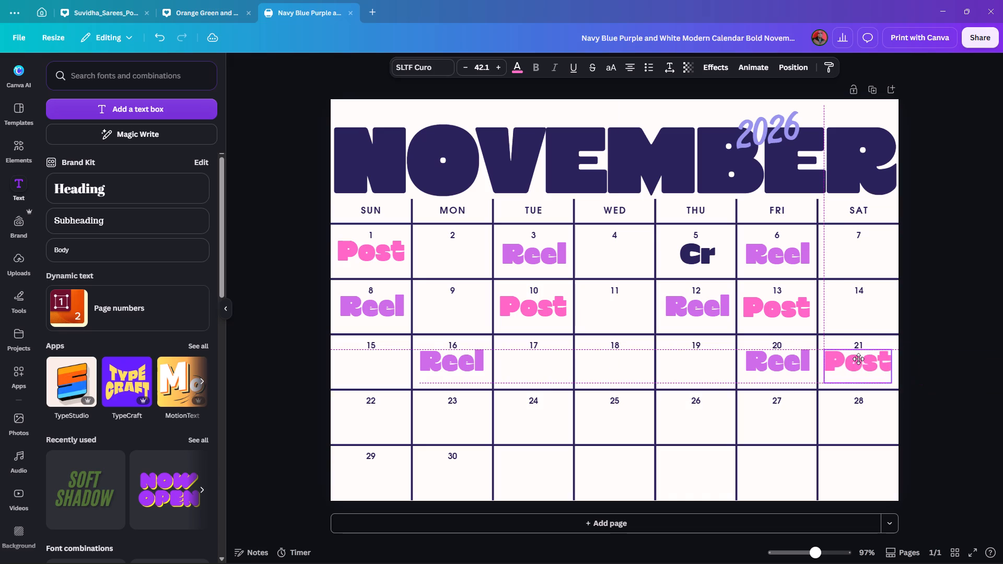
Place a copy of the Thursday 5 "Cr" label in the Wednesday 18 cell, centred under its date.
click(695, 250)
alt+drag(696, 251, 613, 358)
click(913, 278)
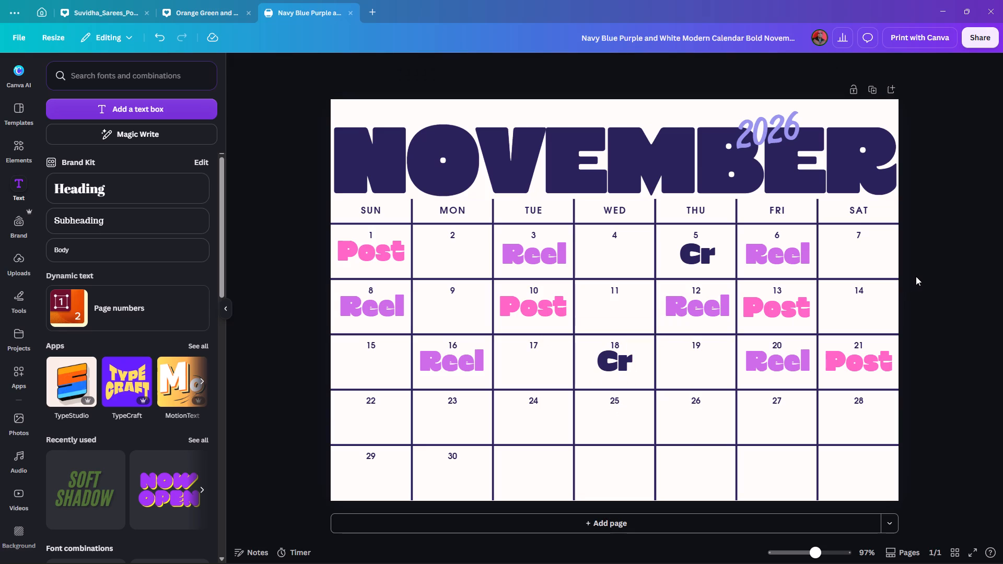
Check the October 2026 Suvidha calendar screenshot in Photos, return to Canva, and place a copy of the Saturday 21 "Post" label in Monday 23.
click(717, 551)
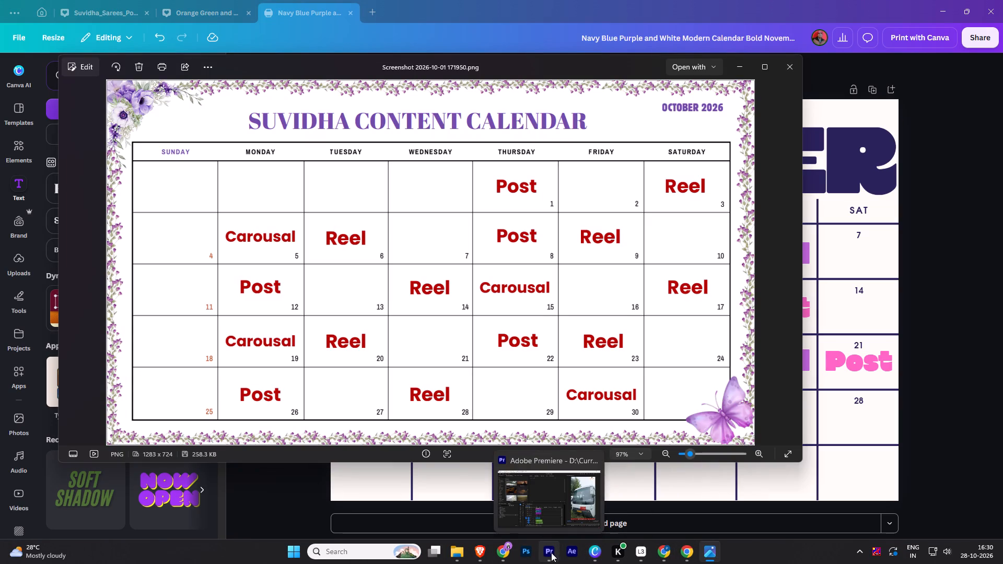
click(603, 556)
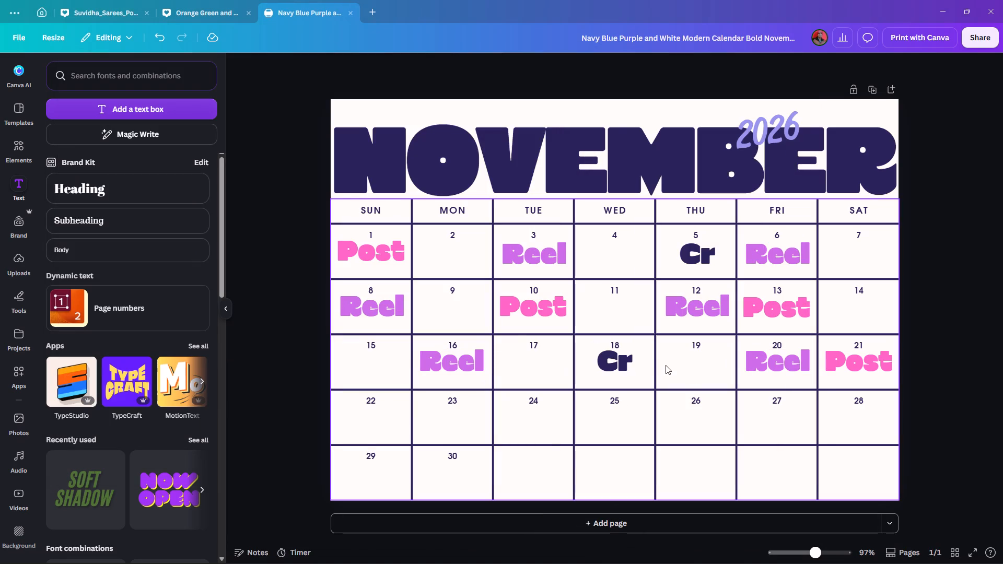
click(457, 364)
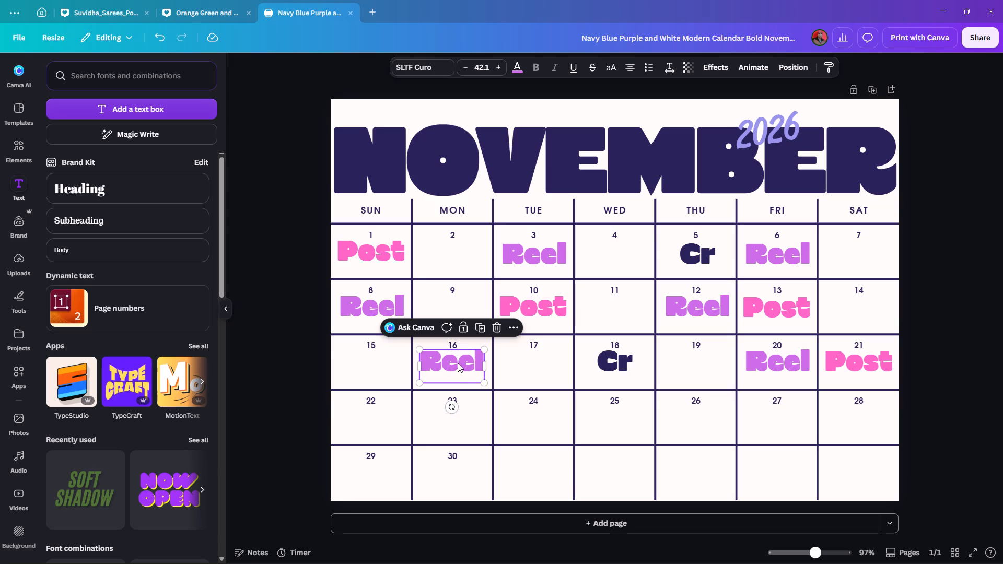
click(859, 367)
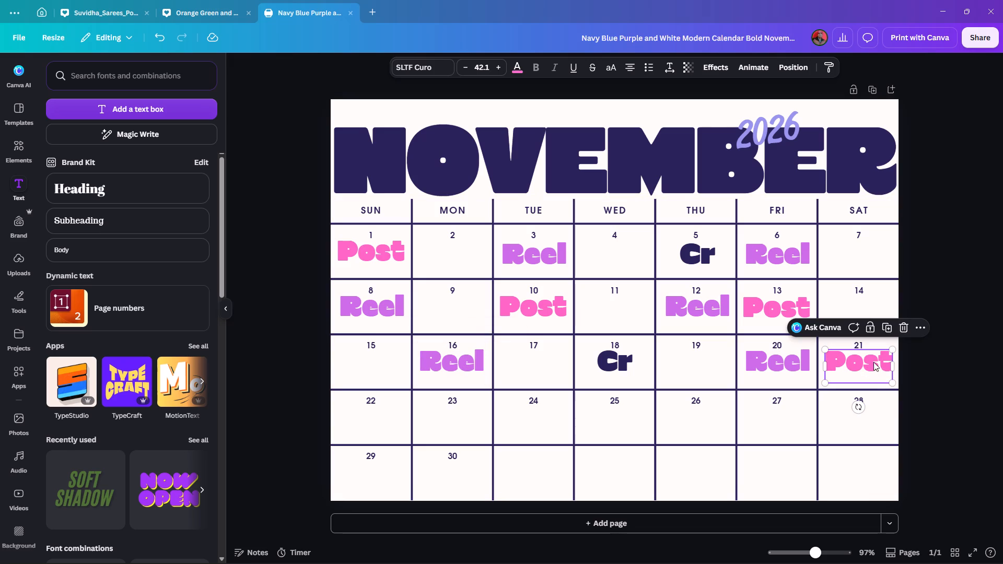
alt+drag(865, 360, 463, 413)
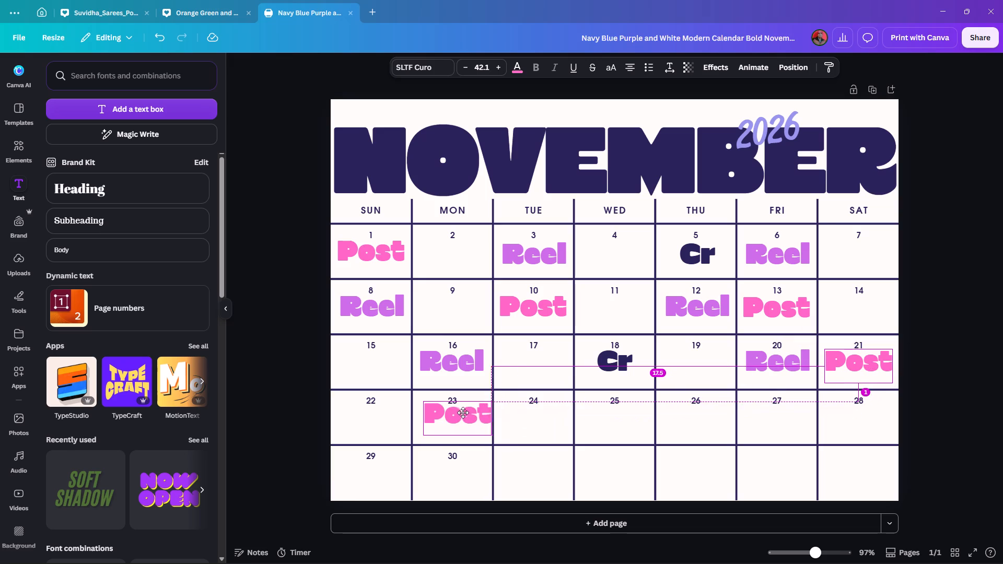
alt+drag(463, 413, 460, 414)
Place copies of the Monday 16 "Reel" label in the Wednesday 25 and Saturday 28 cells, centred under their dates.
click(448, 360)
alt+drag(447, 360, 626, 416)
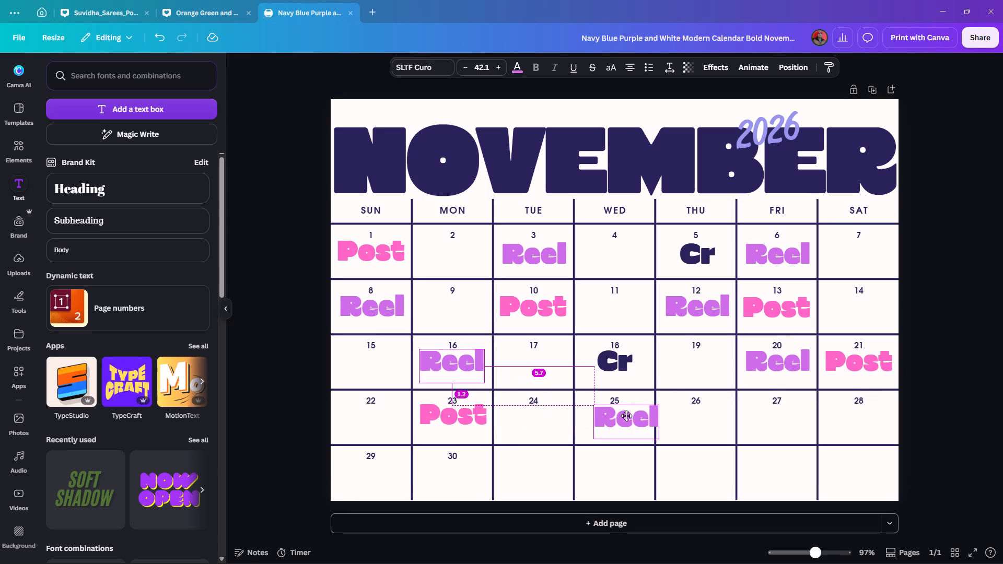
alt+drag(626, 416, 610, 412)
alt+drag(613, 416, 808, 402)
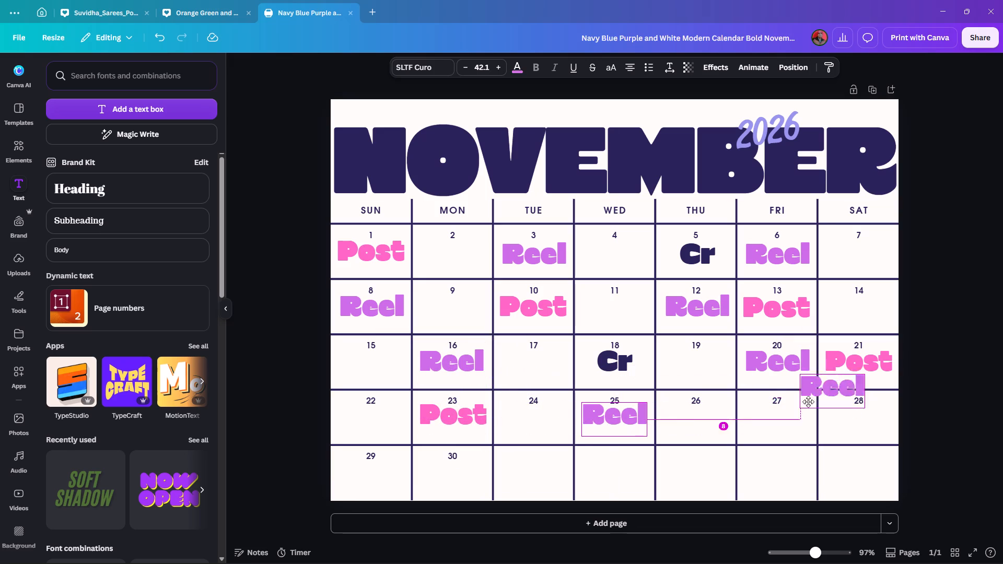
alt+drag(808, 402, 858, 419)
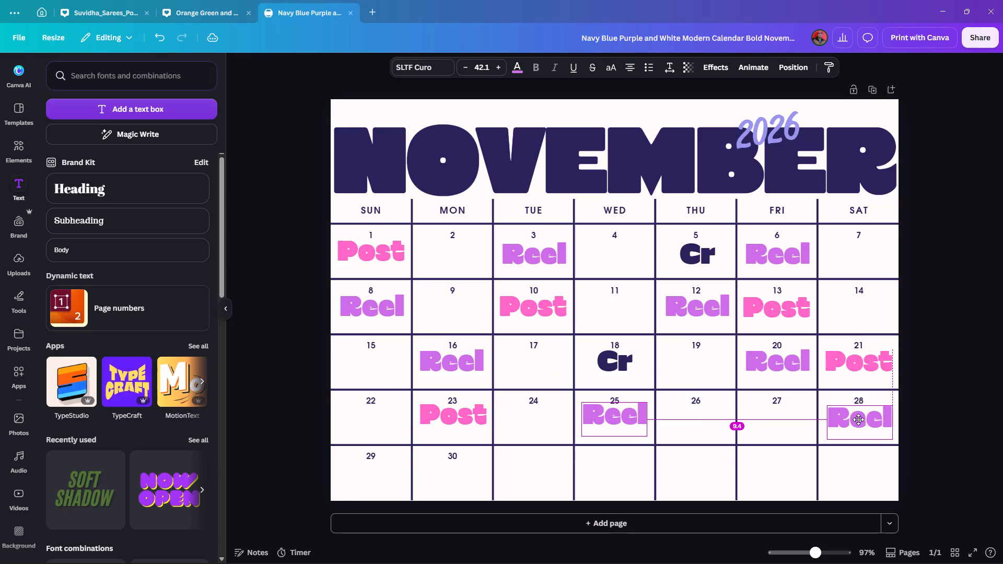
alt+drag(858, 419, 859, 418)
Place a copy of the Saturday 21 "Post" label in the Thursday 26 cell, level with the row's other labels.
click(859, 357)
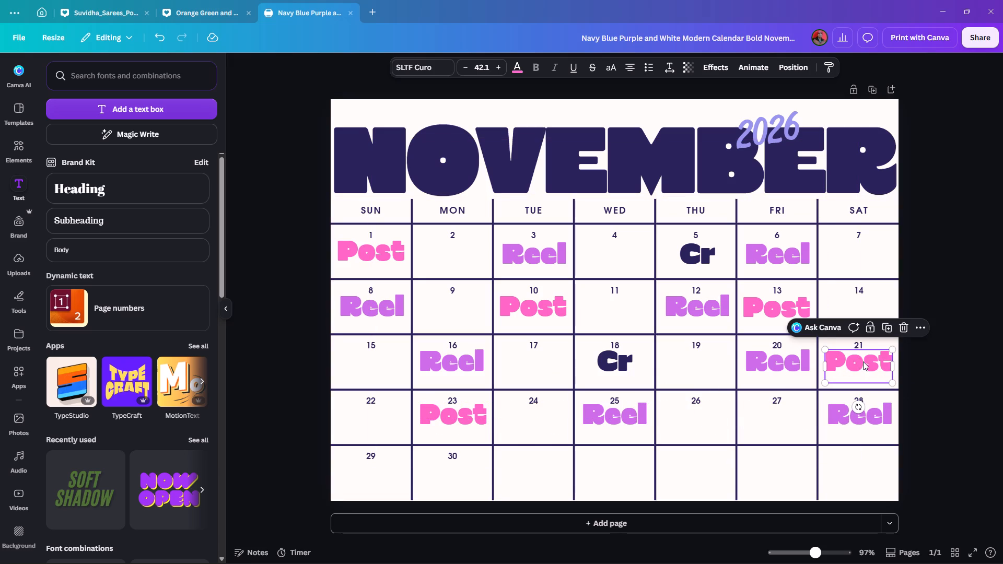
alt+drag(863, 361, 701, 415)
click(966, 347)
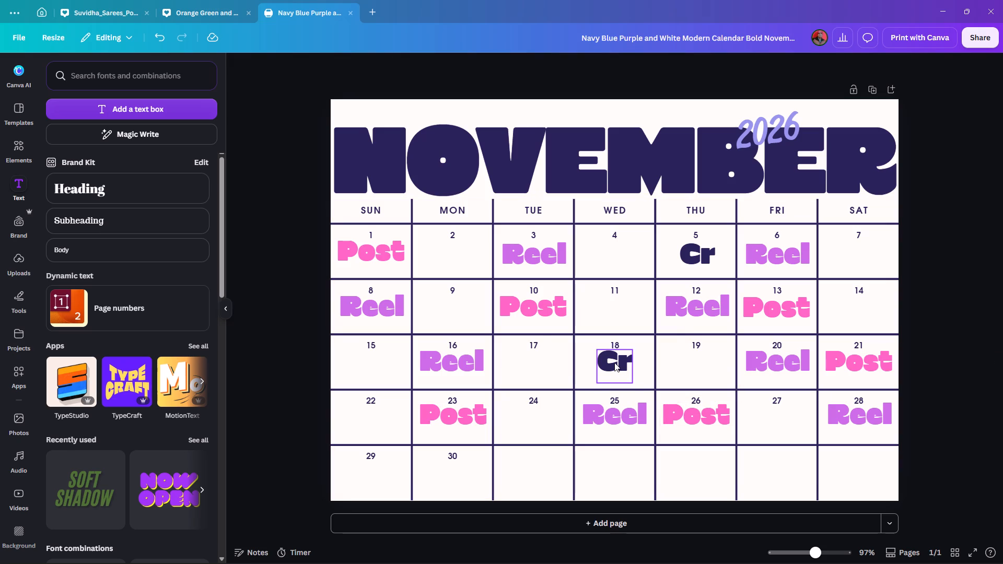
Place a copy of the Wednesday 18 "Cr" label in the Monday 30 cell, centred under its date.
click(614, 362)
alt+drag(618, 361, 459, 472)
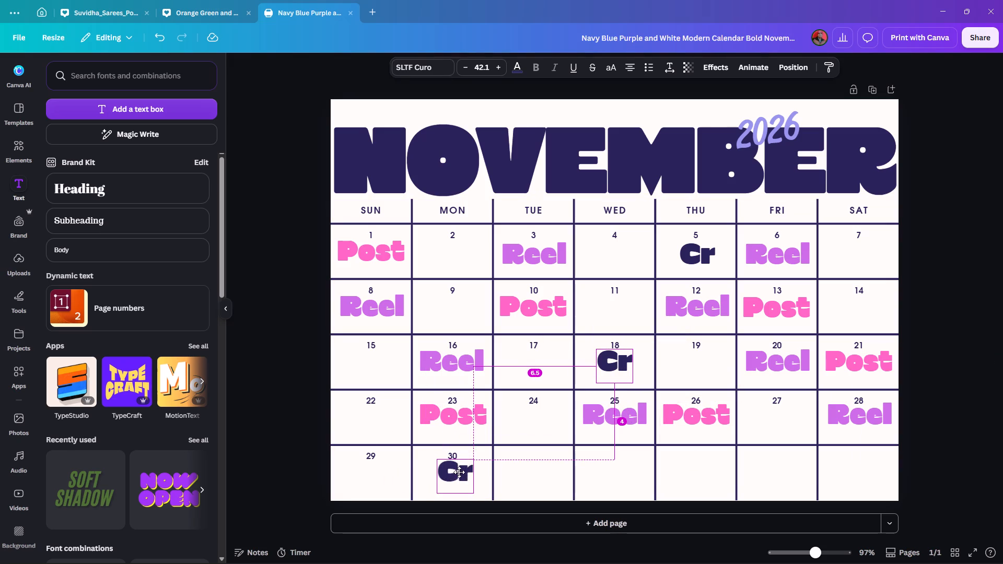
alt+drag(459, 472, 457, 474)
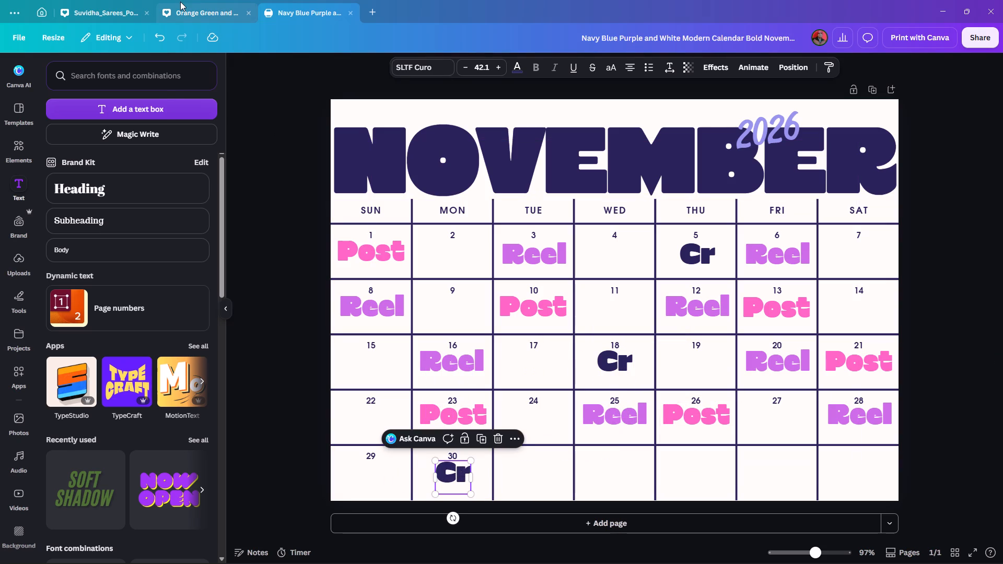
In the orange and green autumn calendar, replace the Thursday 26 "Post" label with the "Cr" label from Monday 30.
click(190, 7)
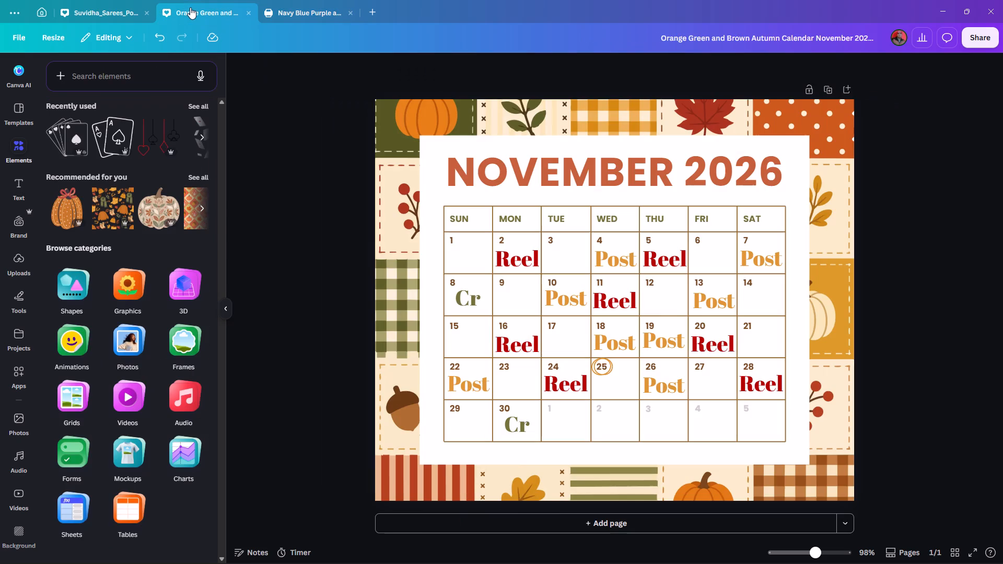
click(314, 11)
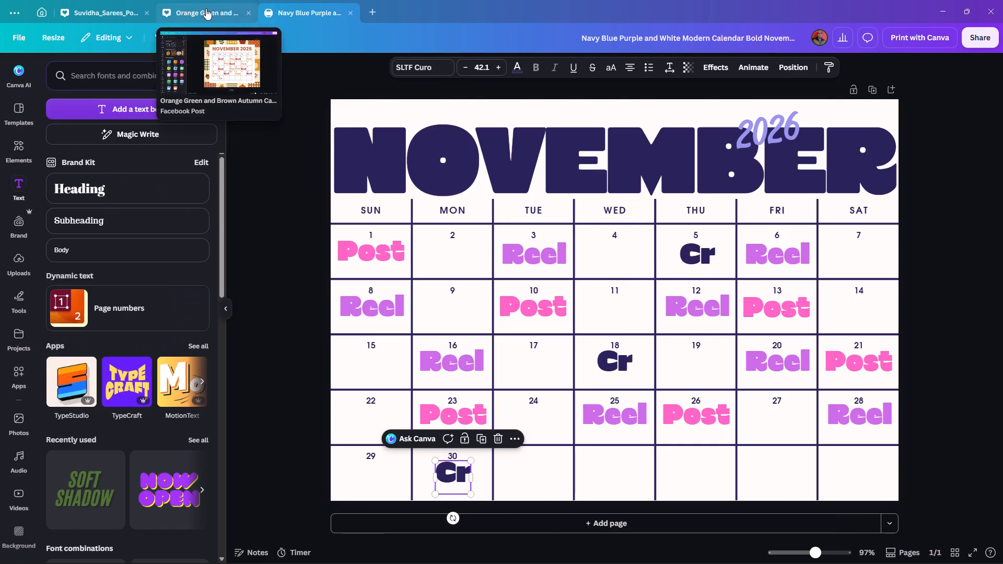
click(206, 8)
click(307, 9)
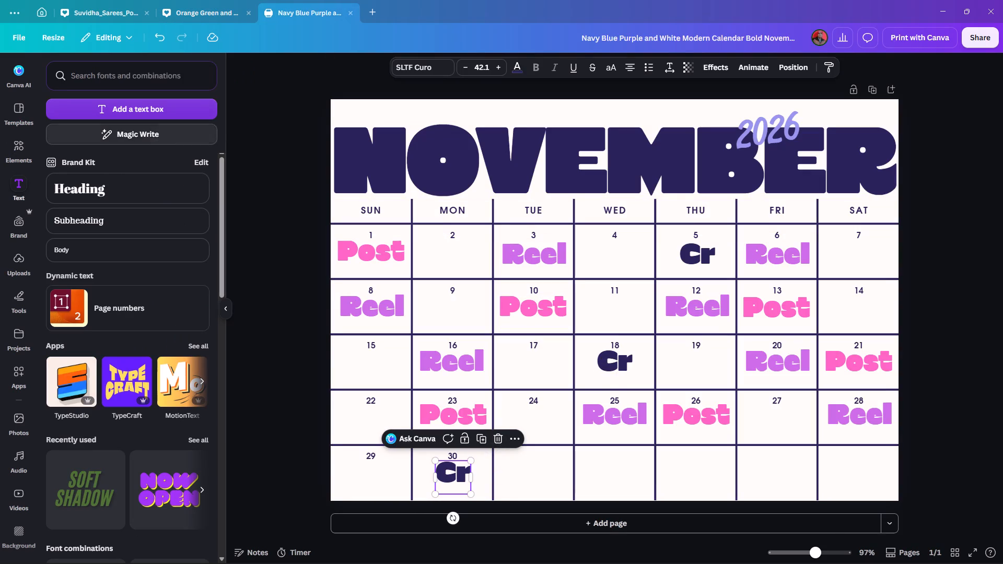
click(199, 8)
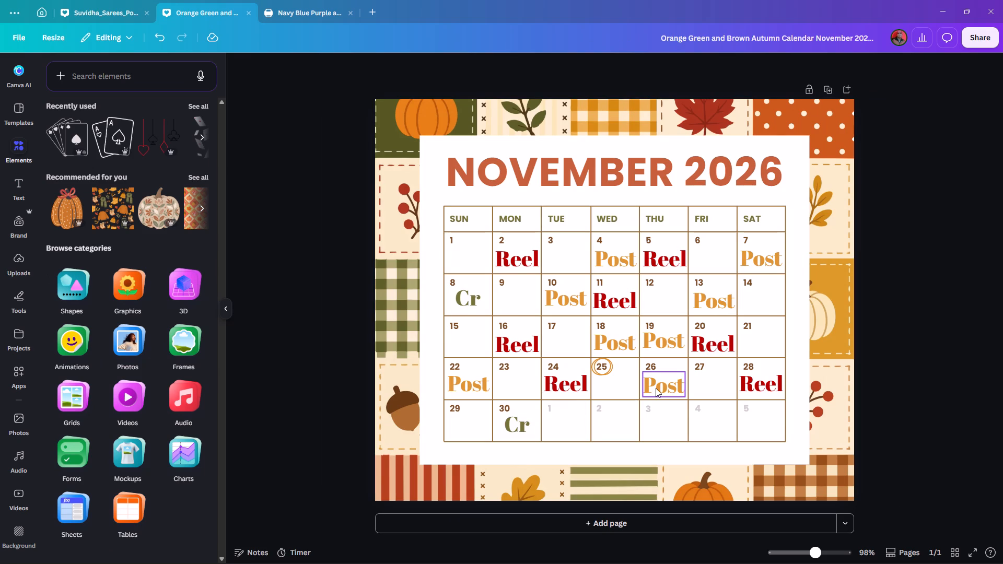
click(656, 388)
key(Delete)
drag(514, 420, 531, 411)
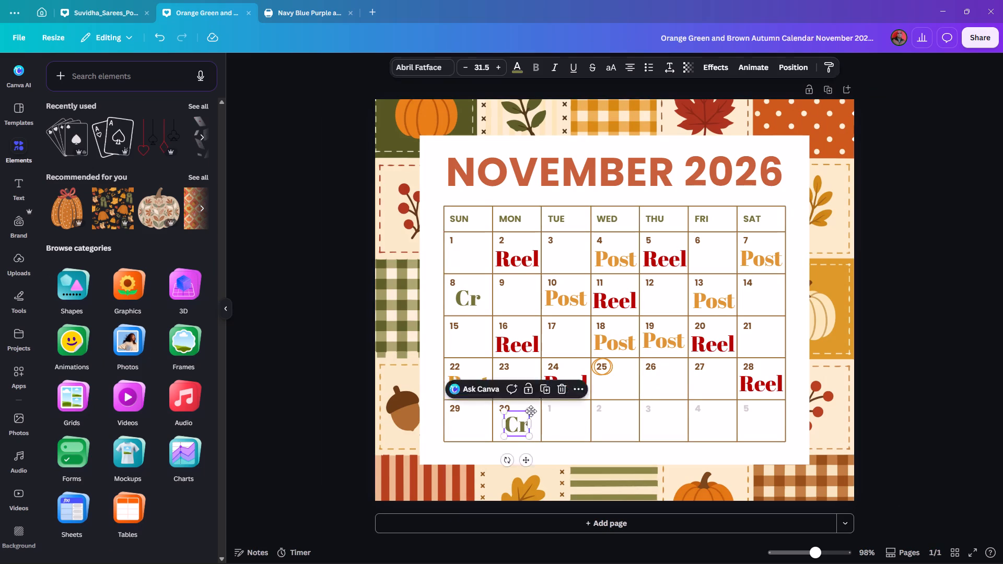
drag(531, 411, 662, 379)
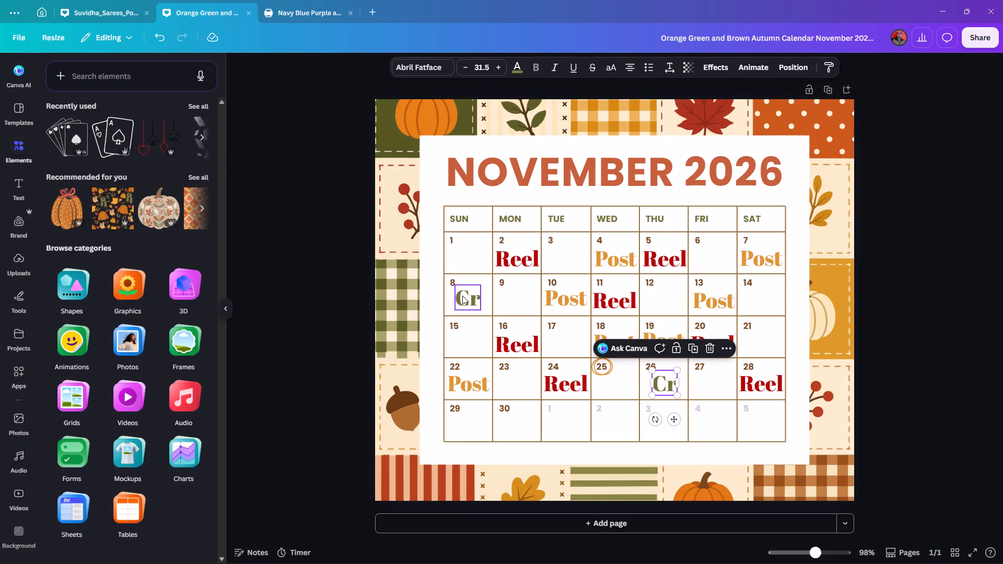
Delete the Saturday 7 "Post" label and move the Sunday 8 "Cr" label into its cell.
click(753, 254)
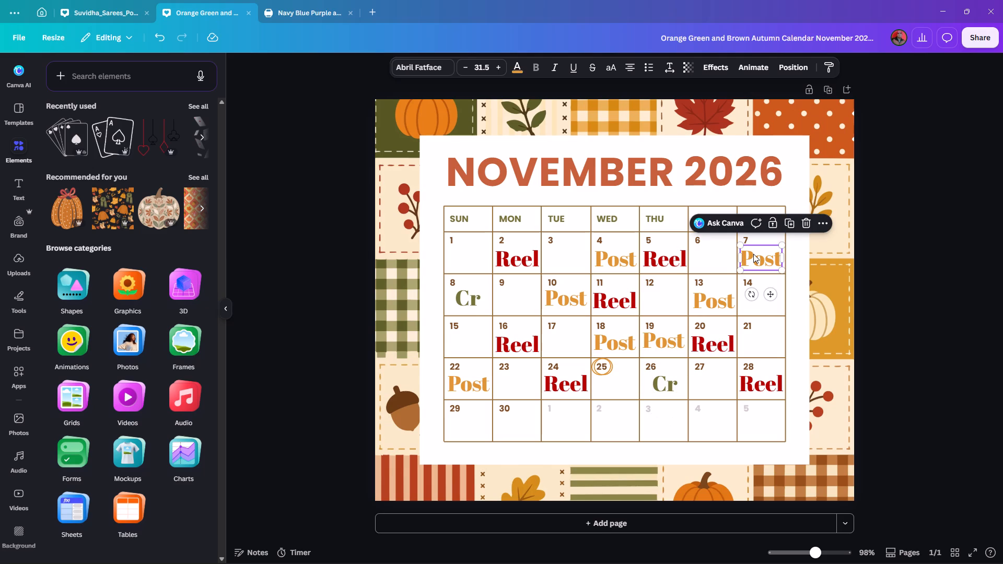
key(Delete)
drag(463, 298, 764, 257)
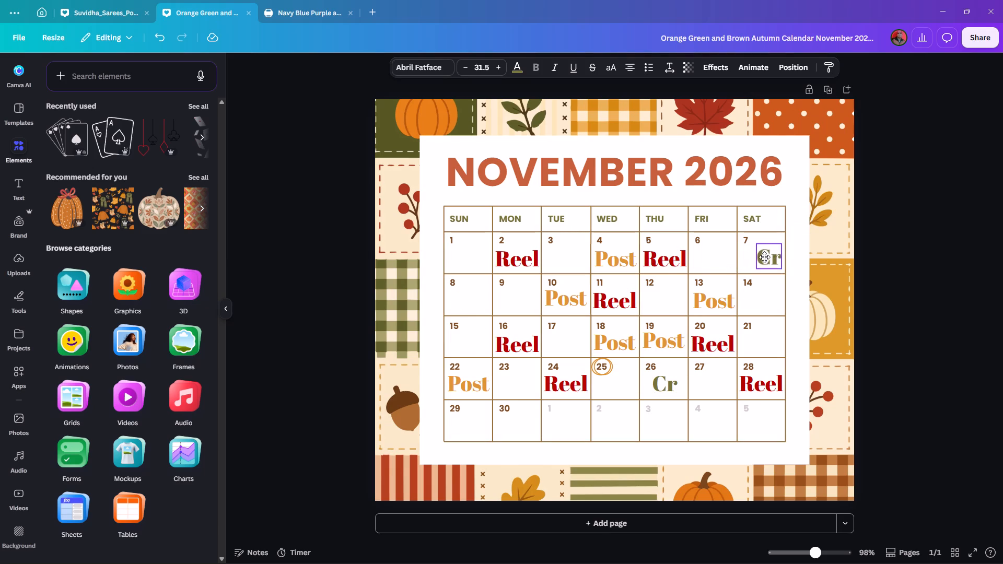
drag(764, 257, 763, 255)
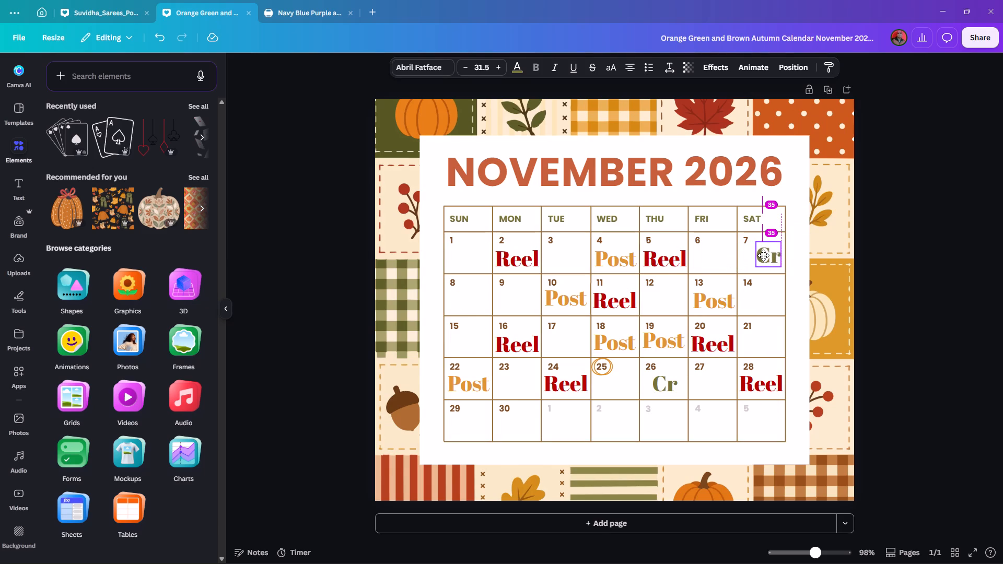
drag(763, 255, 759, 256)
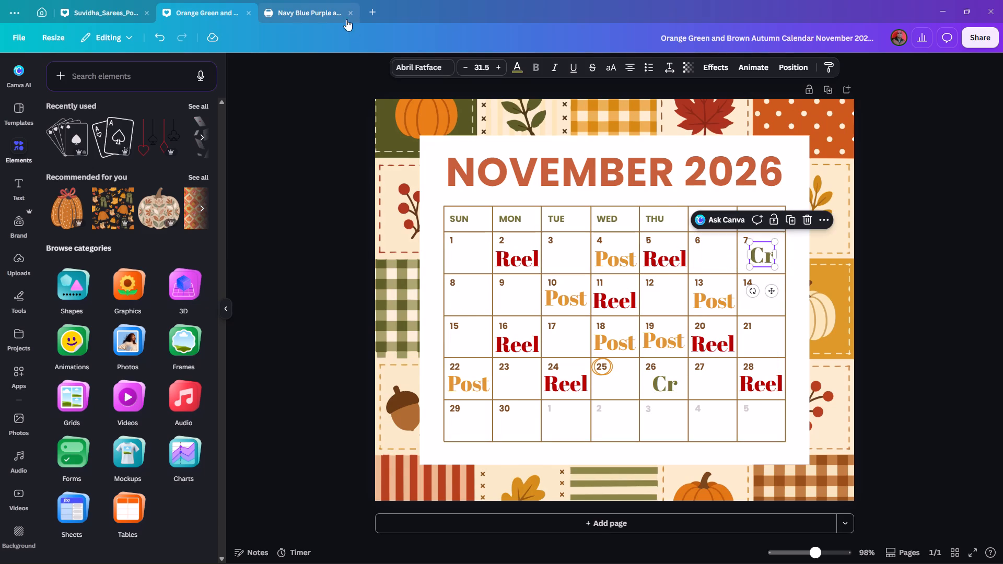
Check the navy blue calendar for comparison, and move the autumn calendar's Tuesday 10 "Post" label to the Monday 9 cell.
click(329, 14)
click(179, 13)
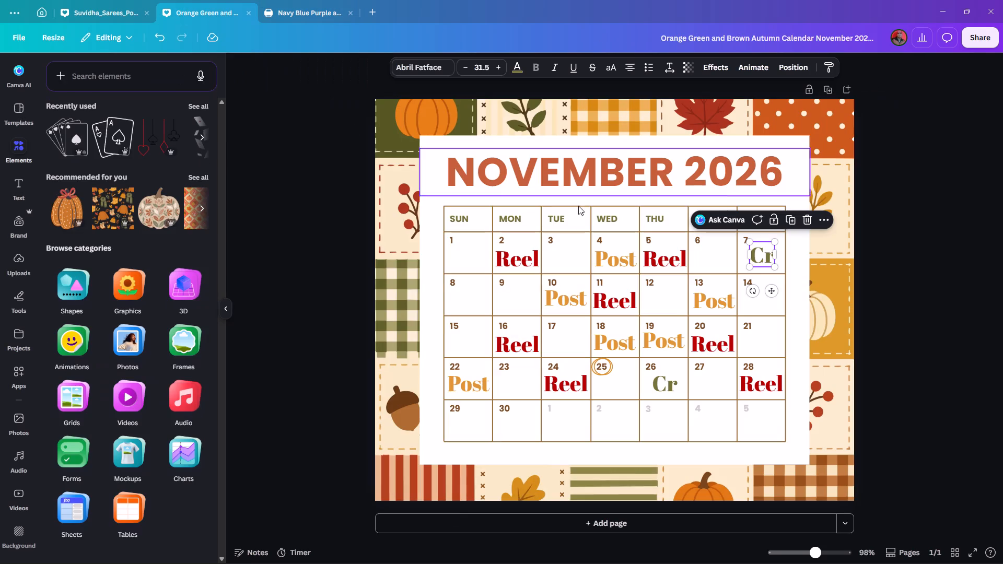
click(309, 0)
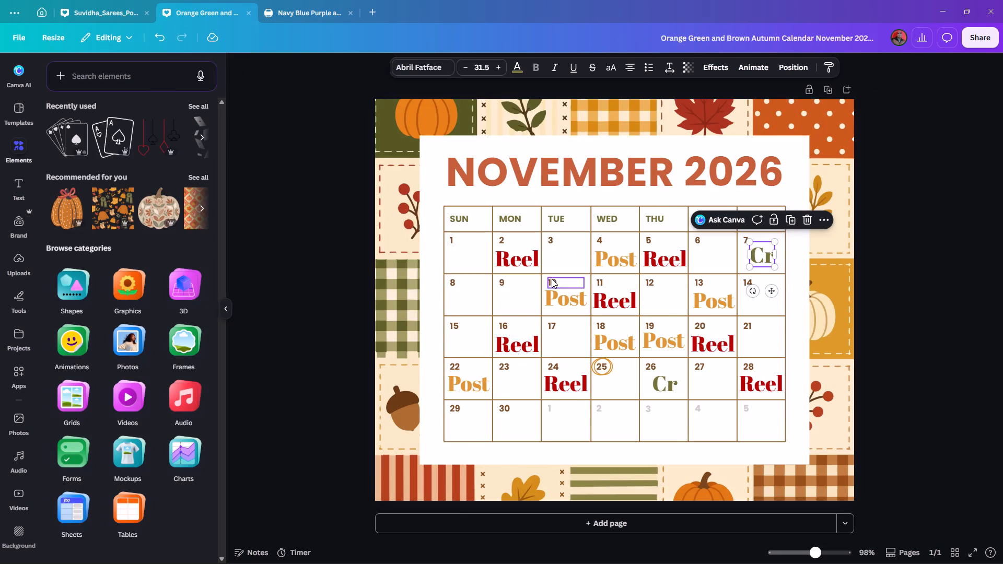
drag(559, 299, 511, 298)
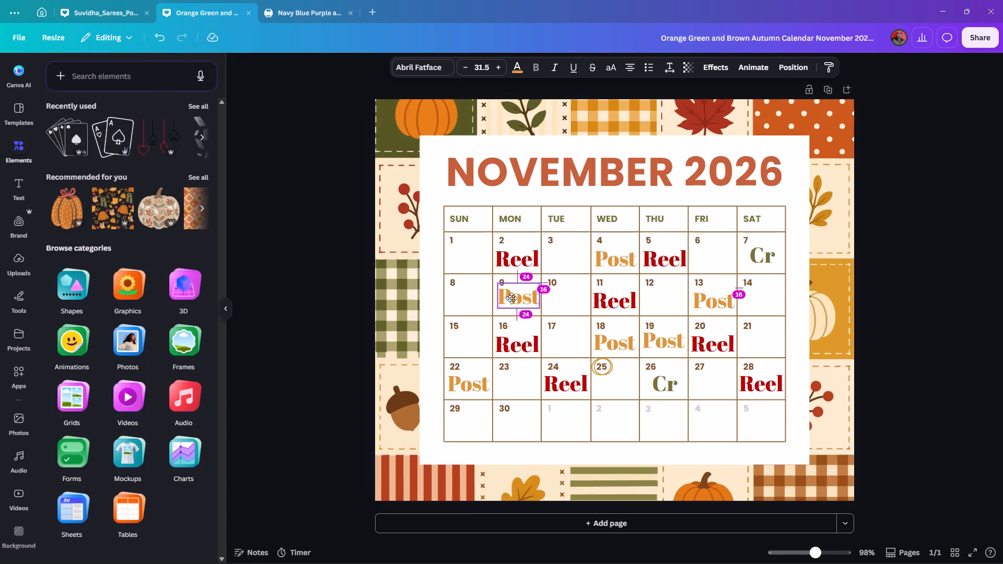
drag(511, 298, 510, 297)
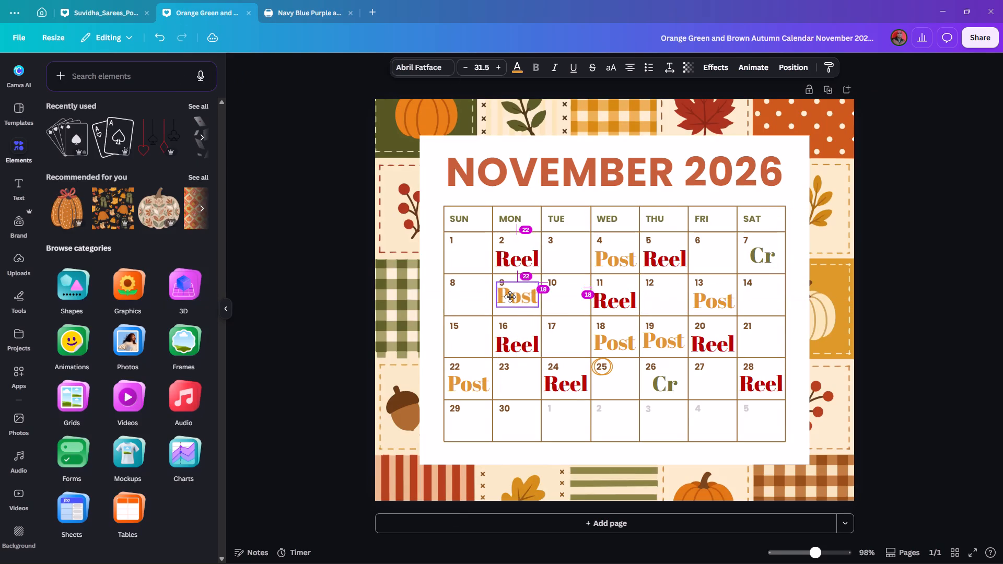
drag(510, 297, 462, 297)
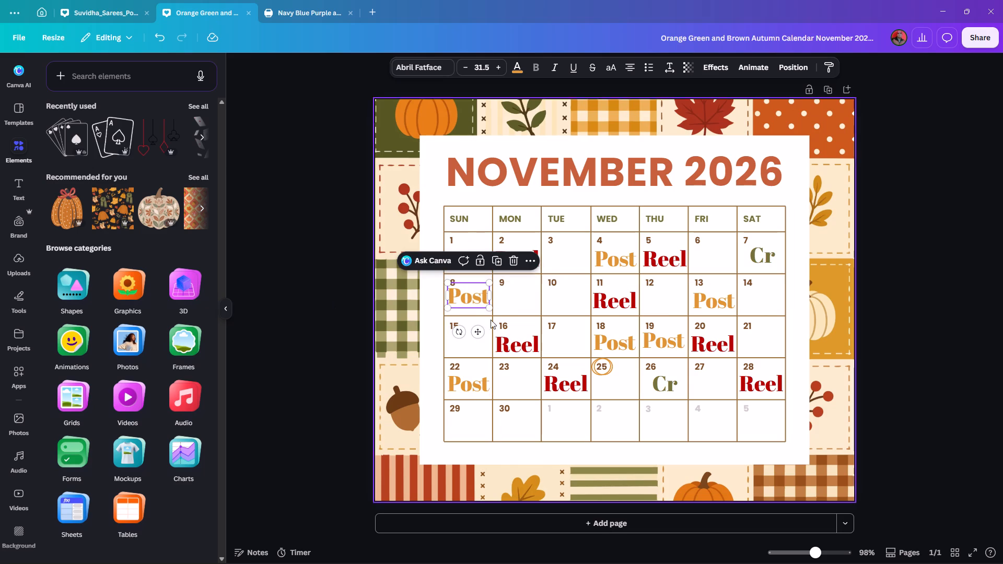
drag(469, 297, 518, 297)
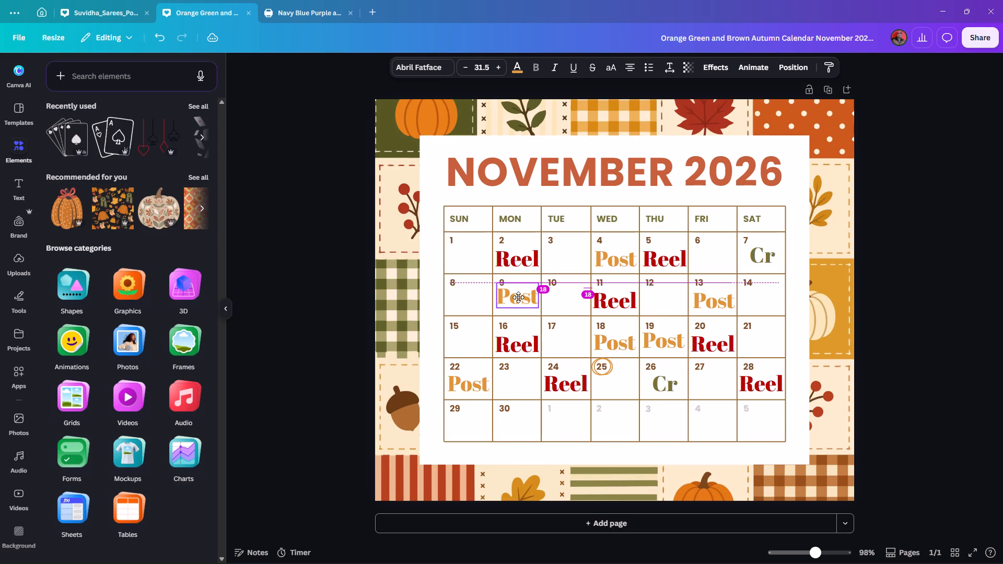
drag(518, 297, 518, 299)
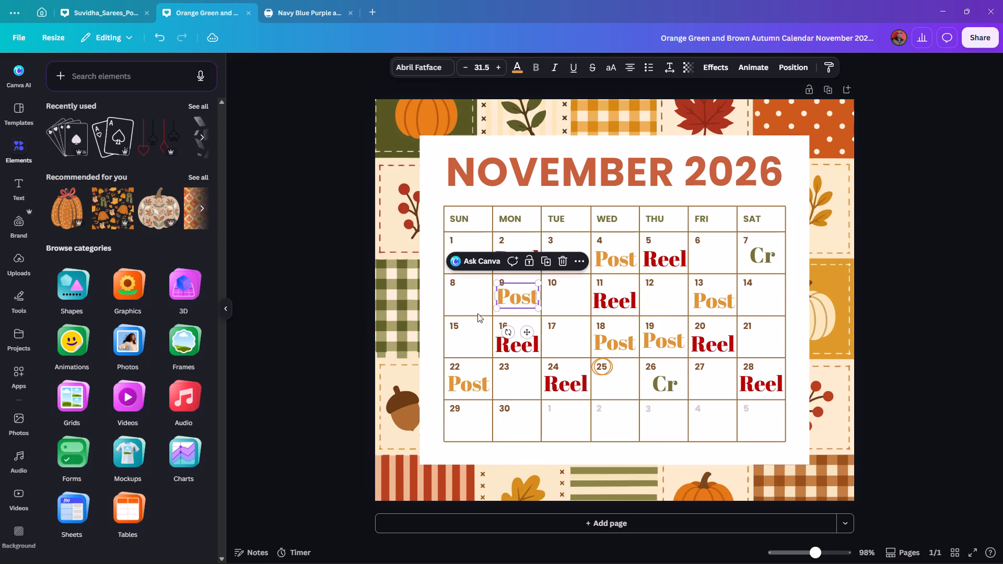
click(358, 341)
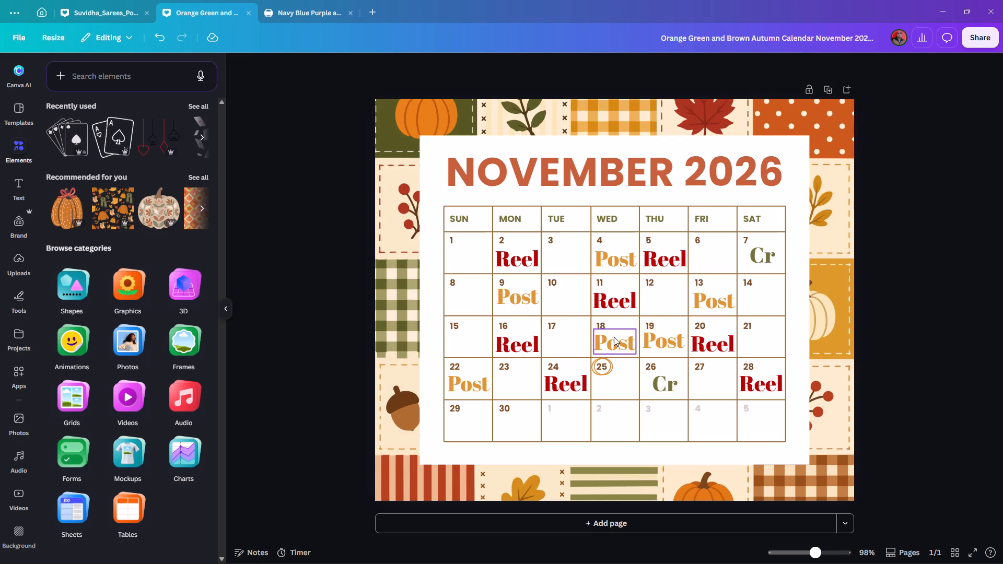
Move the Wednesday 18 "Post" label to the Tuesday 17 cell, level with the Thursday 19 "Post" label.
drag(617, 342, 571, 341)
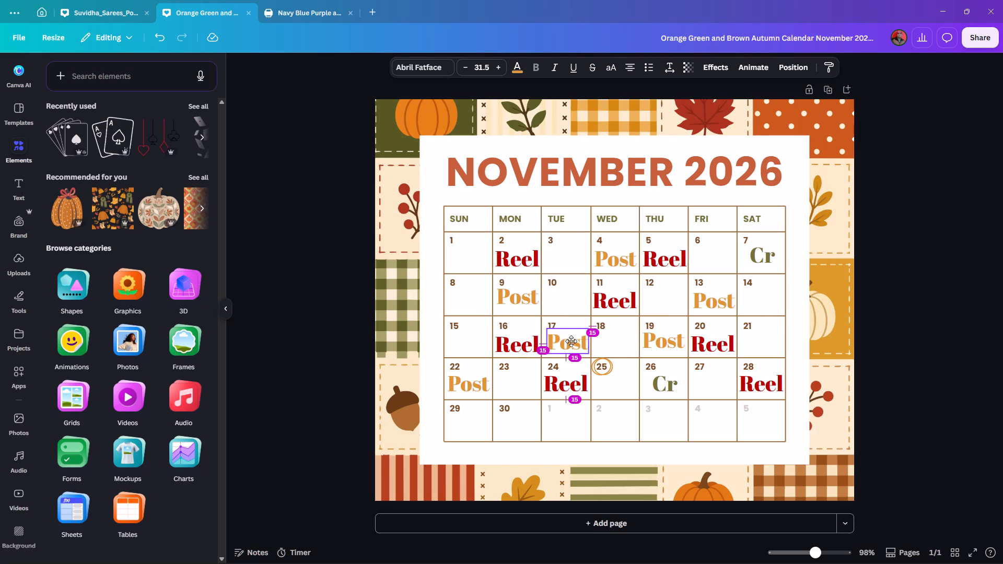
drag(571, 341, 569, 340)
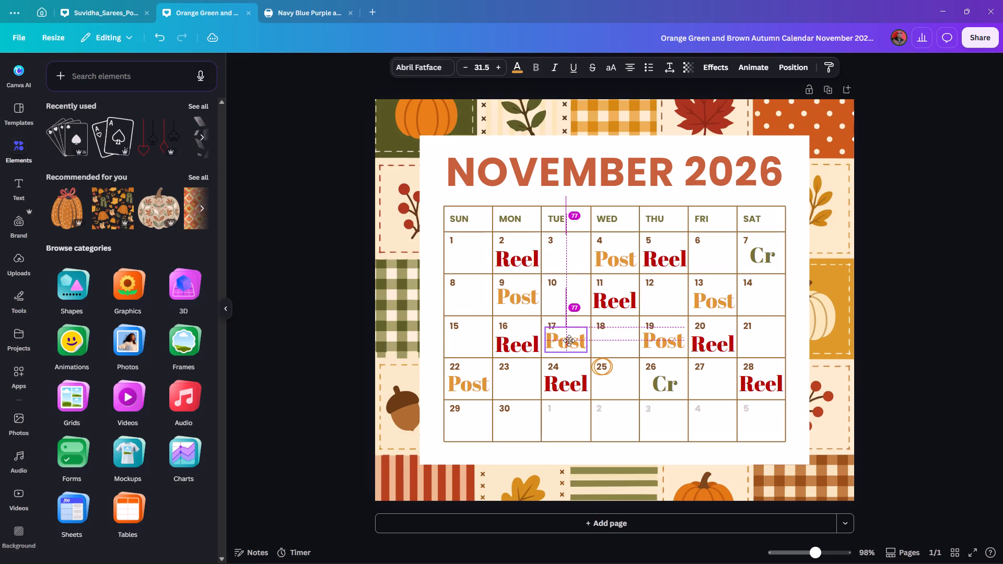
drag(569, 340, 569, 338)
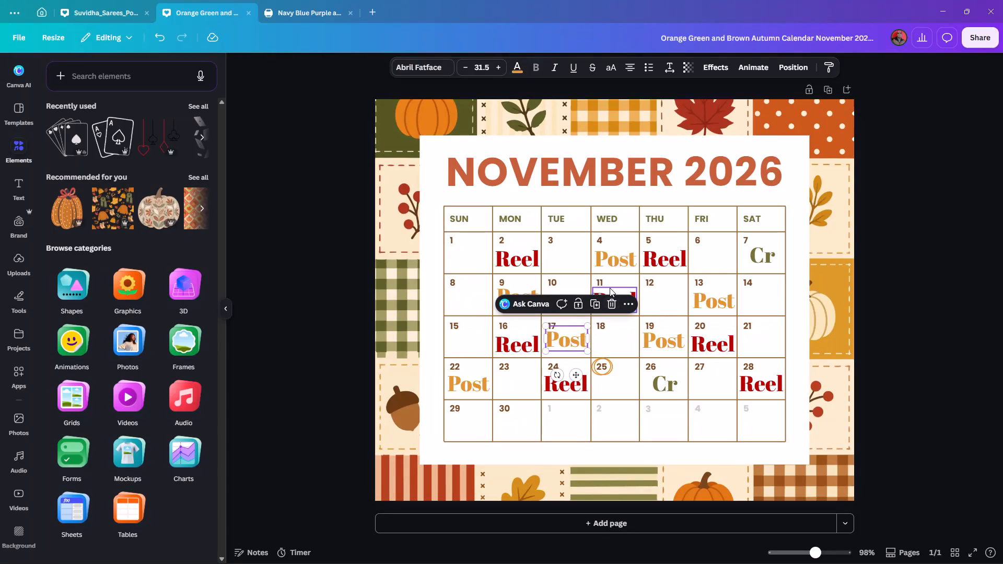
click(610, 288)
click(929, 269)
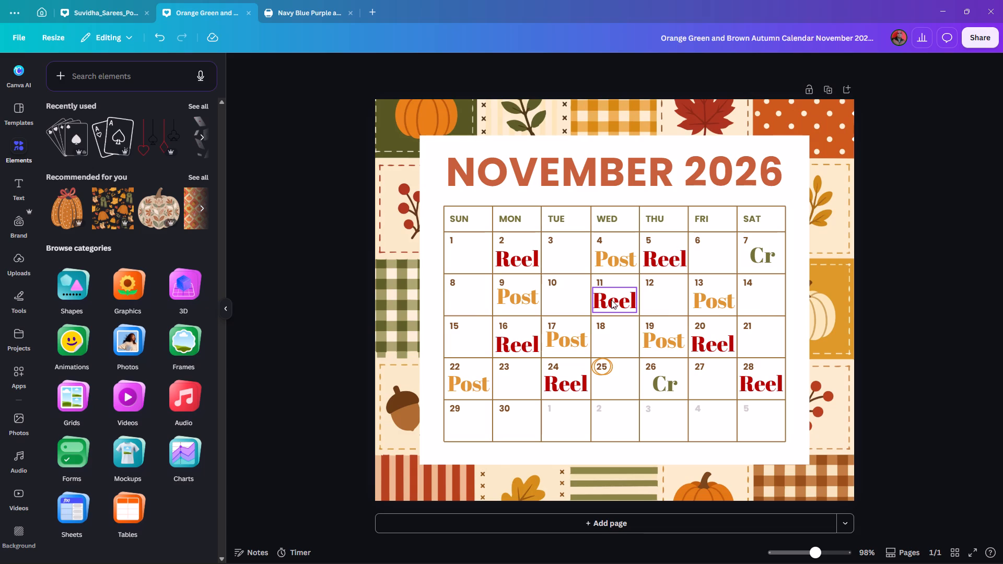
Place a copy of the Wednesday 11 "Reel" label in the Sunday 8 cell, centred under its date.
alt+drag(611, 300, 746, 306)
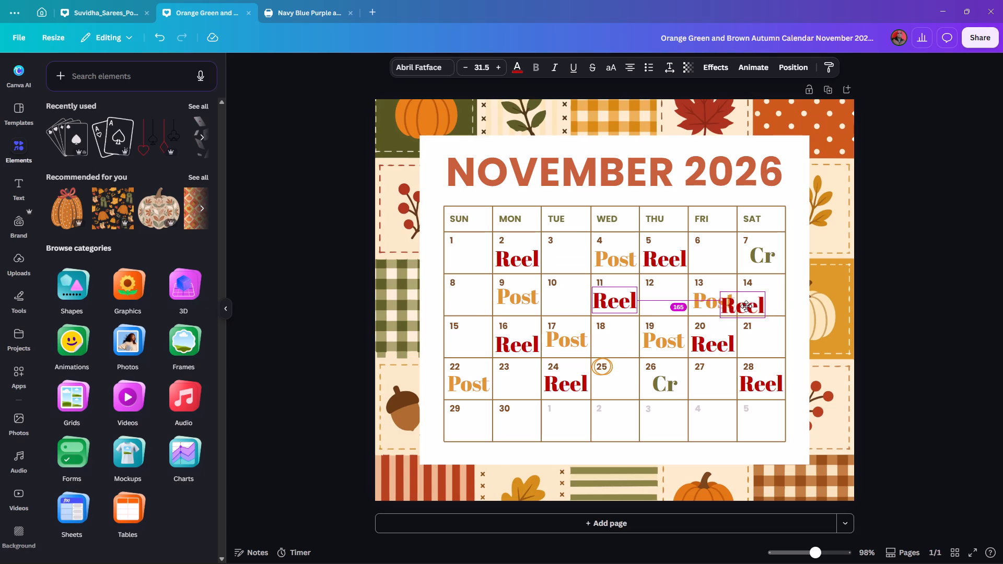
alt+drag(746, 306, 758, 299)
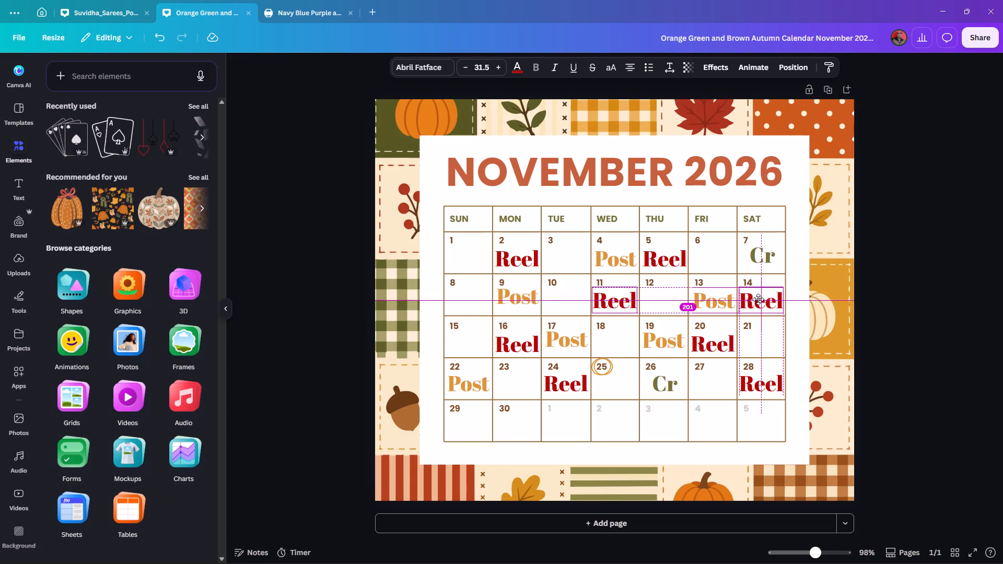
alt+drag(758, 299, 758, 299)
alt+drag(758, 299, 757, 300)
drag(761, 300, 483, 357)
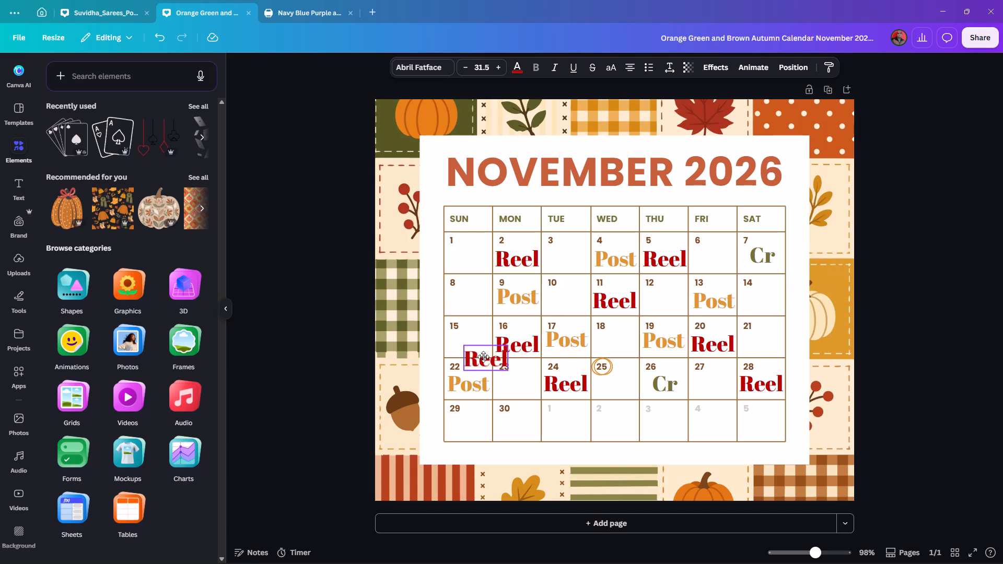
drag(483, 357, 468, 297)
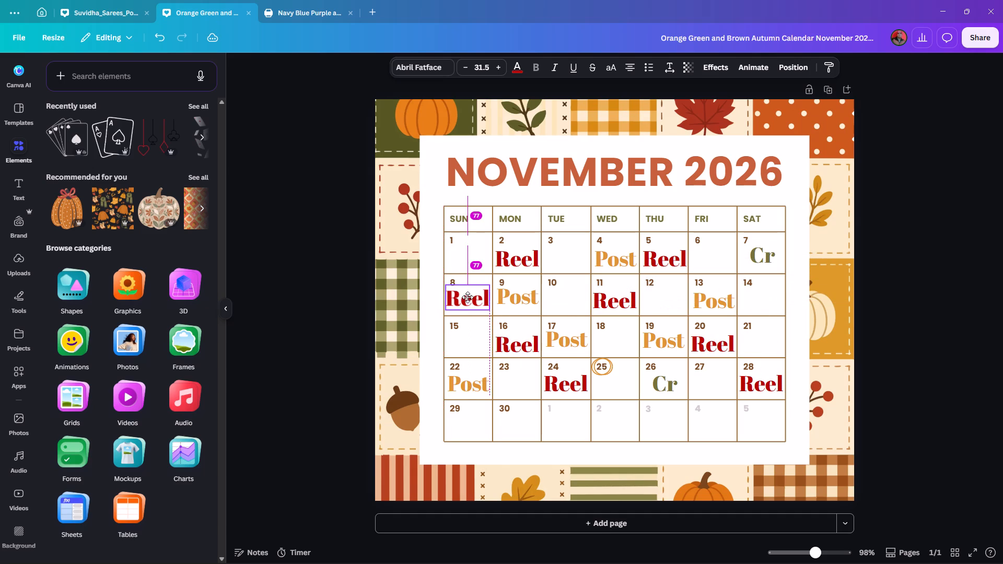
drag(468, 297, 468, 297)
click(318, 311)
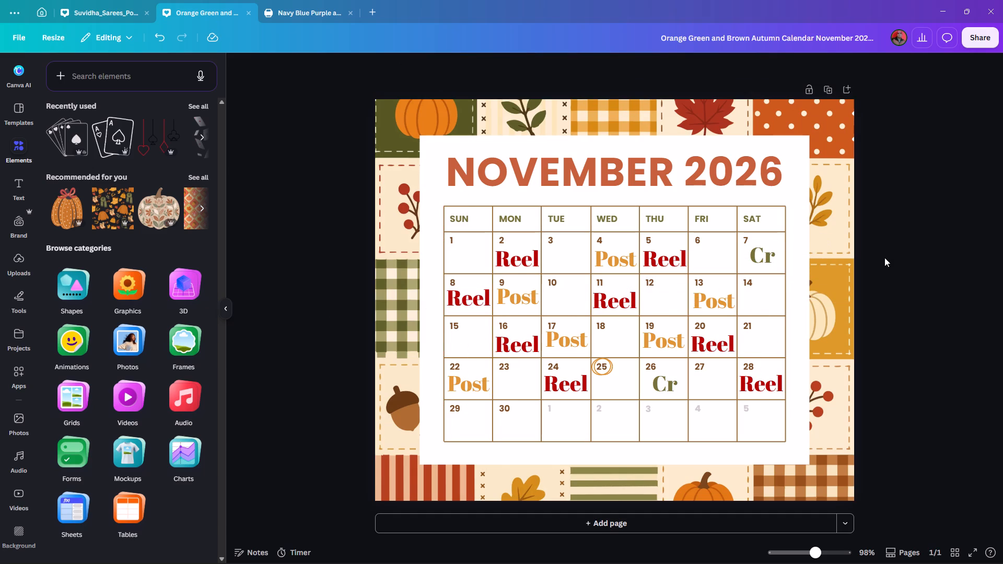
Lower the Saturday 7 "Cr" label slightly so it lines up with the other labels in its row.
click(758, 258)
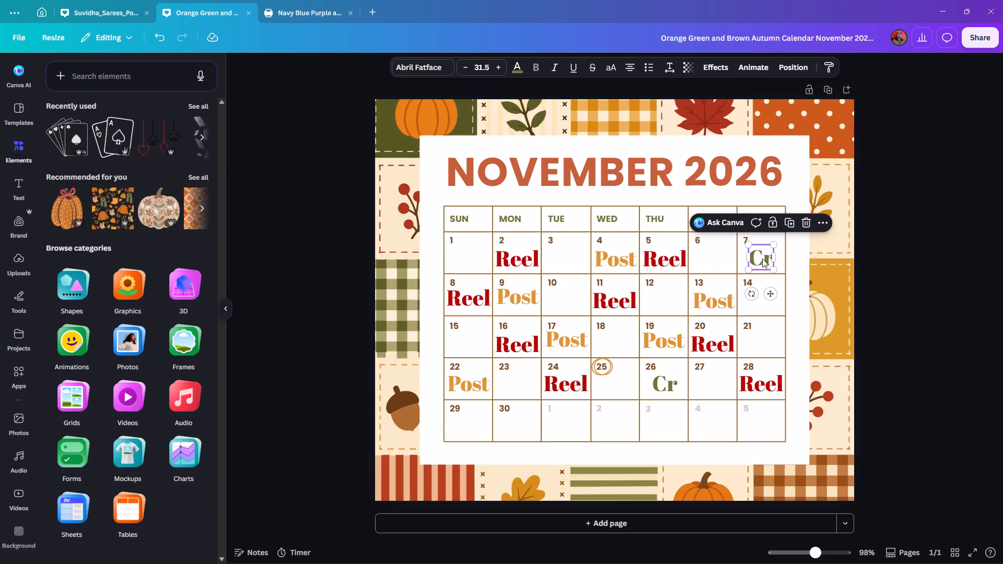
Move the Wednesday 4 "Post" label to the Friday 6 cell, level with the Saturday 7 "Cr" label.
click(614, 254)
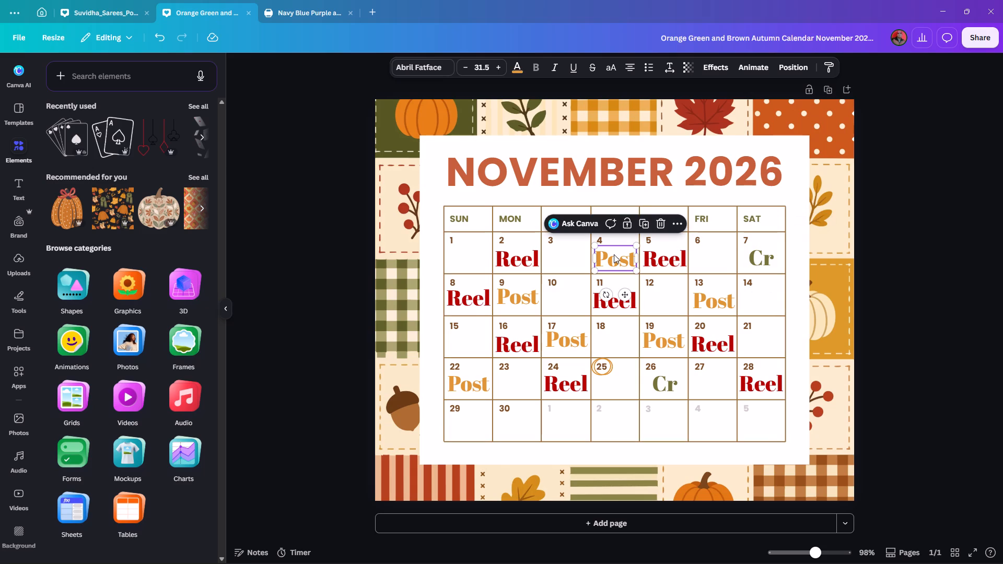
drag(614, 256, 713, 255)
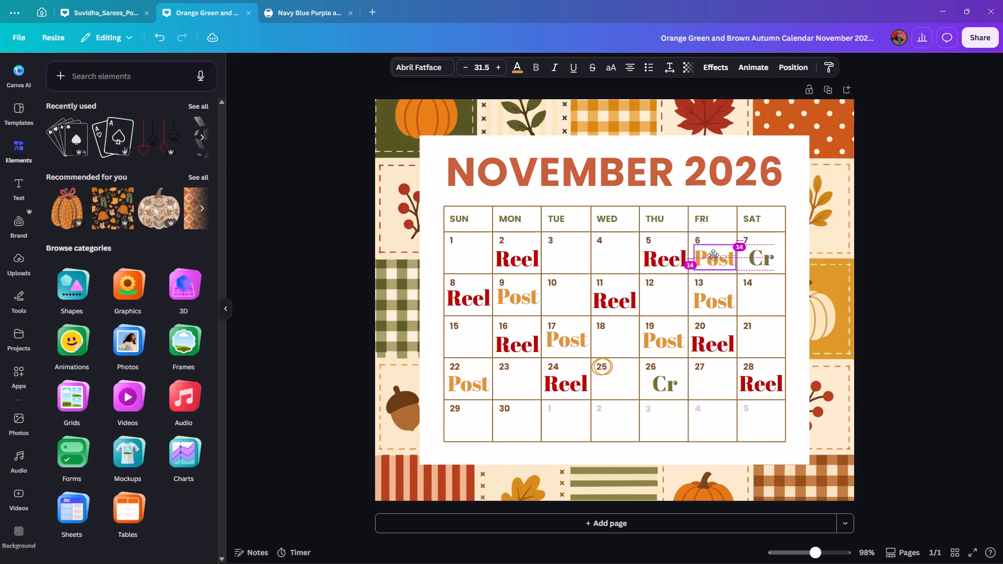
drag(713, 255, 710, 255)
Move the Thursday 5 "Reel" label to the Wednesday 4 cell, level with the row's "Post" and "Cr" labels.
drag(670, 258, 622, 259)
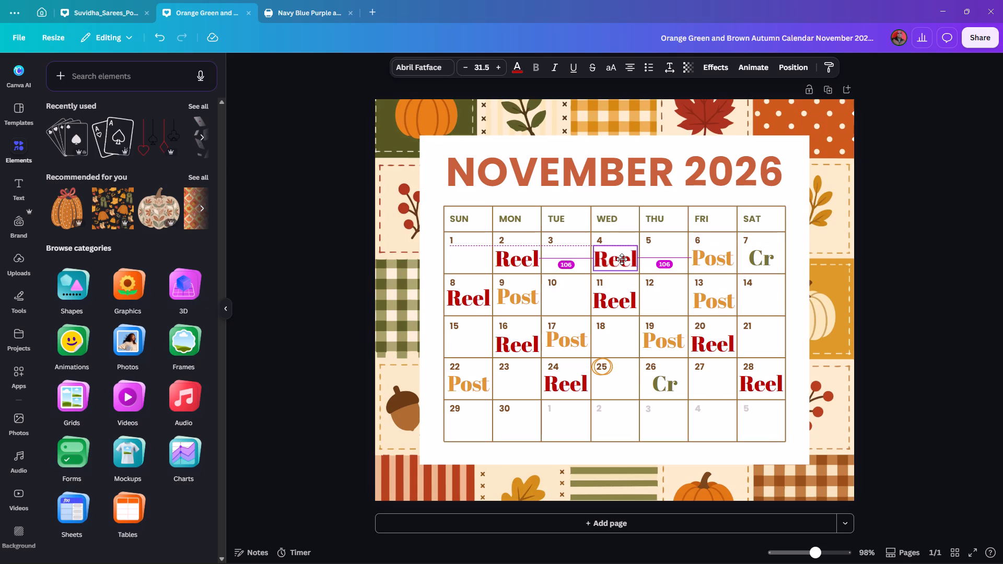
drag(622, 259, 622, 257)
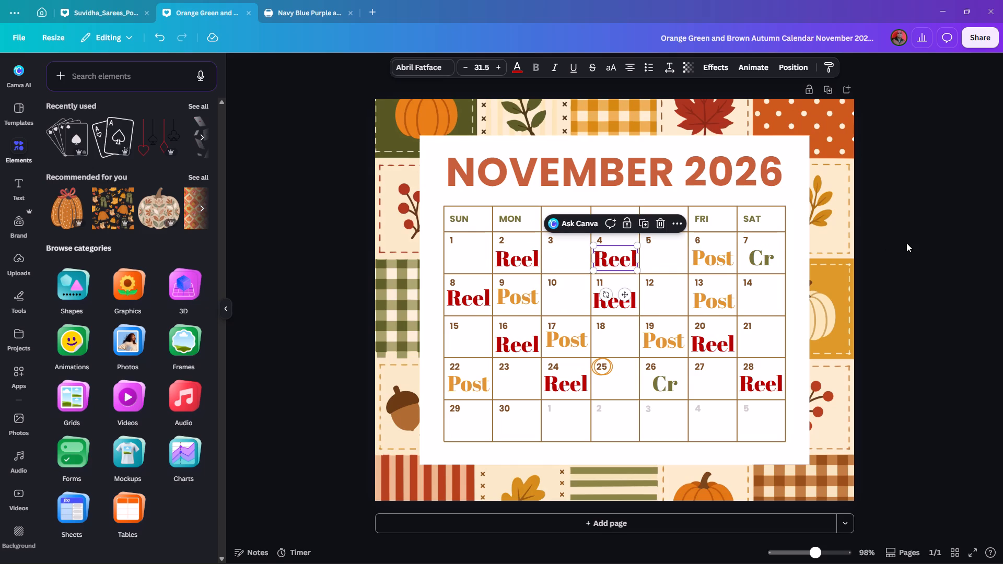
click(906, 243)
click(614, 260)
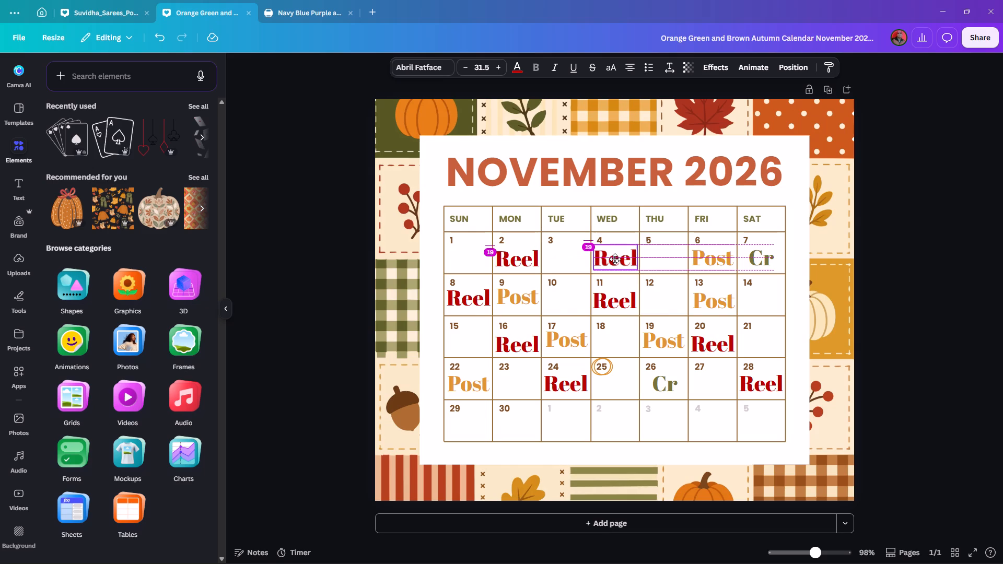
click(907, 228)
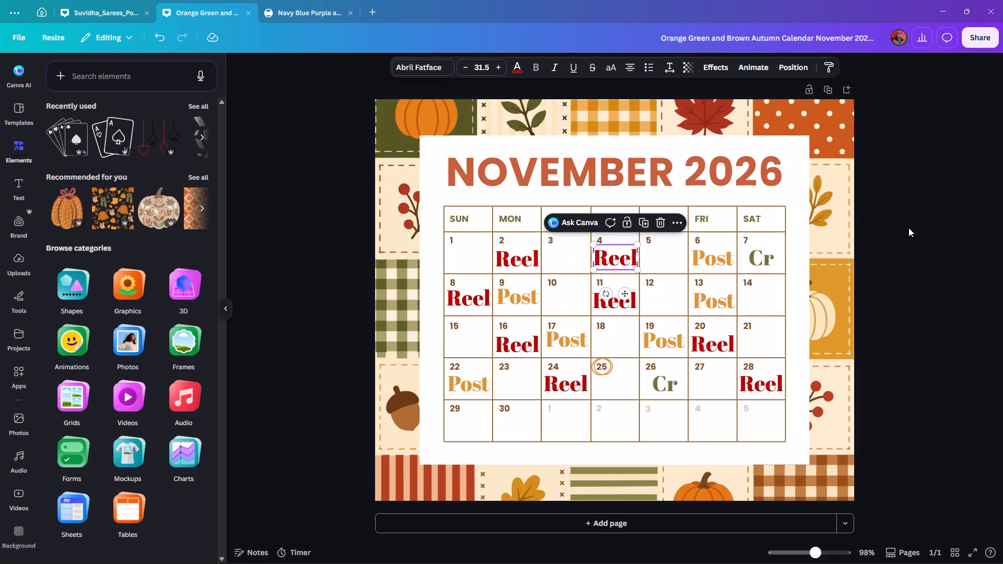
Switch to the navy blue calendar and close the Suvidha_Sarees design.
click(328, 7)
click(149, 10)
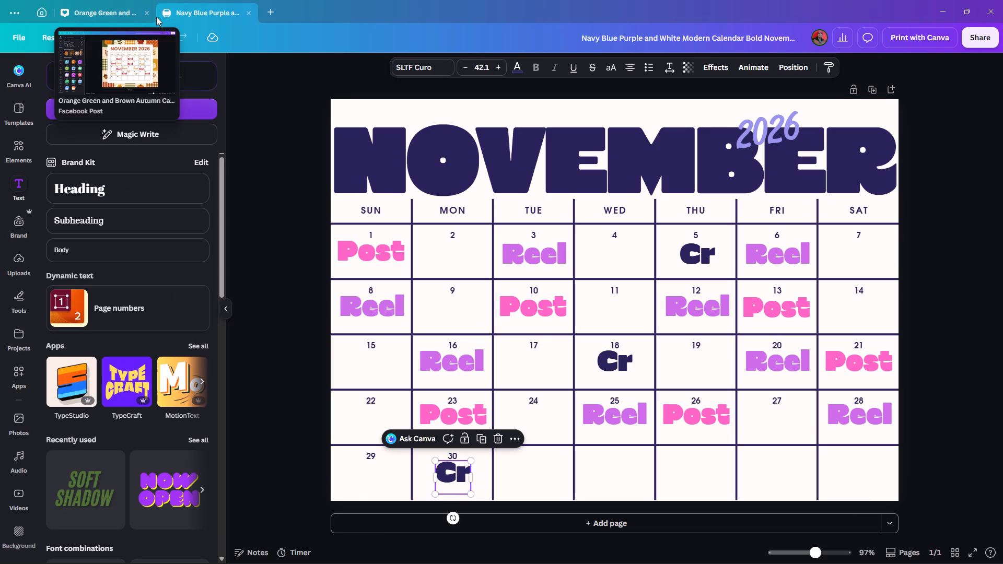
Compare the label placement in the autumn and navy blue November calendars, ending on the autumn version.
click(103, 15)
click(203, 13)
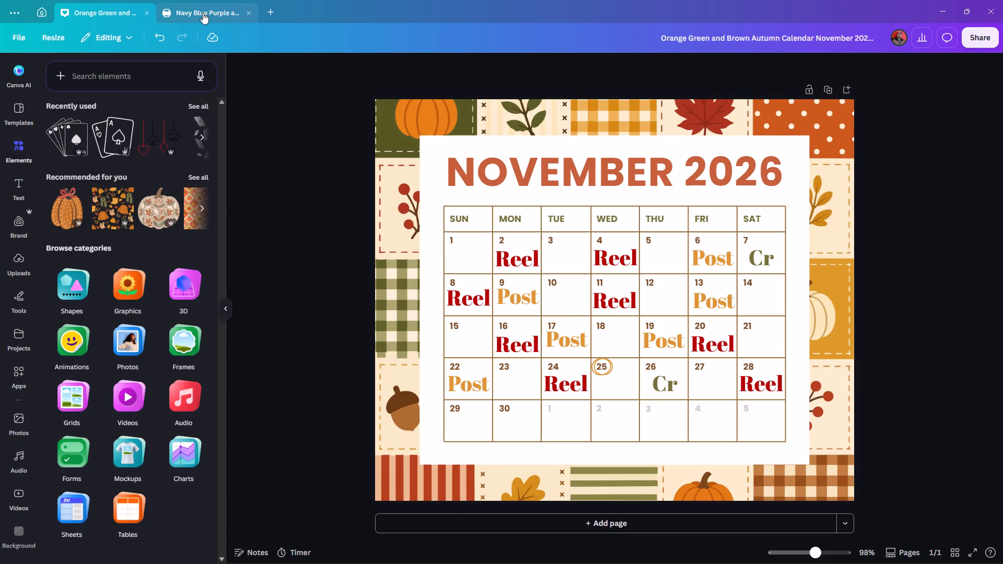
click(116, 13)
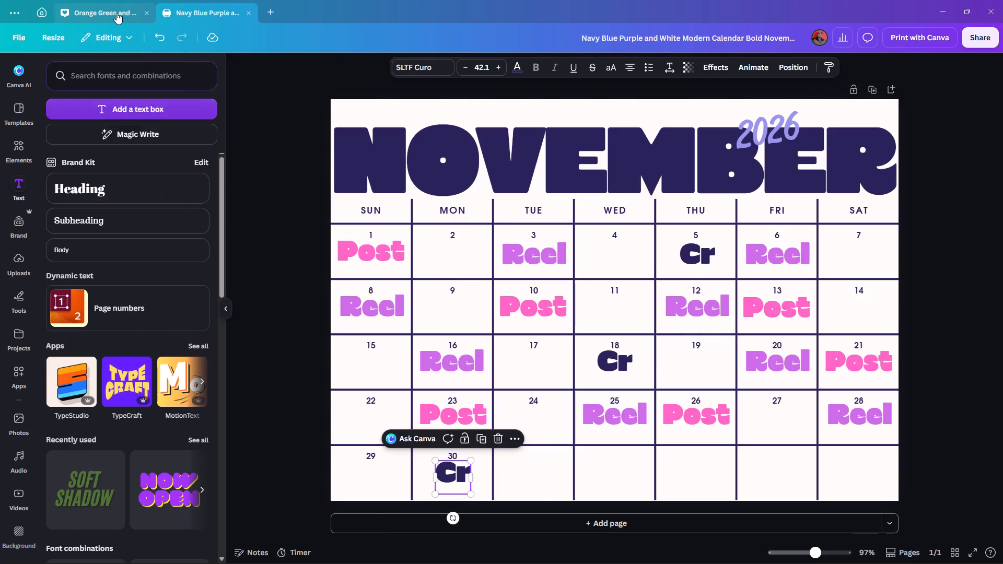
click(214, 7)
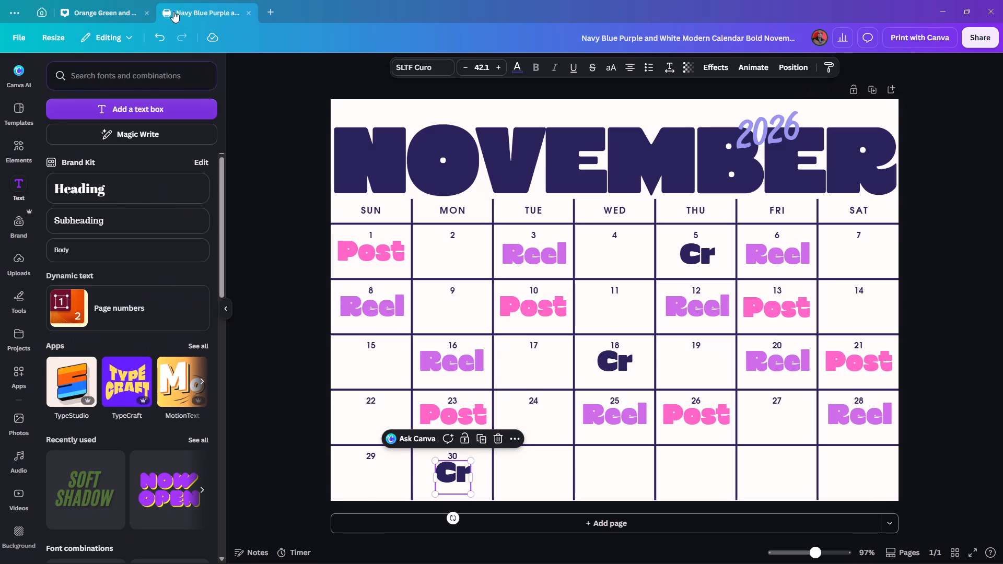
click(112, 15)
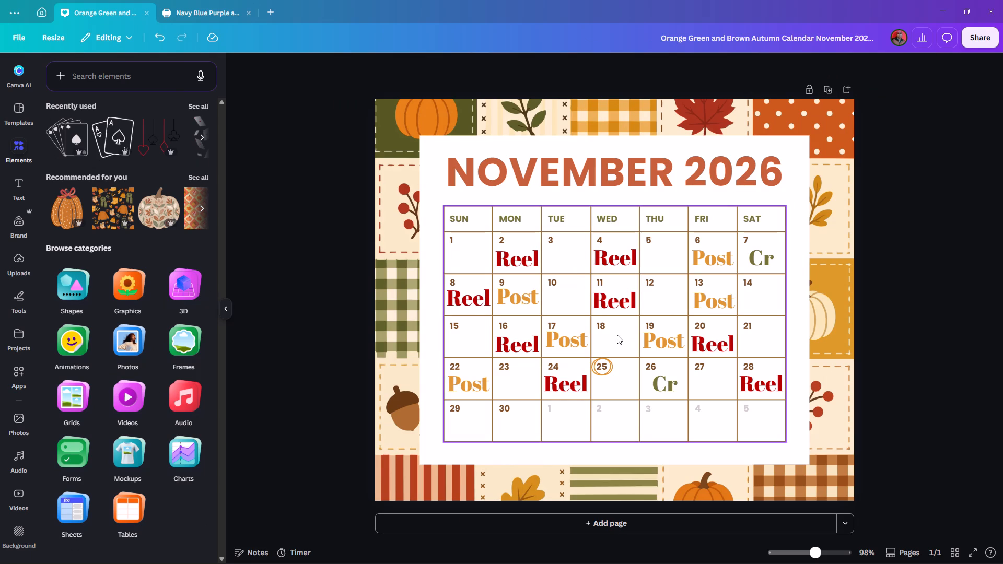
click(669, 386)
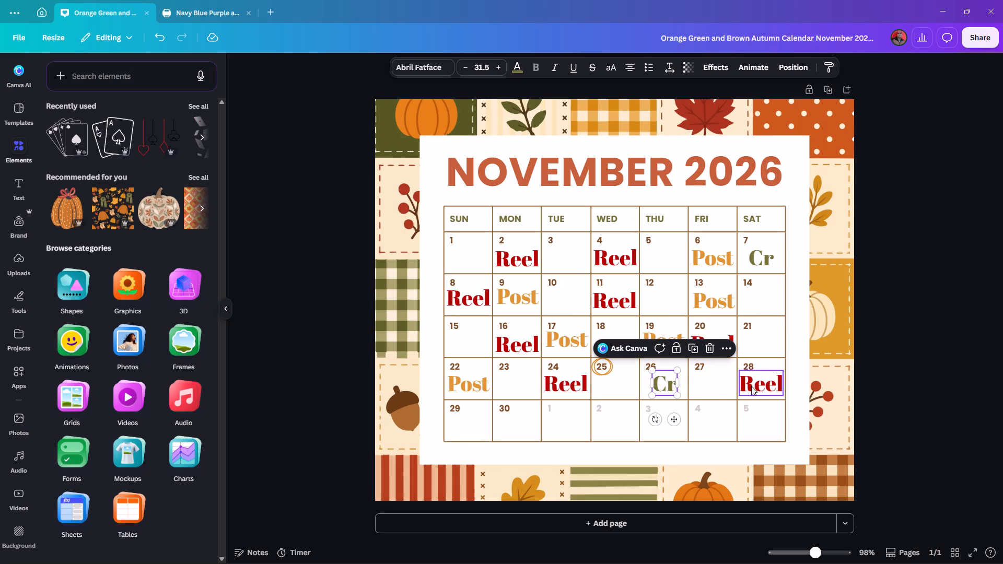
click(889, 338)
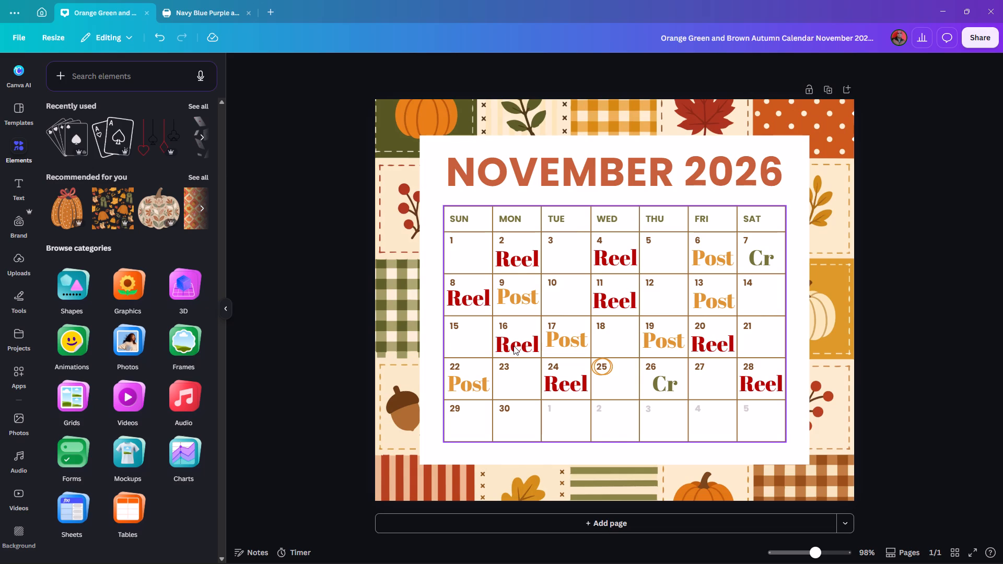
Swap the Monday 16 "Reel" and Tuesday 17 "Post" labels, centring each in its new cell.
drag(521, 345, 626, 340)
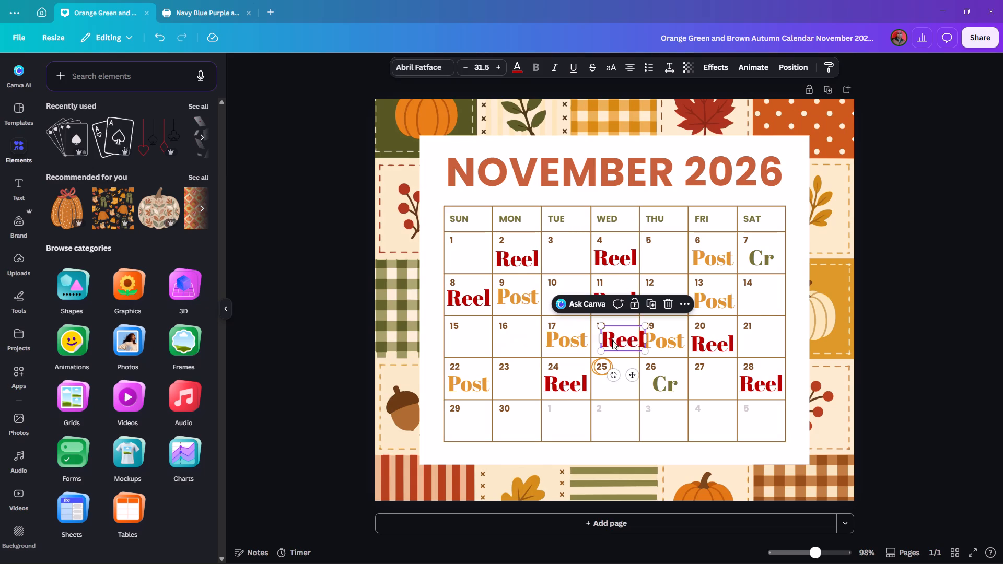
drag(567, 343, 516, 344)
drag(620, 338, 563, 340)
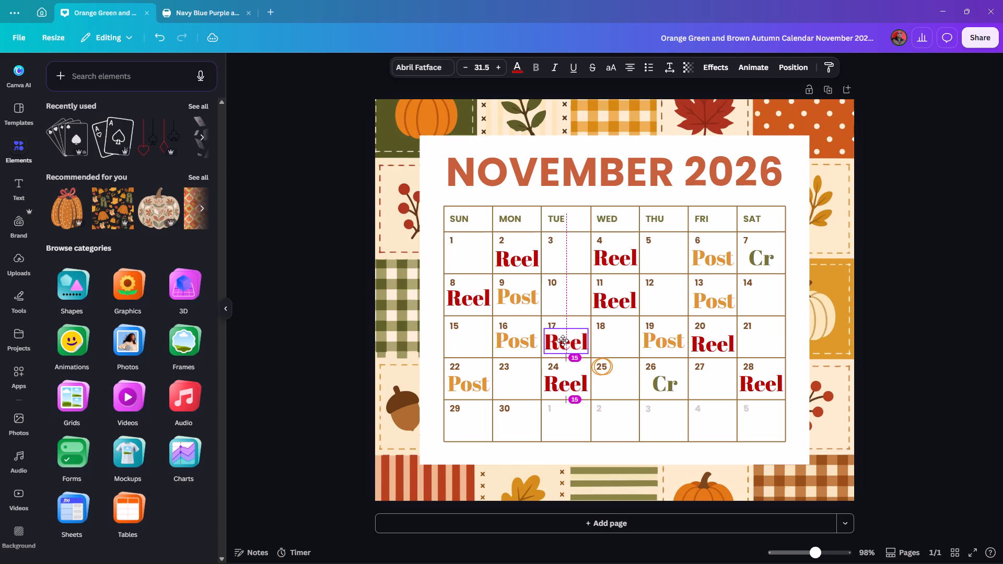
drag(563, 340, 562, 339)
Move the Thursday 26 "Cr" label to the Sunday 29 cell, centred in its column.
drag(661, 384, 654, 384)
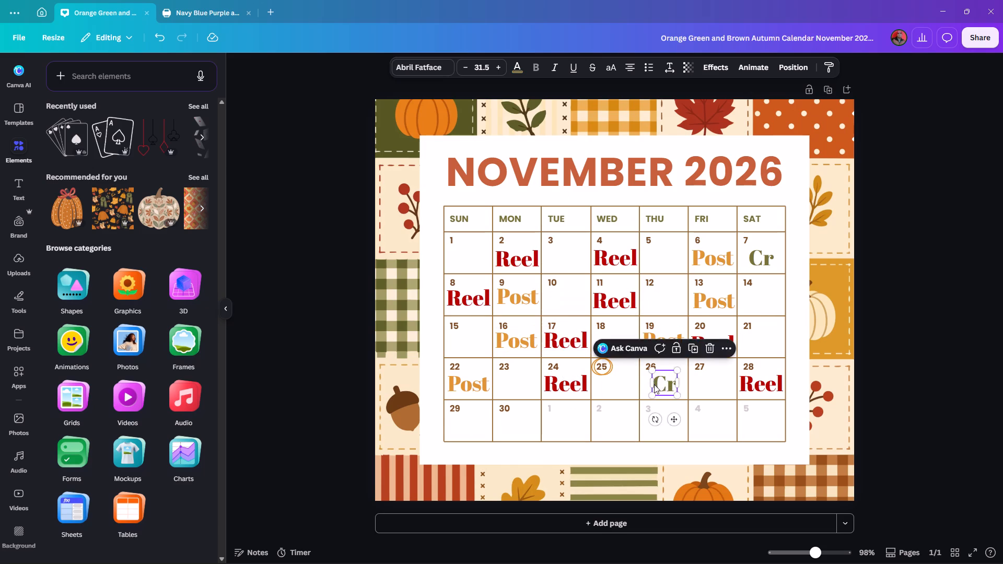
drag(654, 384, 463, 425)
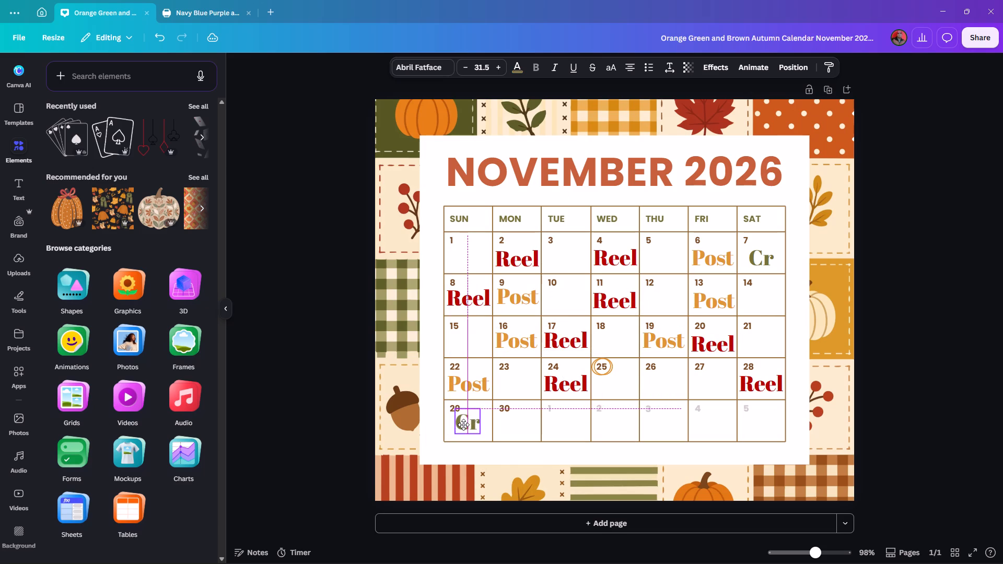
drag(463, 425, 464, 425)
Place a copy of the Sunday 22 "Post" label in the Thursday 26 cell, level with the original.
click(466, 374)
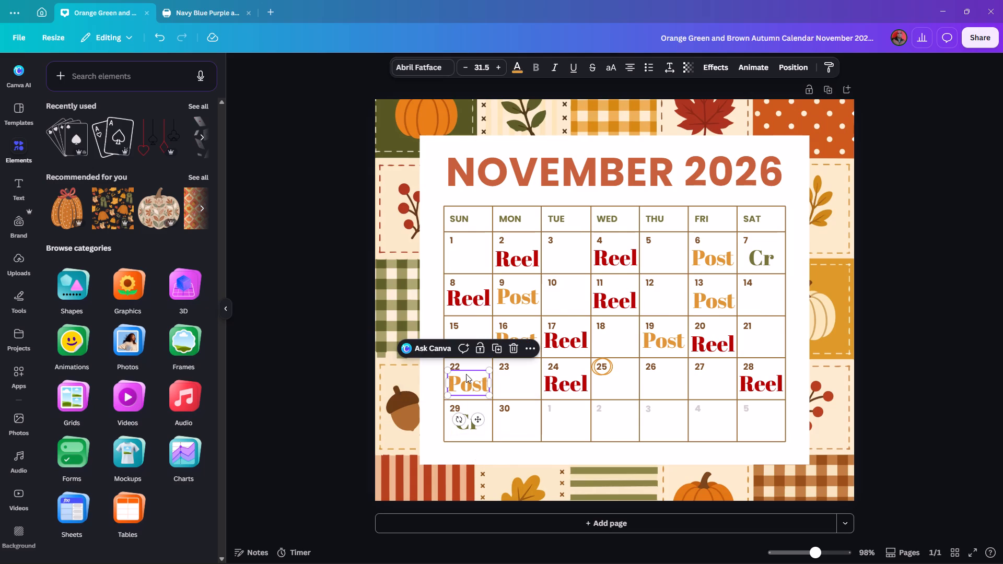
alt+drag(464, 380, 660, 381)
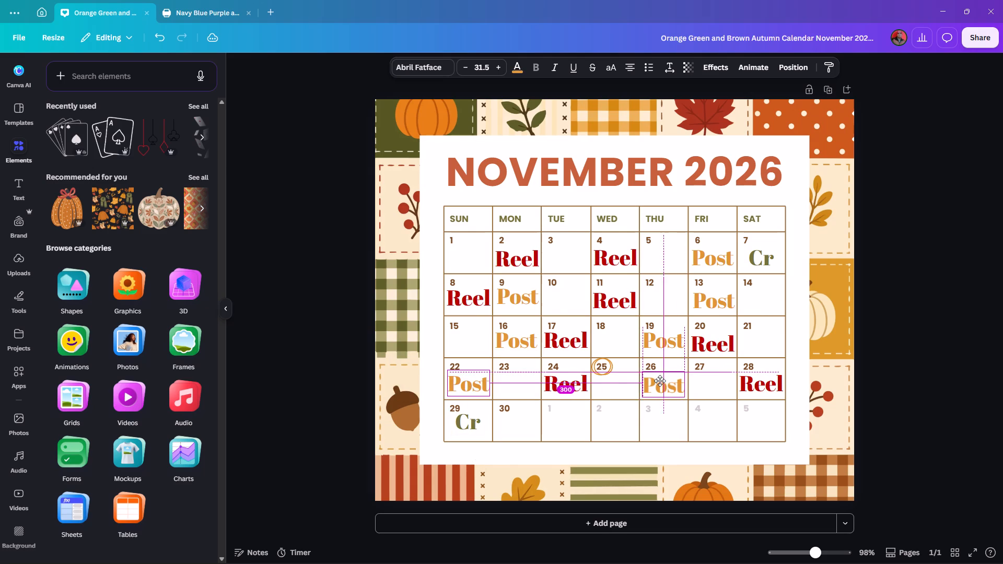
alt+drag(660, 381, 661, 380)
Delete the "Post" label from the Monday 16 cell.
click(506, 341)
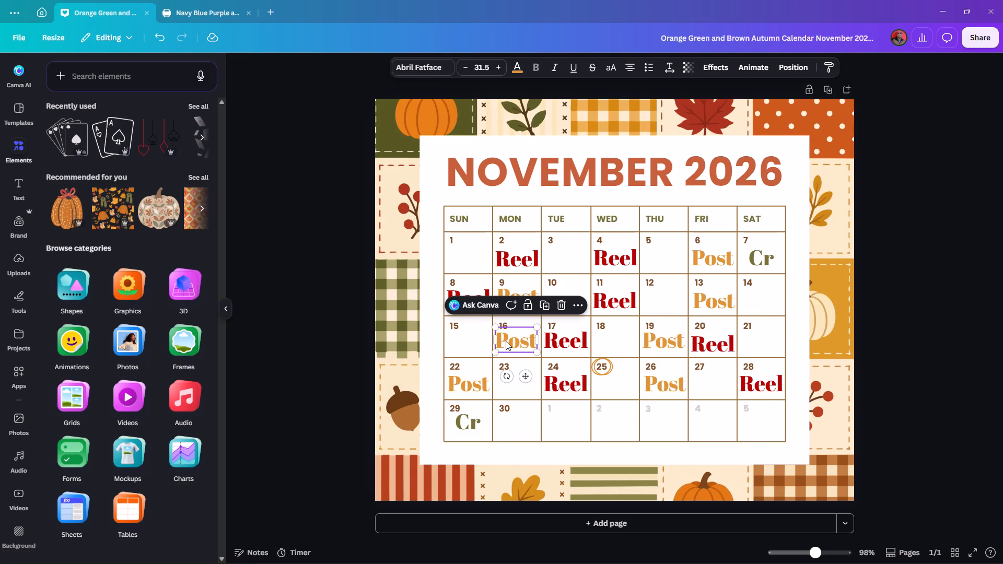
key(Delete)
Place a copy of the Sunday 29 "Cr" label in the Monday 16 cell, level with the Tuesday 17 "Reel".
click(461, 425)
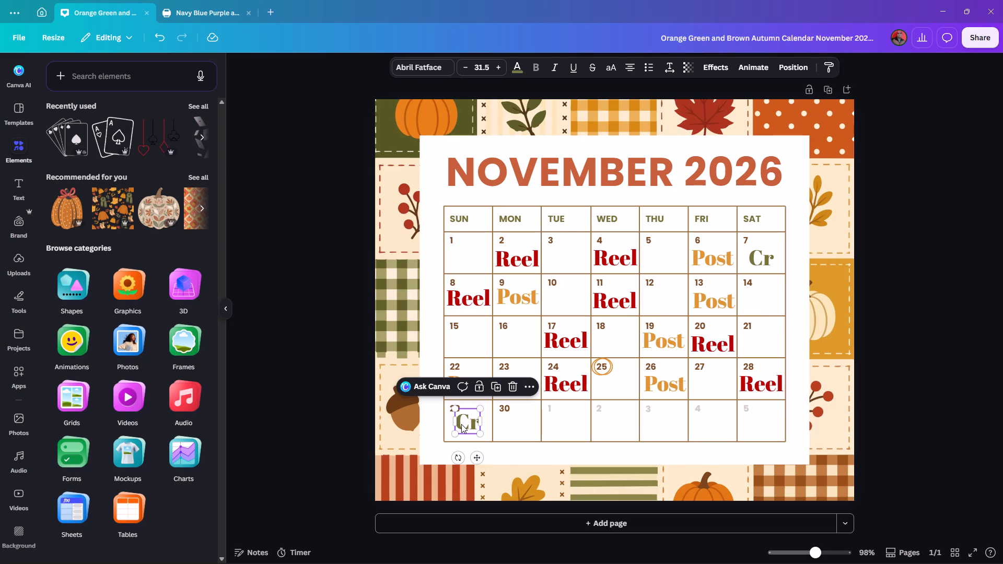
alt+drag(461, 424, 511, 342)
click(321, 362)
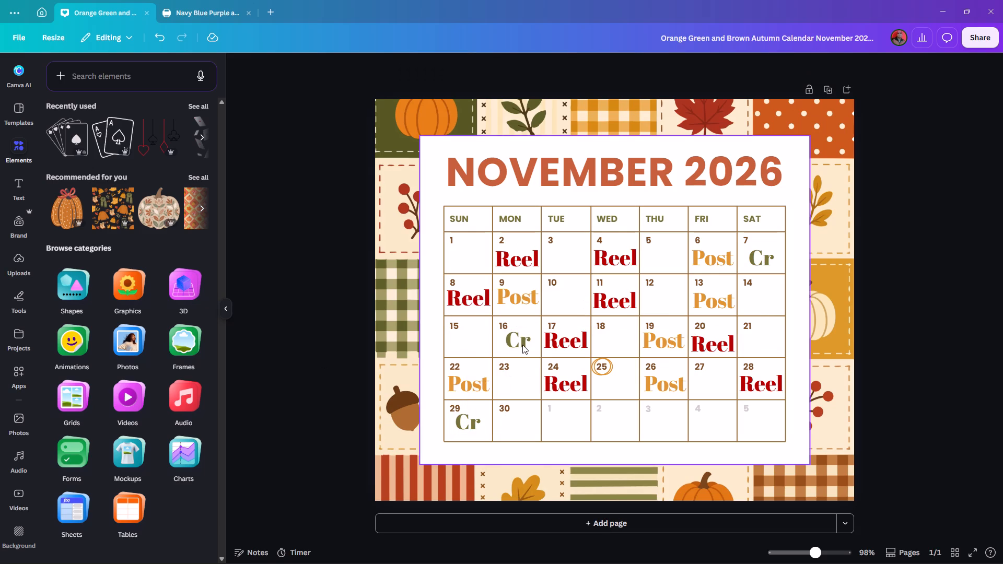
click(521, 341)
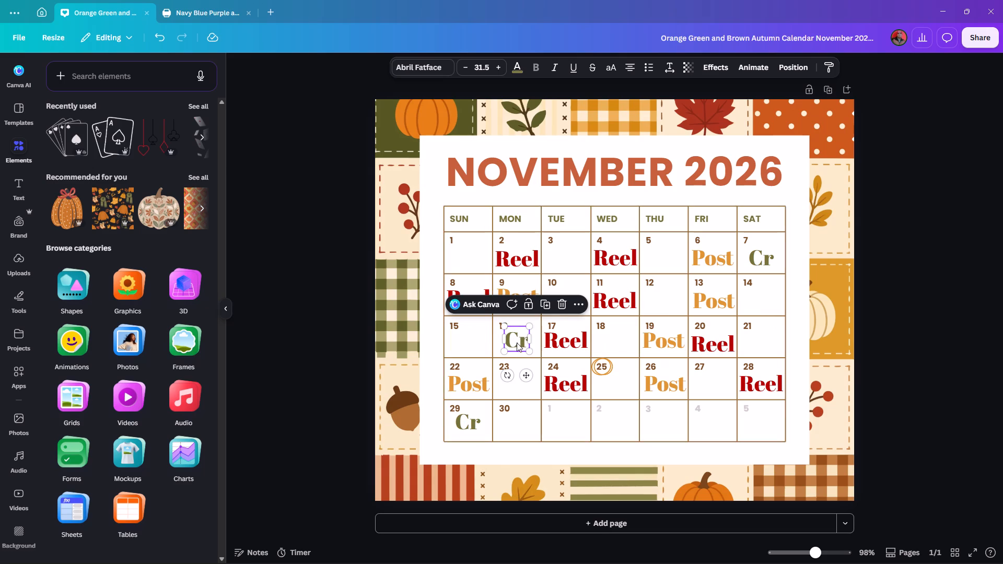
Move the Thursday 19 "Post" label to the Sunday 15 cell, level with the row's other labels.
drag(669, 341, 470, 343)
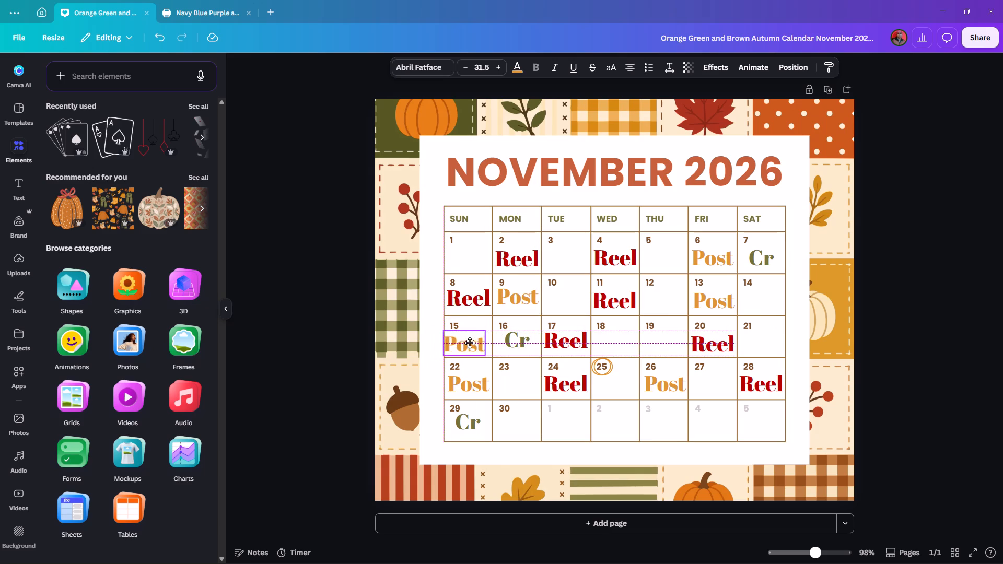
drag(470, 343, 474, 342)
Move the Monday 16 "Cr" label to the Thursday 19 cell, level with the row's other labels, and deselect it.
drag(515, 340, 653, 342)
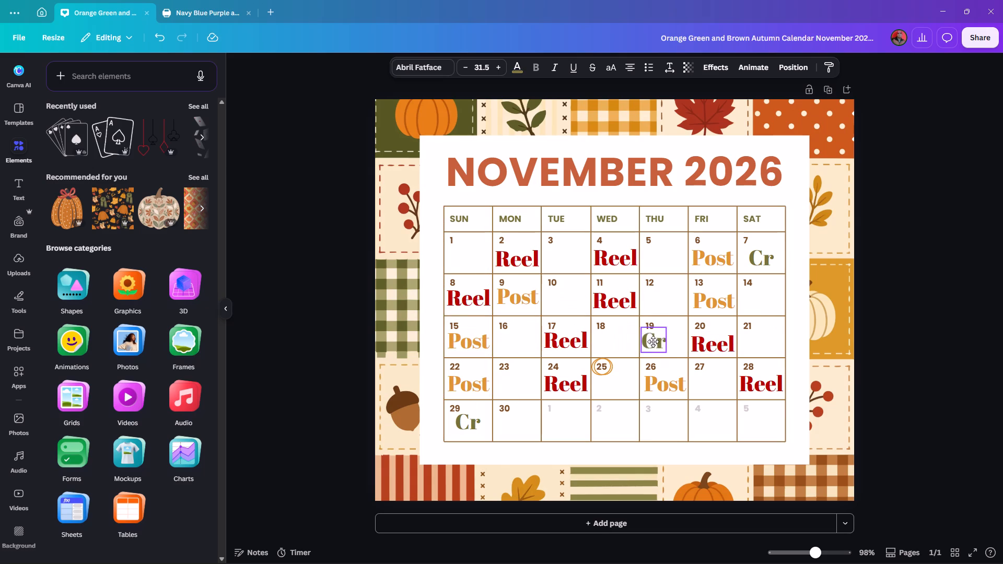
drag(653, 342, 663, 341)
click(943, 295)
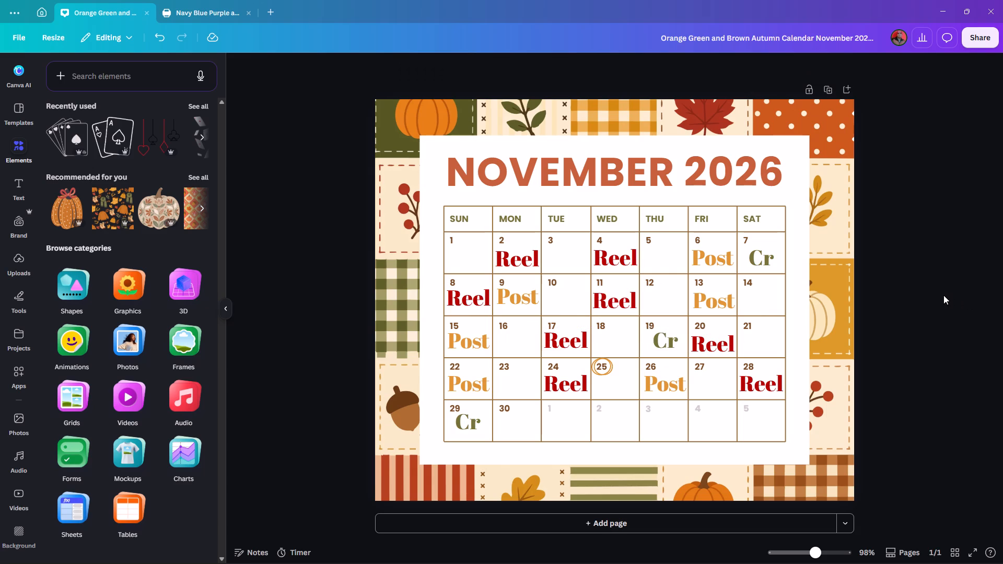
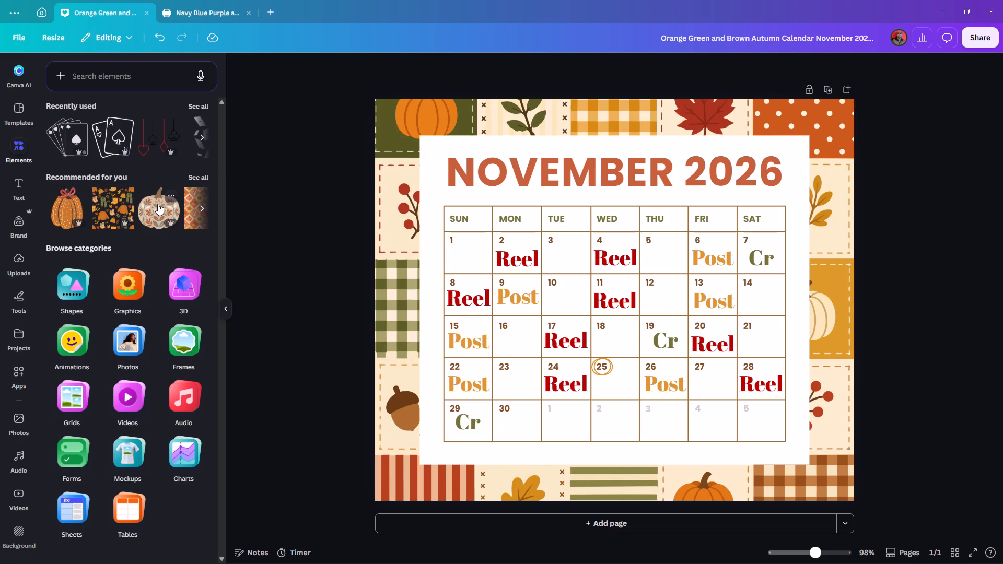
Add the recommended leaf-patterned pumpkin graphic, shrink it to a tiny icon in the Saturday 7 cell's upper-right corner above "Cr", and deselect it.
click(156, 202)
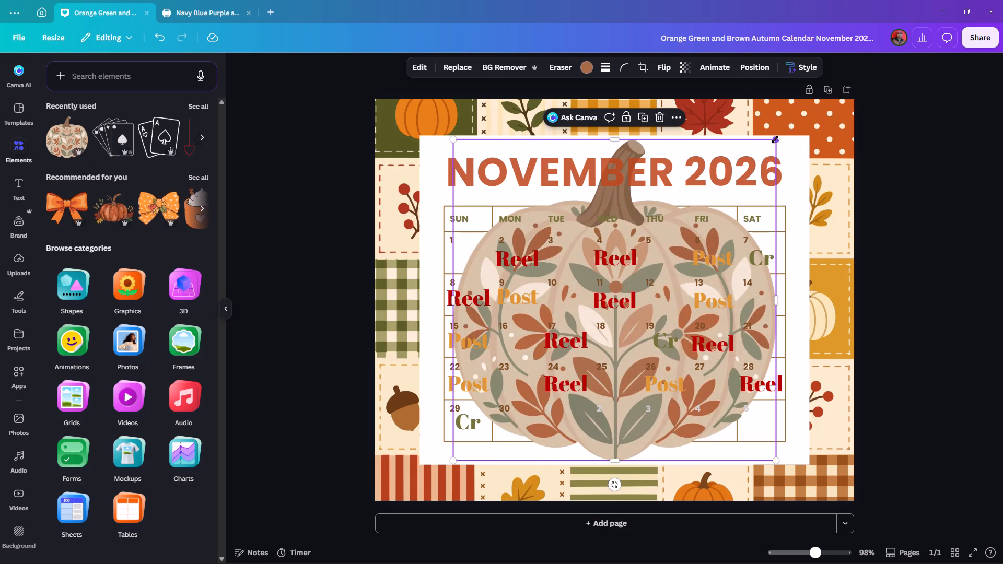
alt+drag(775, 139, 621, 284)
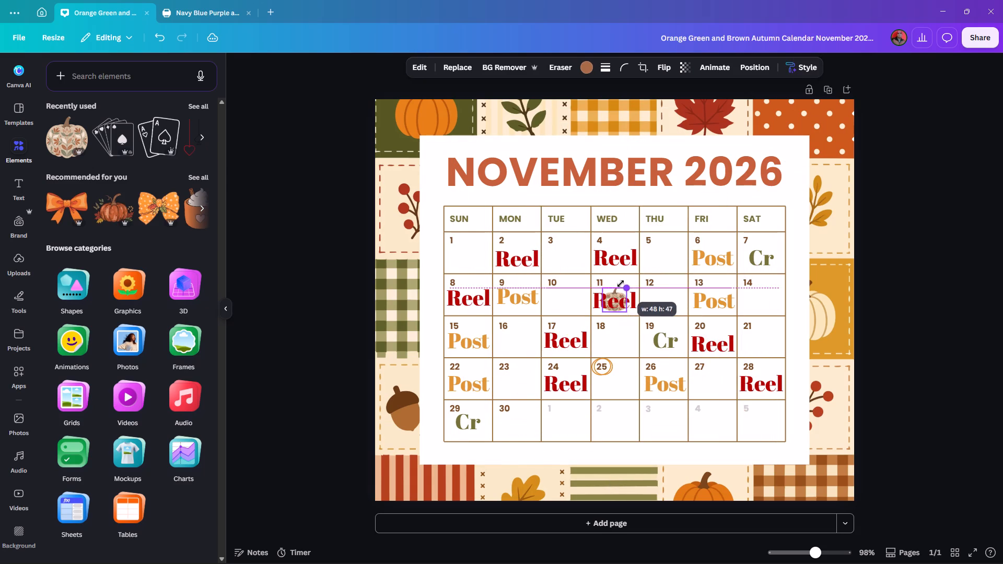
alt+drag(621, 284, 620, 284)
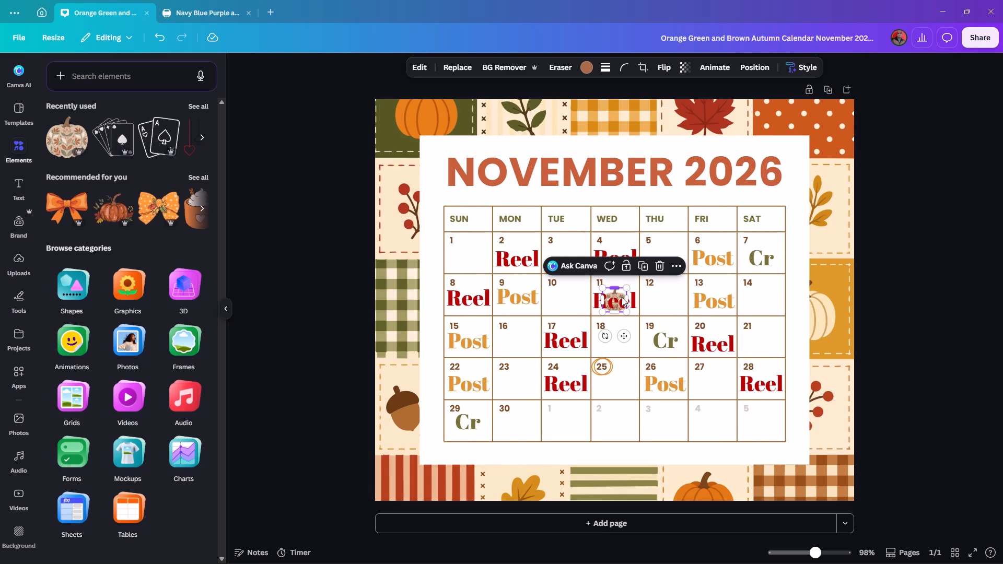
drag(619, 293, 776, 230)
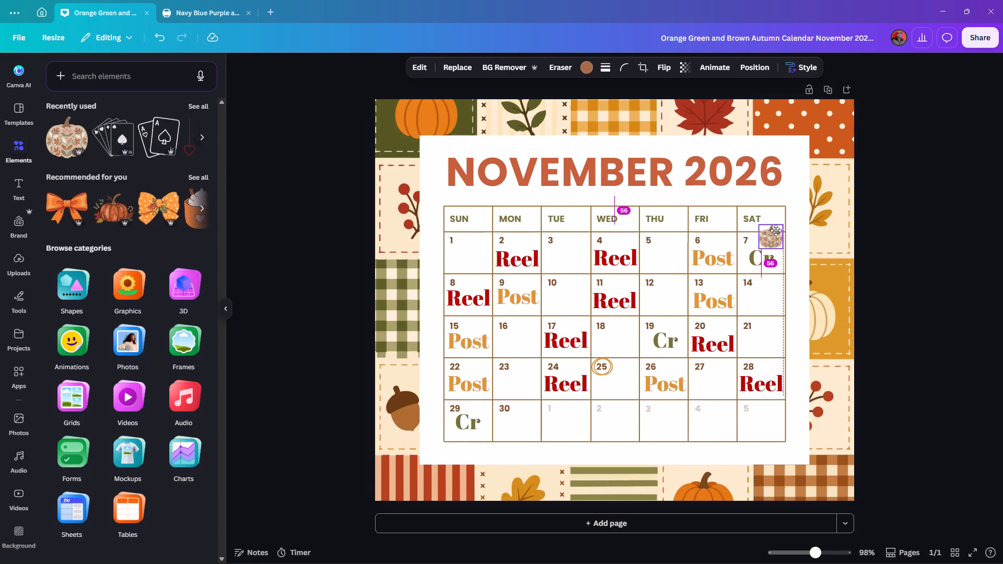
drag(776, 230, 777, 233)
alt+drag(787, 228, 779, 231)
drag(783, 275, 787, 274)
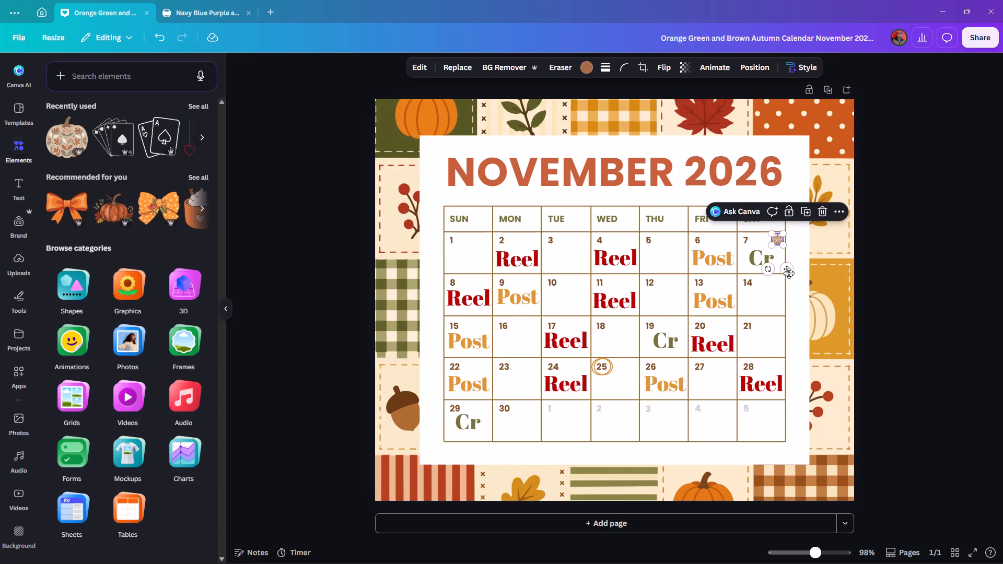
click(788, 269)
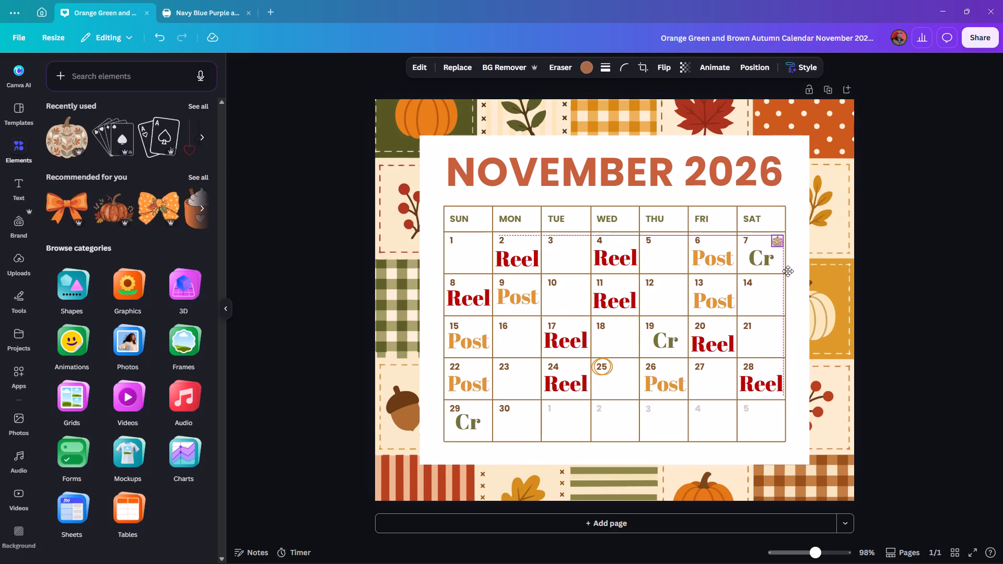
click(885, 242)
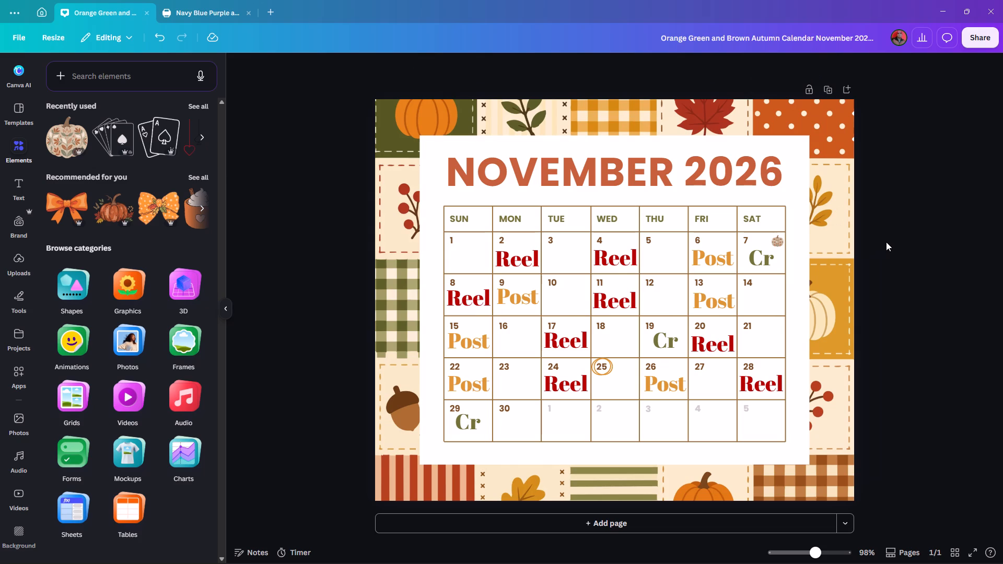
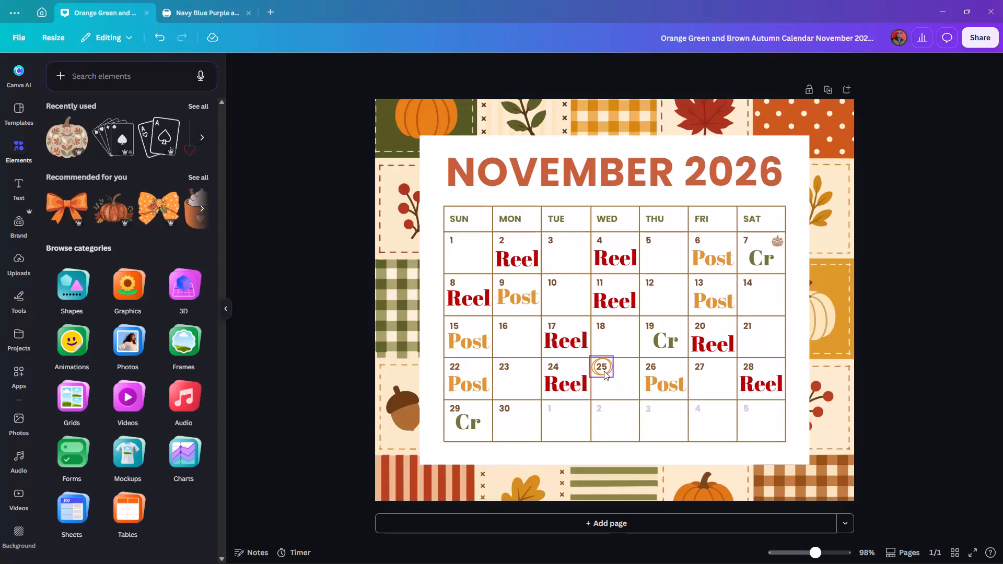
Place a copy of the orange double-circle marker around date 7, and delete the original circle around date 25.
click(603, 374)
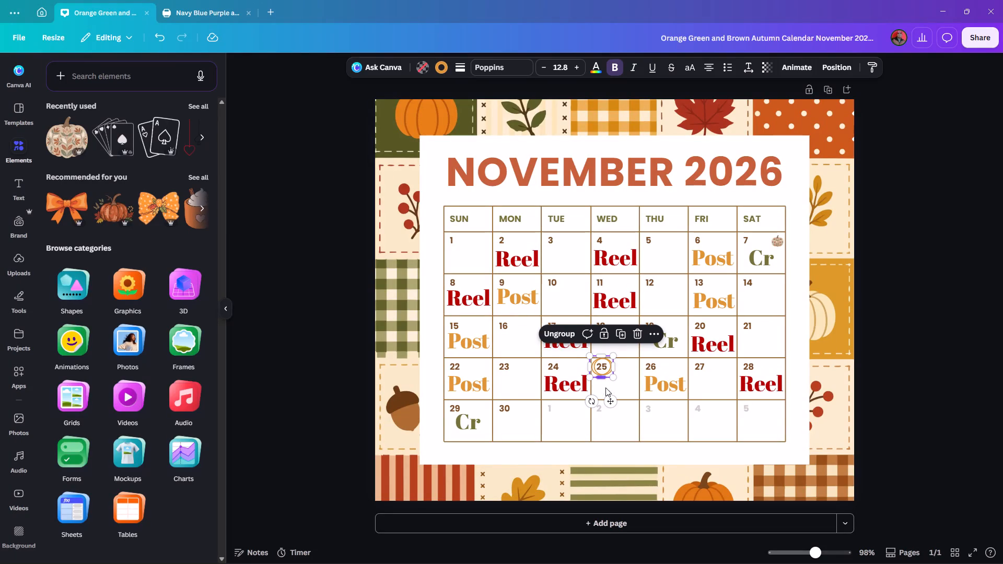
alt+drag(611, 404, 755, 276)
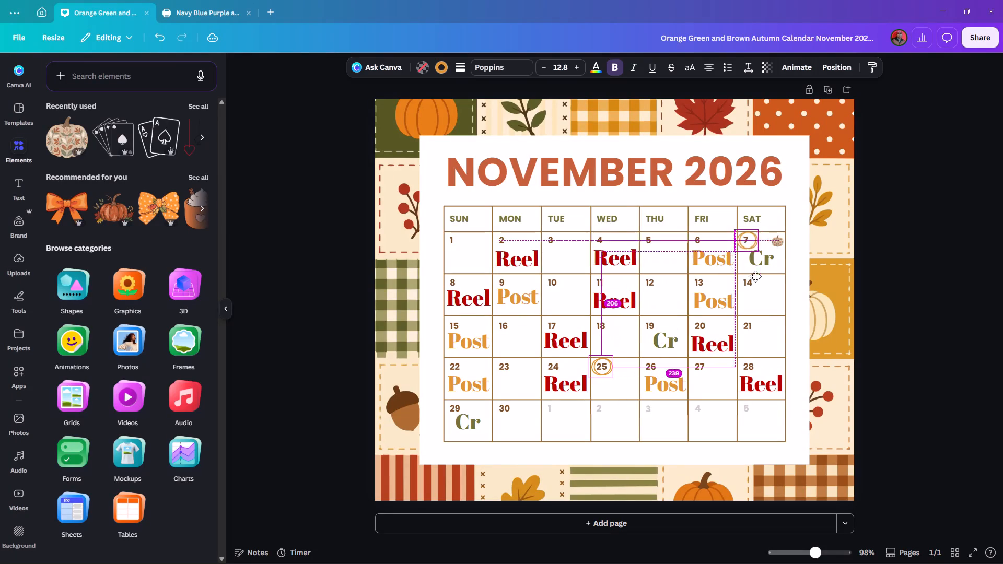
alt+drag(755, 276, 754, 276)
click(609, 374)
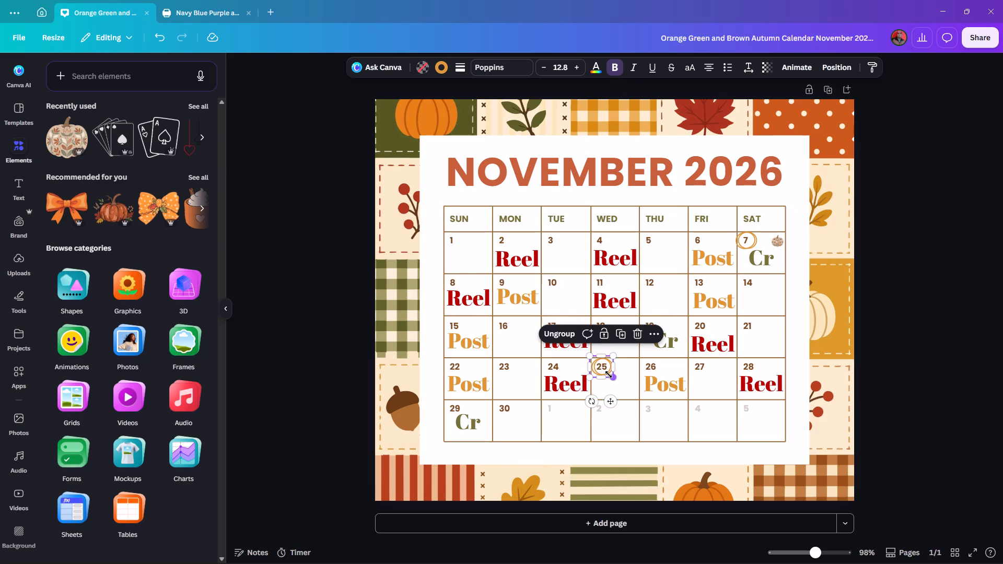
key(Delete)
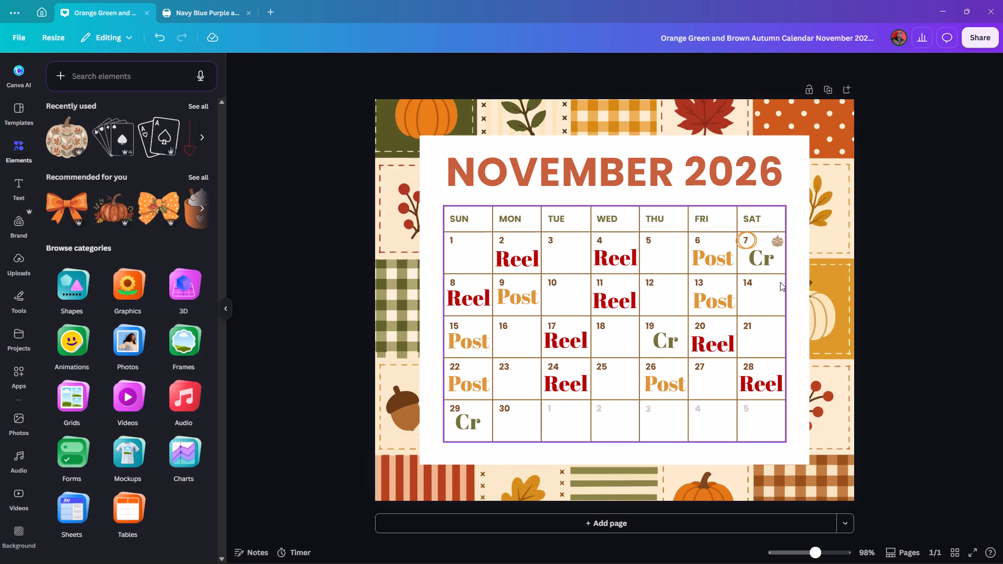
Narrow the text box of date 7 to clear the small pumpkin icon beside it, and delete the pumpkin.
click(777, 243)
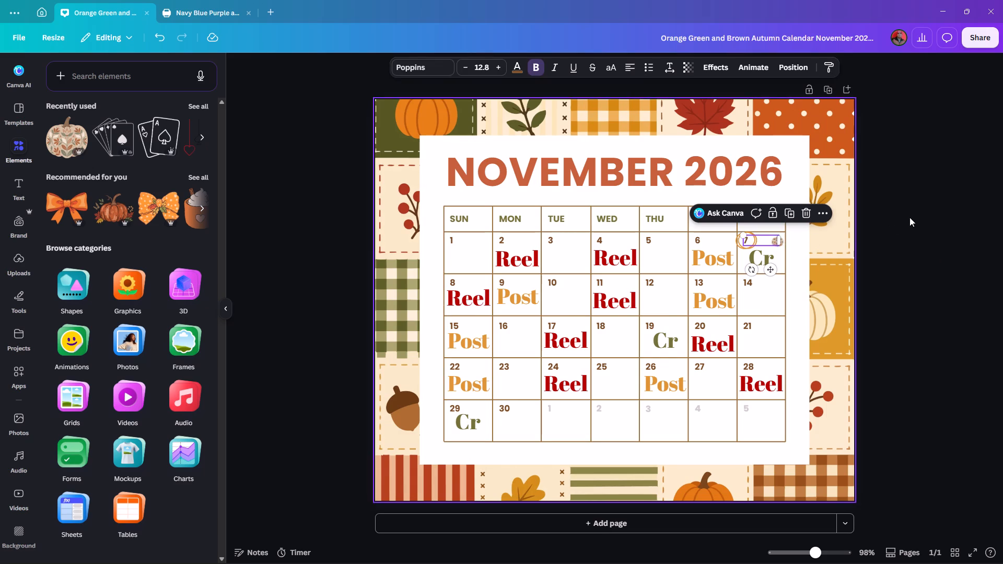
click(909, 217)
click(773, 239)
drag(779, 240, 763, 239)
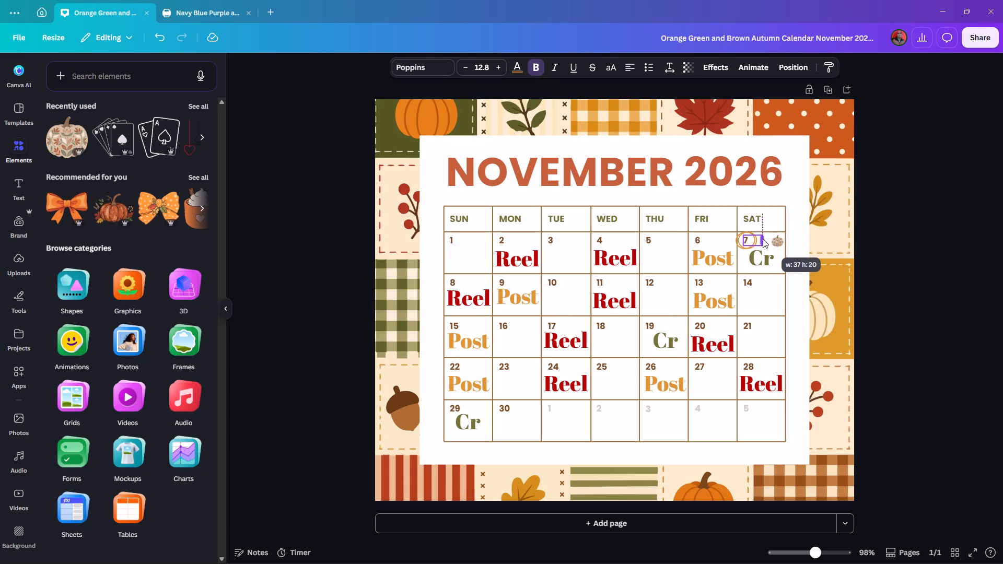
drag(763, 239, 761, 239)
click(780, 239)
key(Delete)
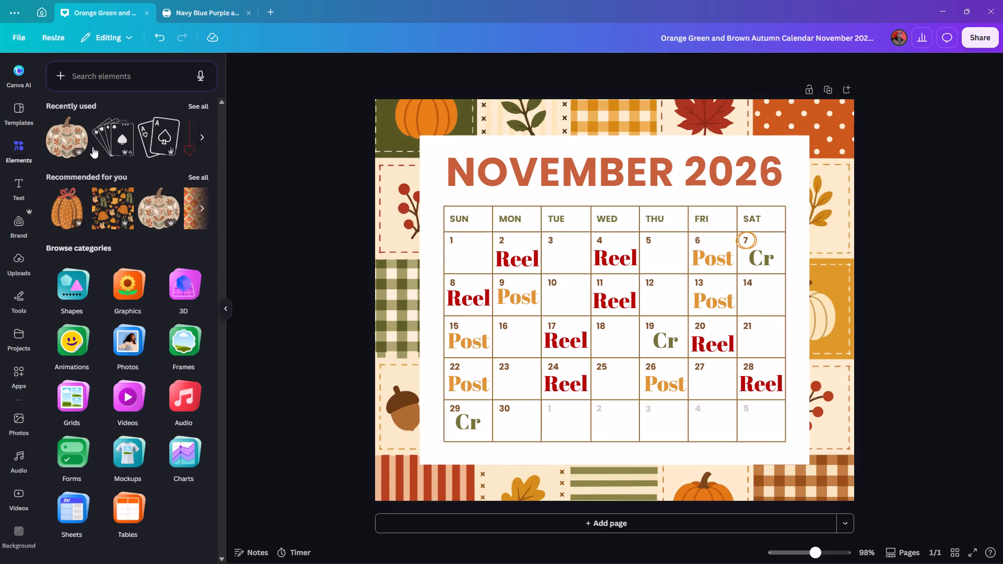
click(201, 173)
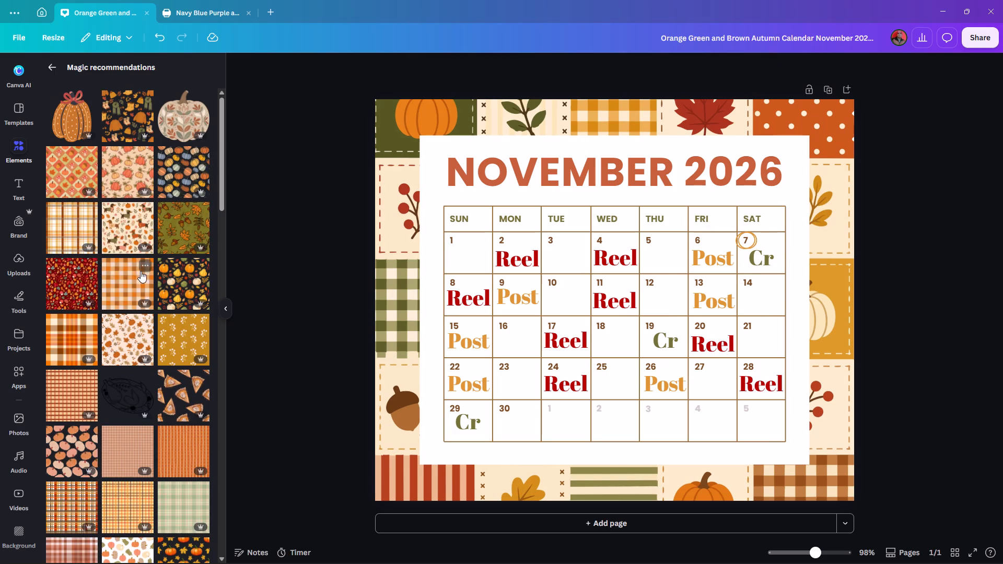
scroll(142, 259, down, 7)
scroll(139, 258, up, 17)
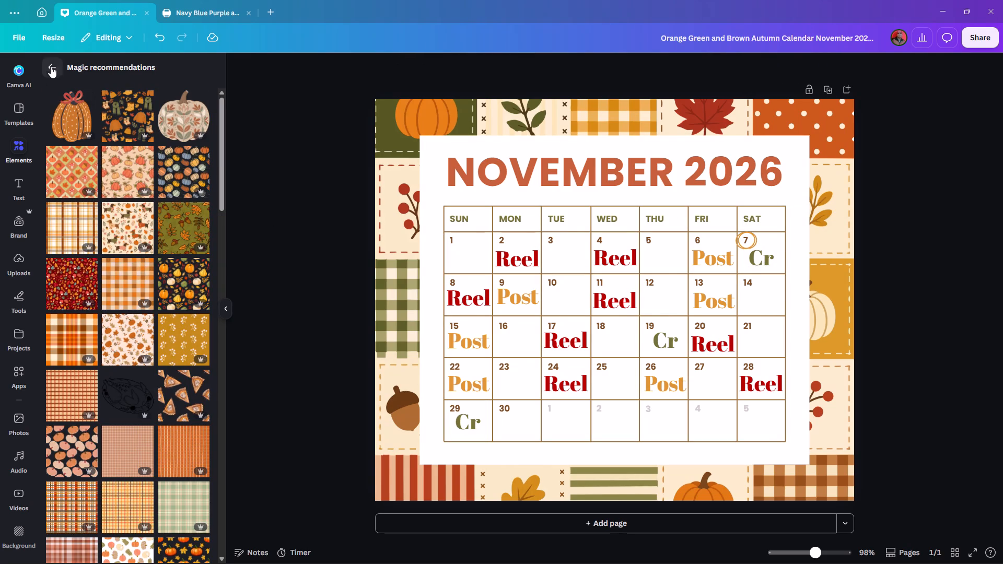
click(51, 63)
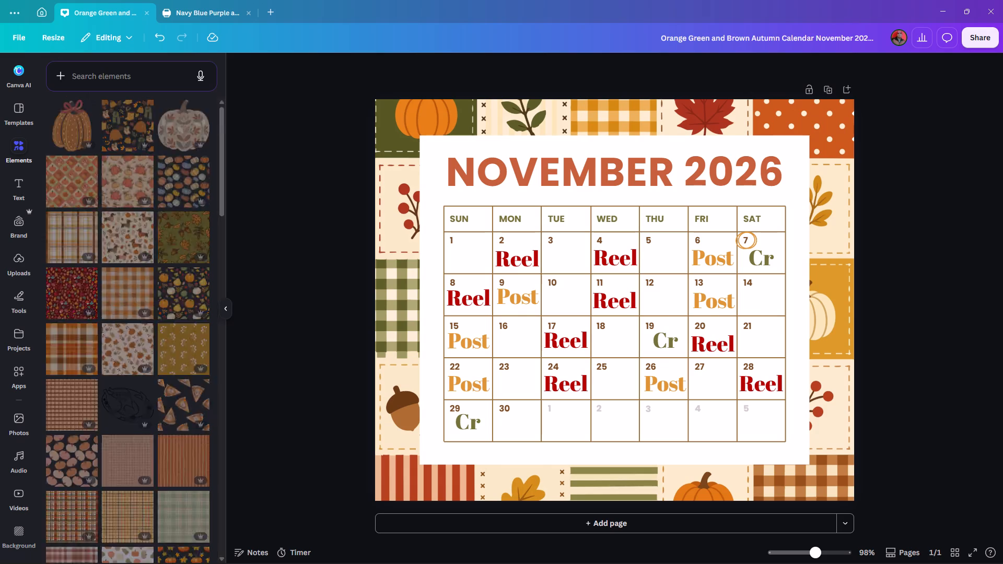
Search the elements for "gift box" and add the red gift box graphic with the gold ribbon to the calendar.
click(114, 80)
text(gift)
click(88, 155)
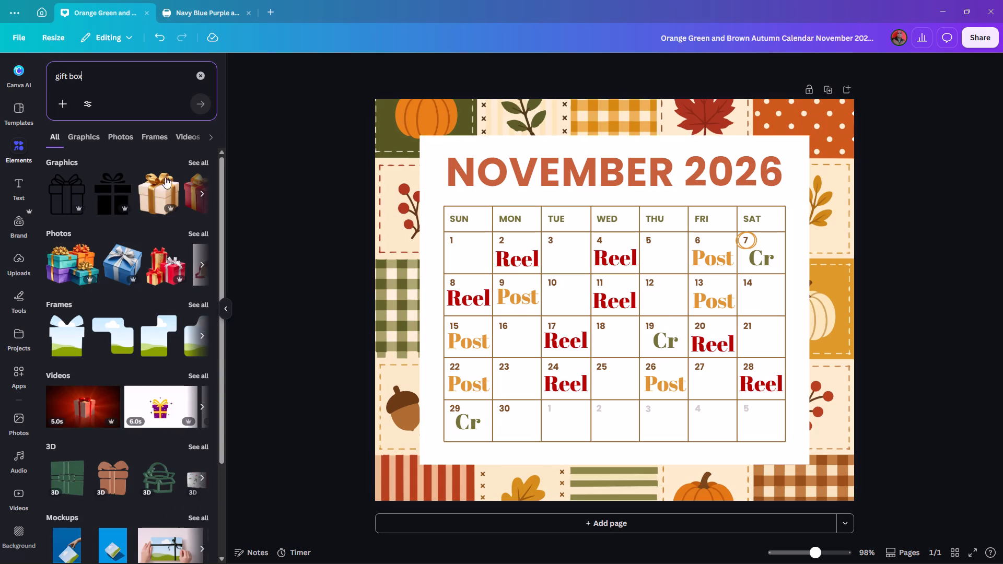
click(196, 156)
scroll(148, 254, down, 2)
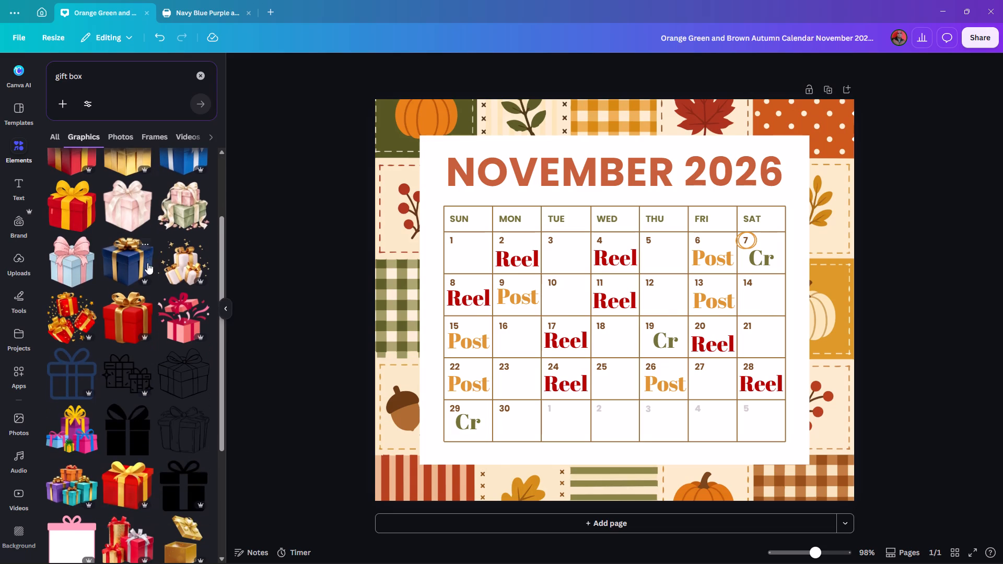
scroll(145, 254, down, 1)
click(127, 261)
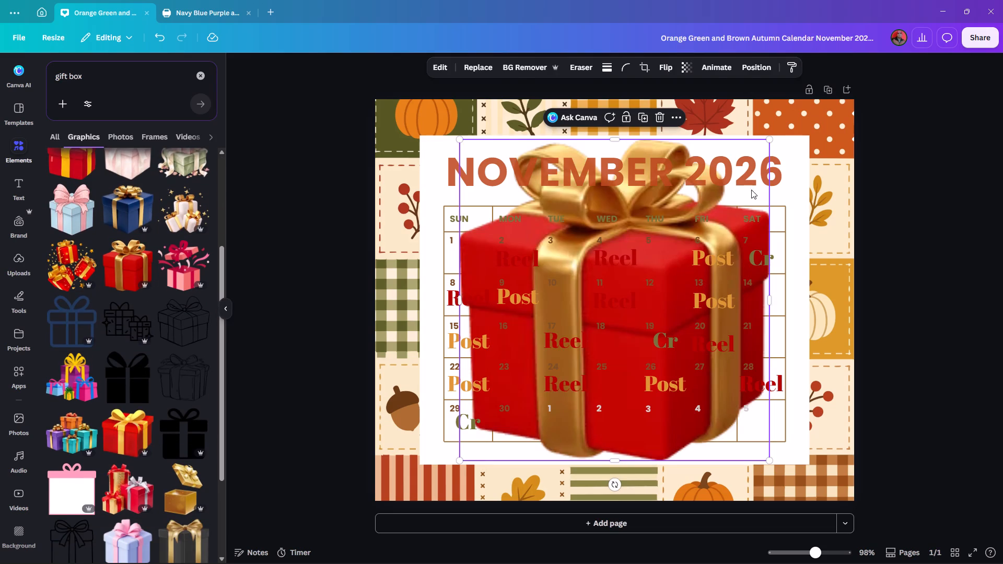
Shrink the red gift box to a tiny icon and position it in the upper-right corner of the Saturday 7 cell above "Cr".
alt+drag(769, 140, 633, 282)
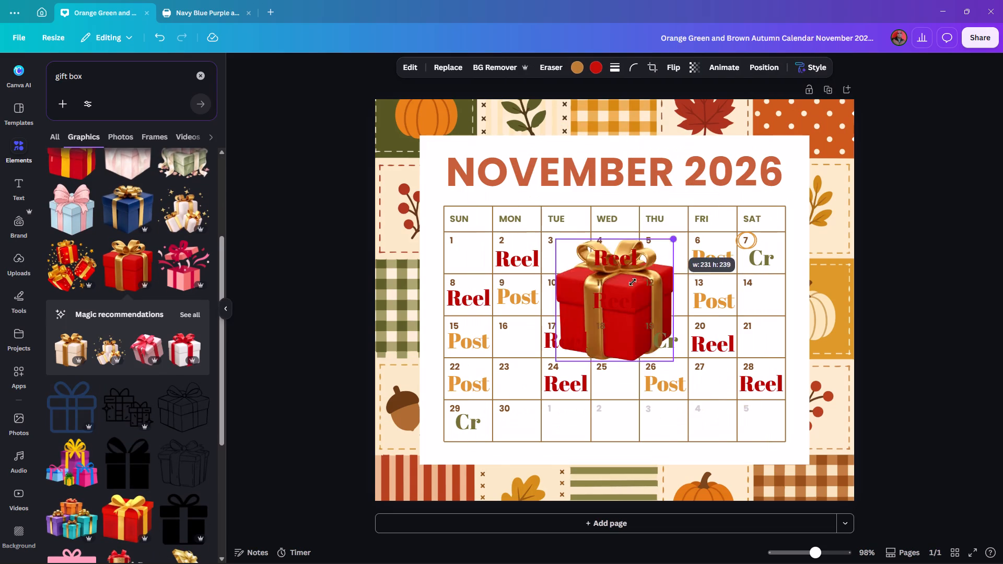
alt+drag(633, 282, 621, 288)
drag(623, 337, 640, 333)
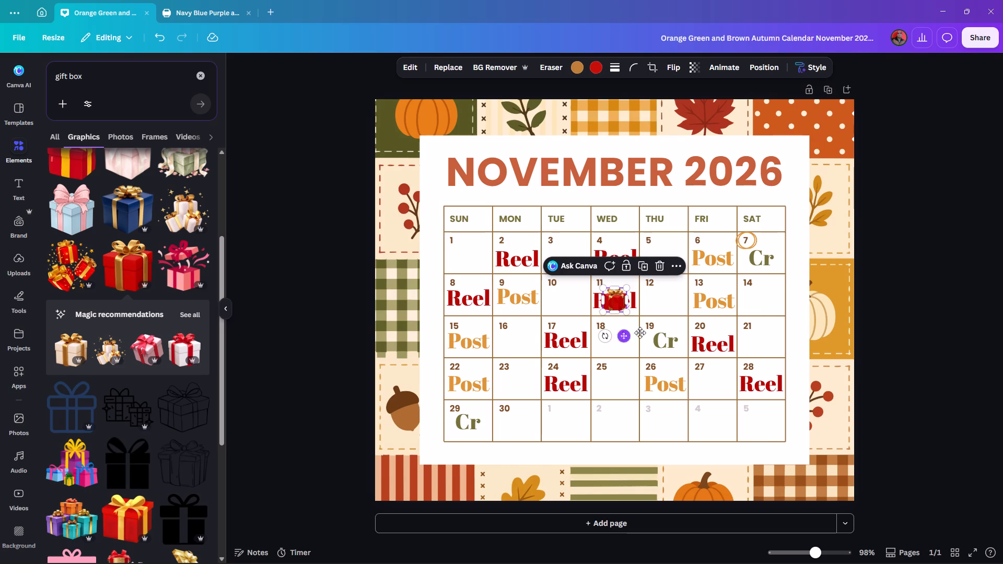
drag(640, 333, 780, 276)
alt+drag(787, 228, 784, 228)
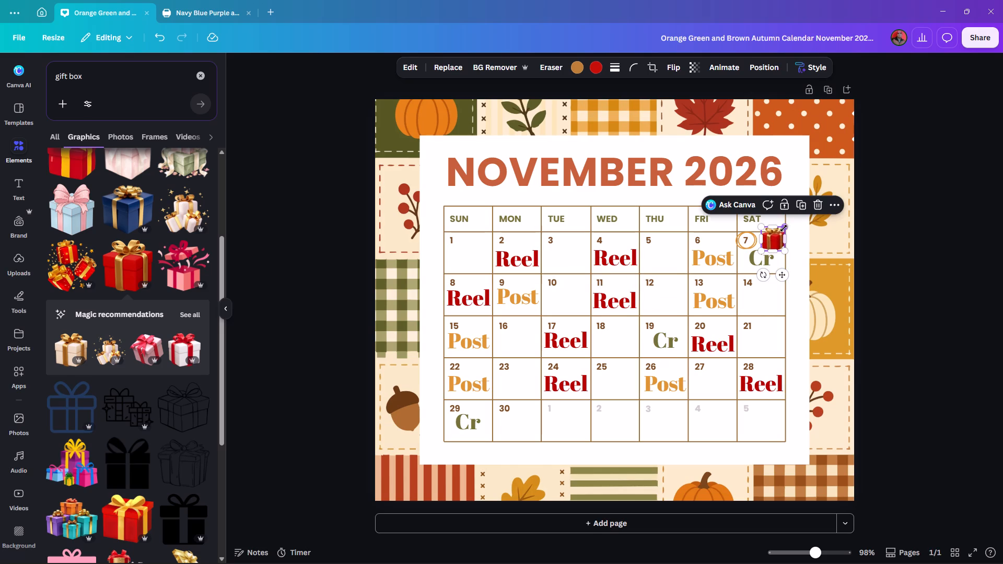
alt+drag(784, 228, 779, 232)
drag(783, 272, 788, 272)
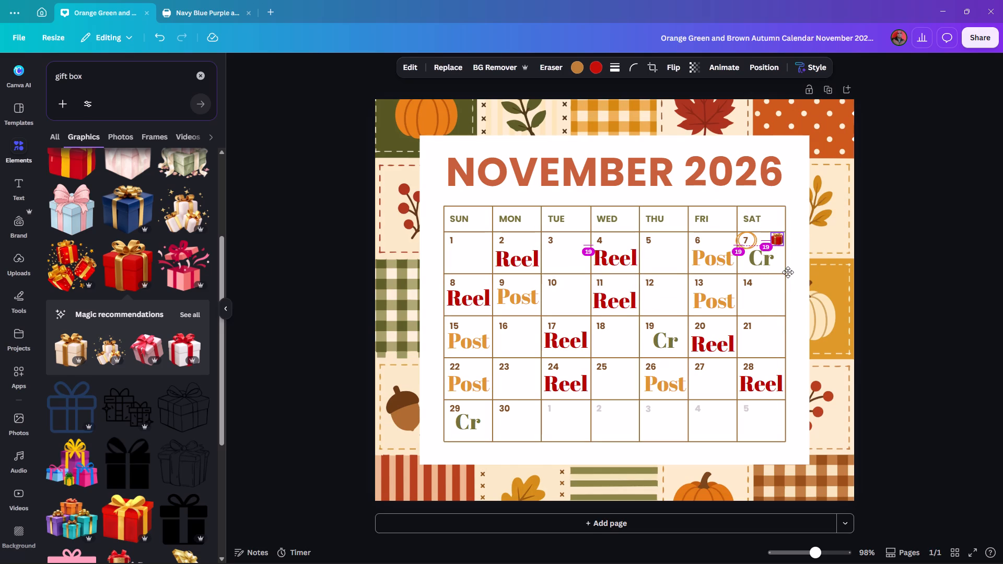
drag(788, 272, 787, 273)
click(888, 246)
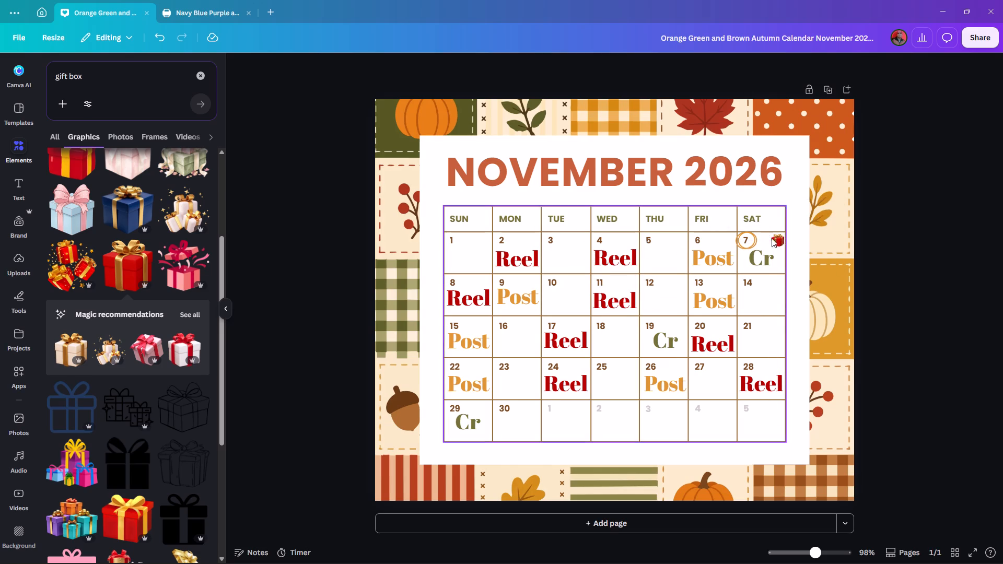
click(776, 239)
key(Left)
key(Left)
key(Up)
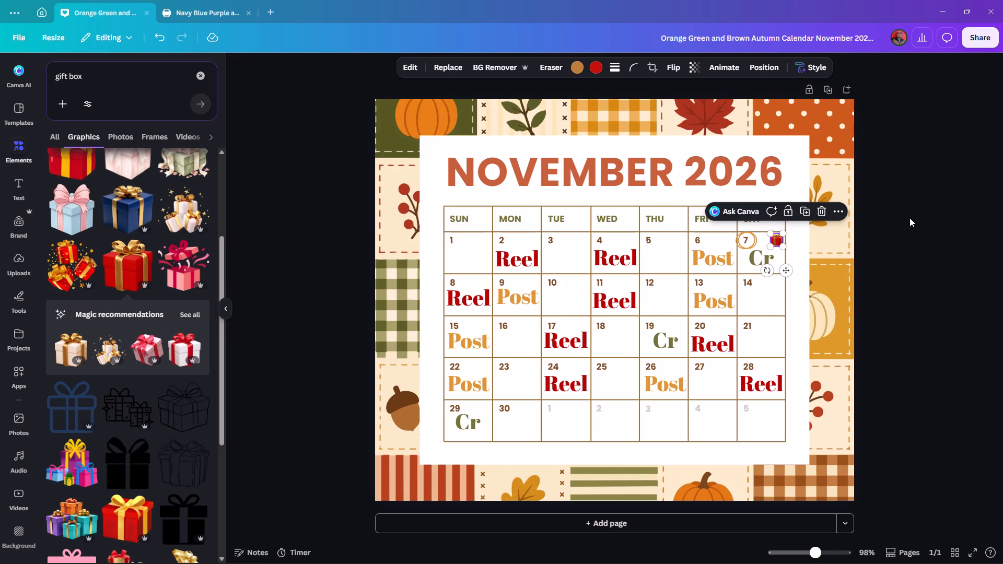
click(922, 248)
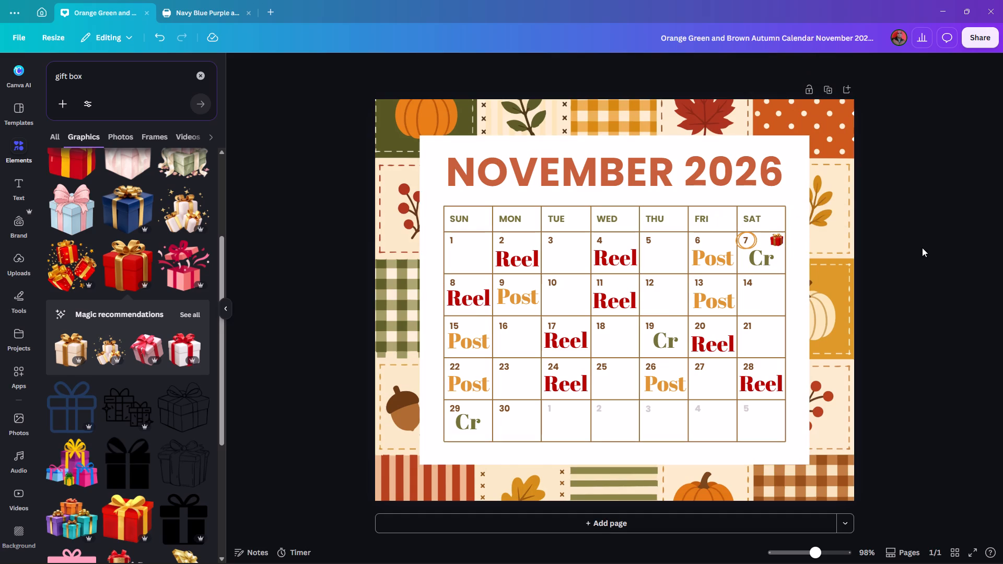
Copy the orange double-circle marker around 7 in the autumn calendar, and paste it into the navy and purple calendar.
click(194, 10)
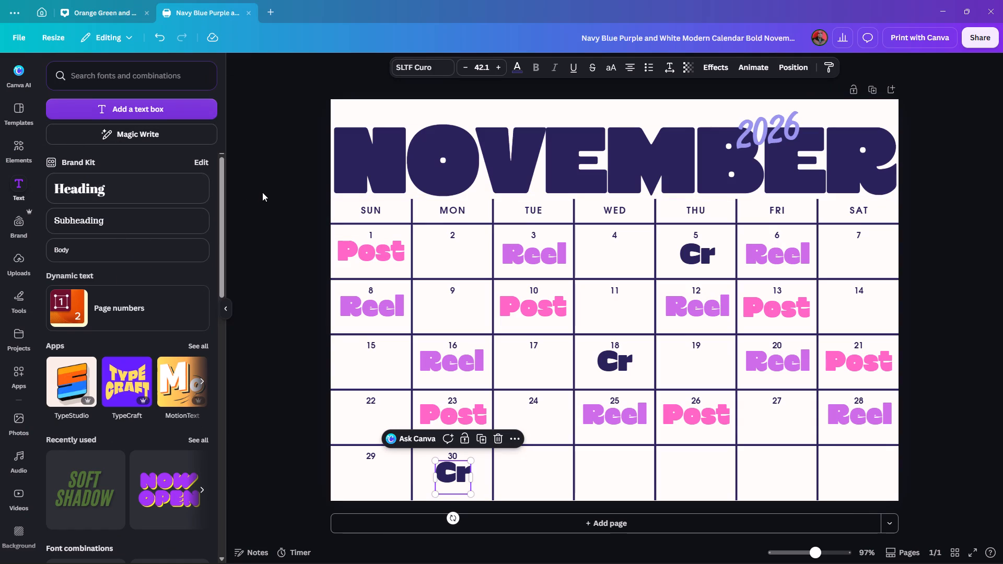
click(99, 8)
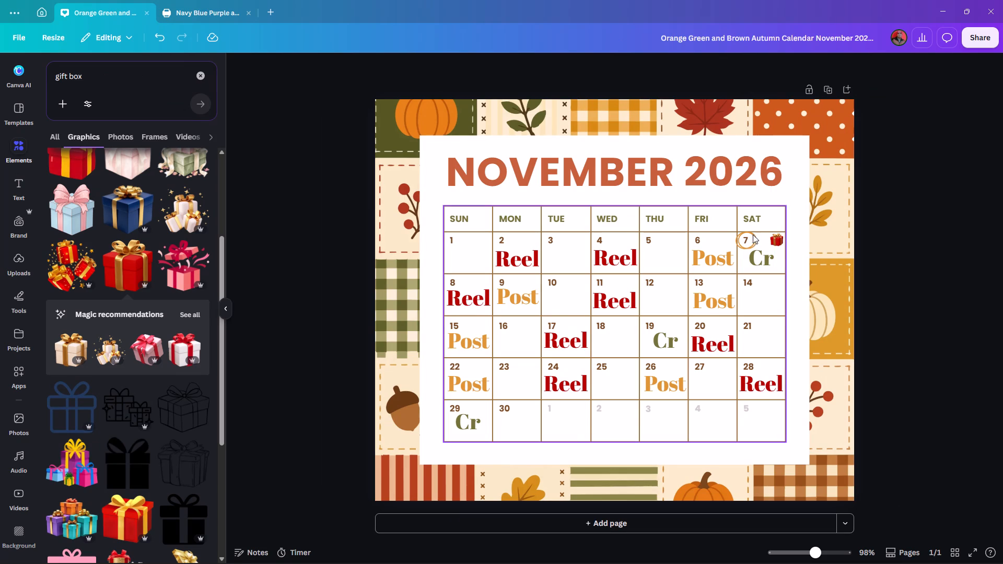
click(741, 233)
key(ctrl+c)
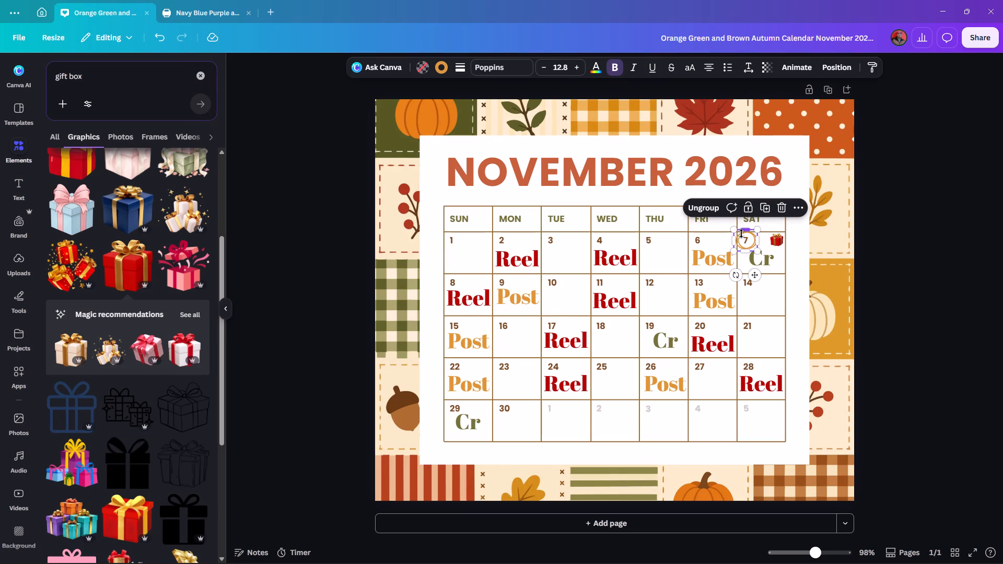
click(182, 9)
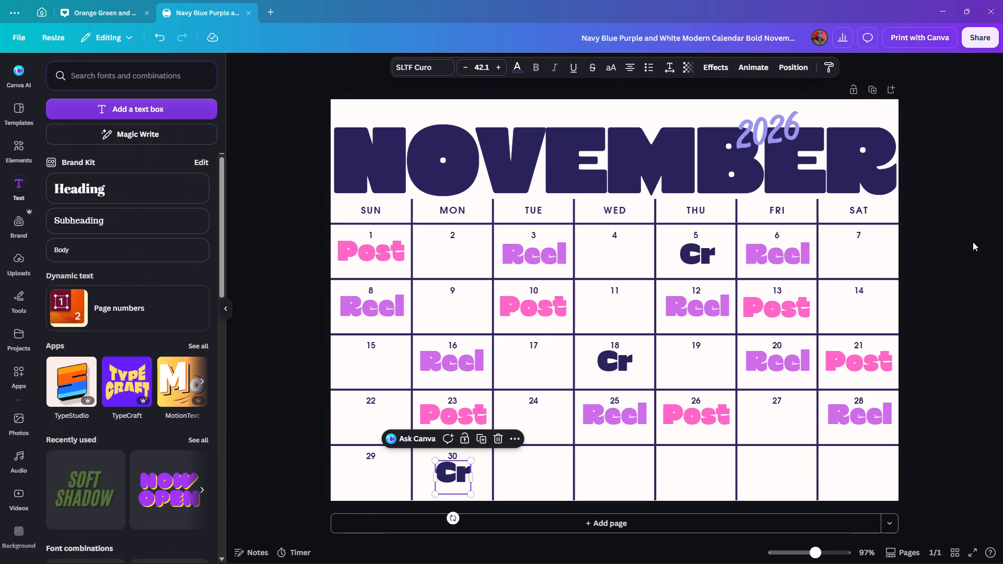
key(ctrl+v)
Move the pasted double circle onto the Saturday 7 date and fine-tune its position so it is centred around the number.
drag(709, 275, 891, 291)
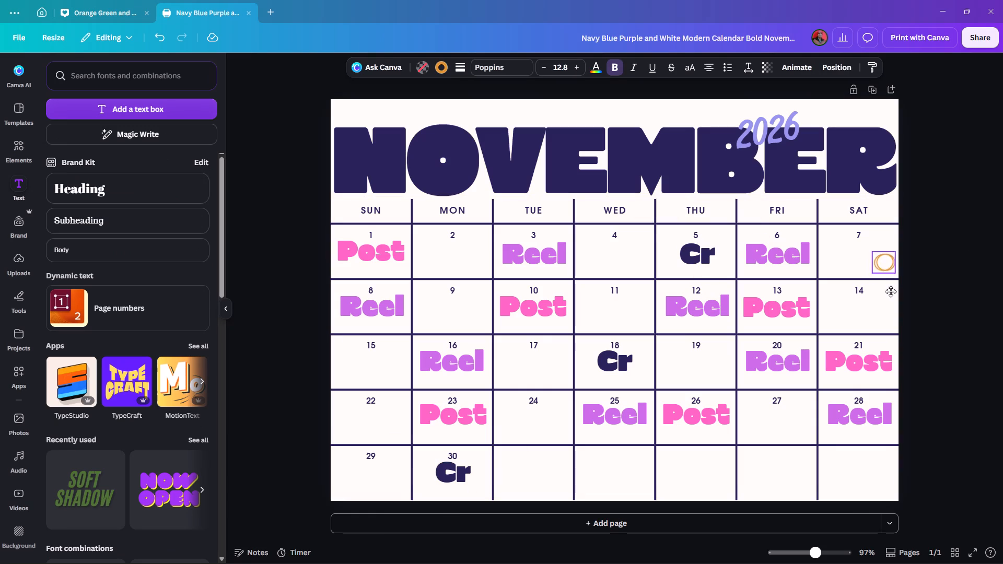
drag(891, 291, 869, 271)
key(Down)
key(Down)
key(Down)
click(954, 256)
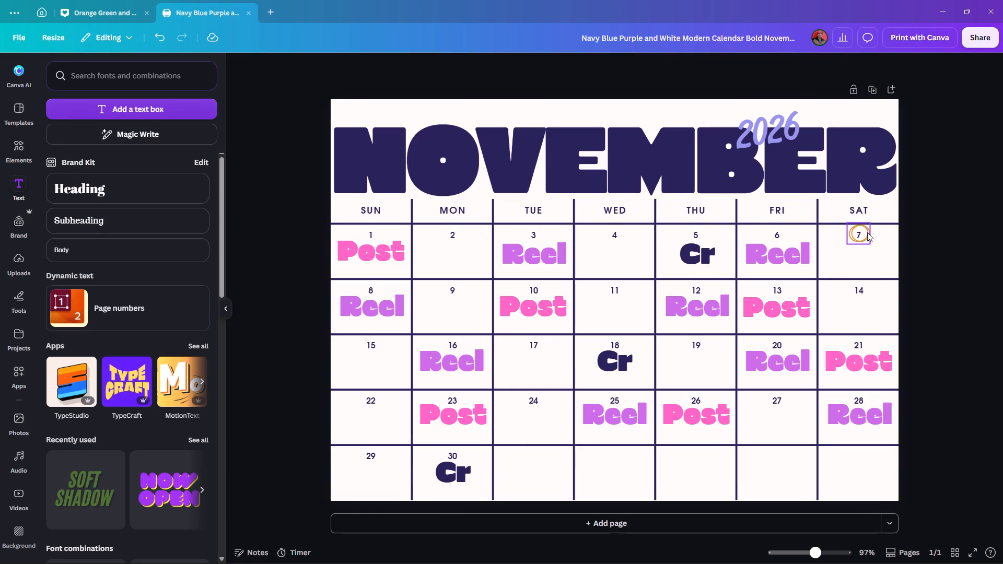
click(867, 233)
key(Down)
key(Down)
key(Up)
key(Left)
key(Up)
key(Right)
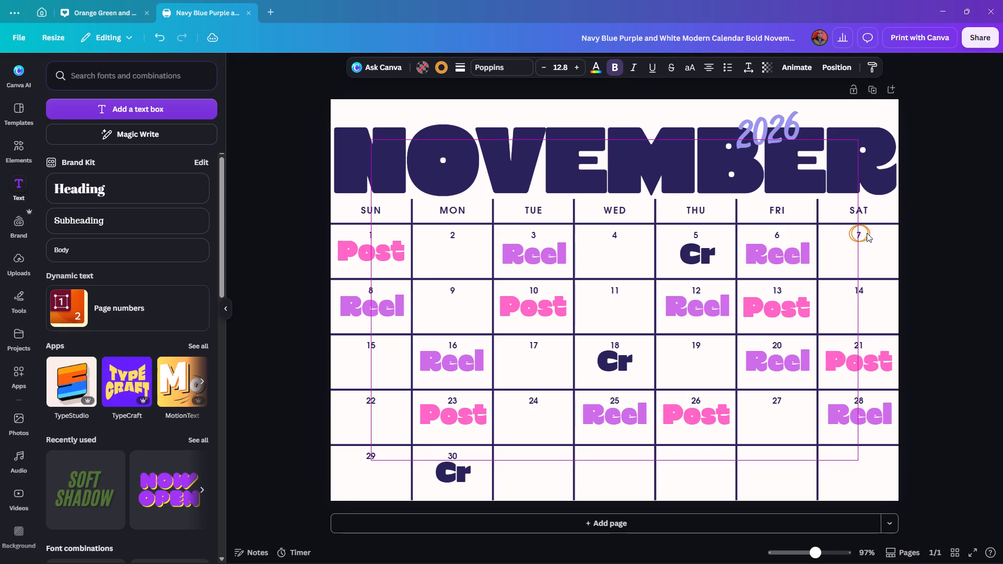
key(Left)
click(865, 272)
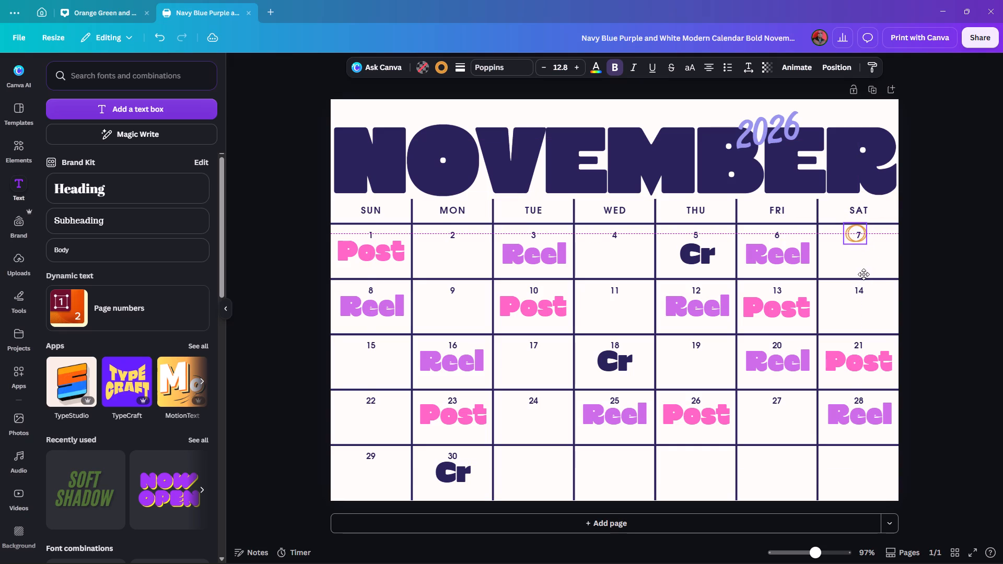
click(992, 244)
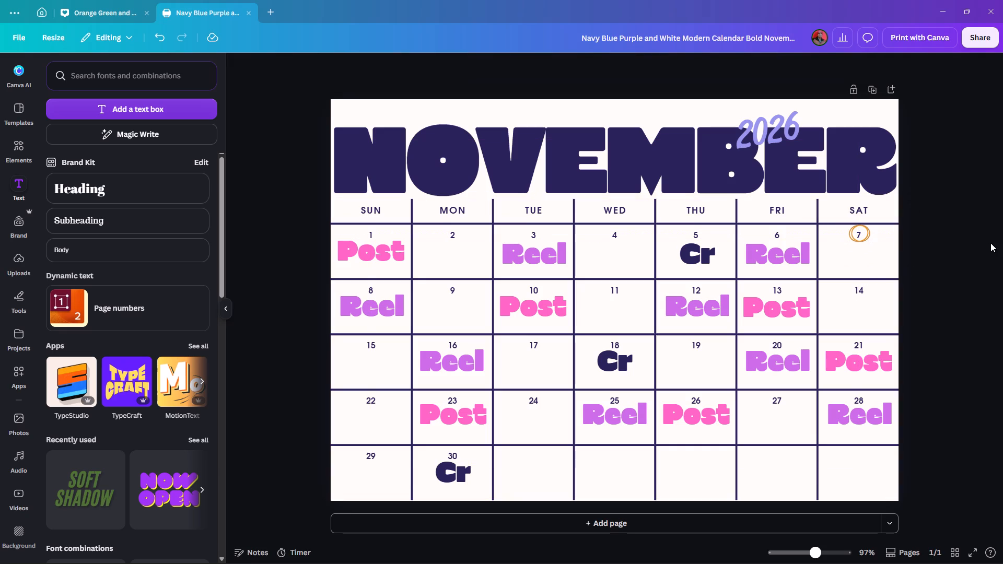
click(967, 244)
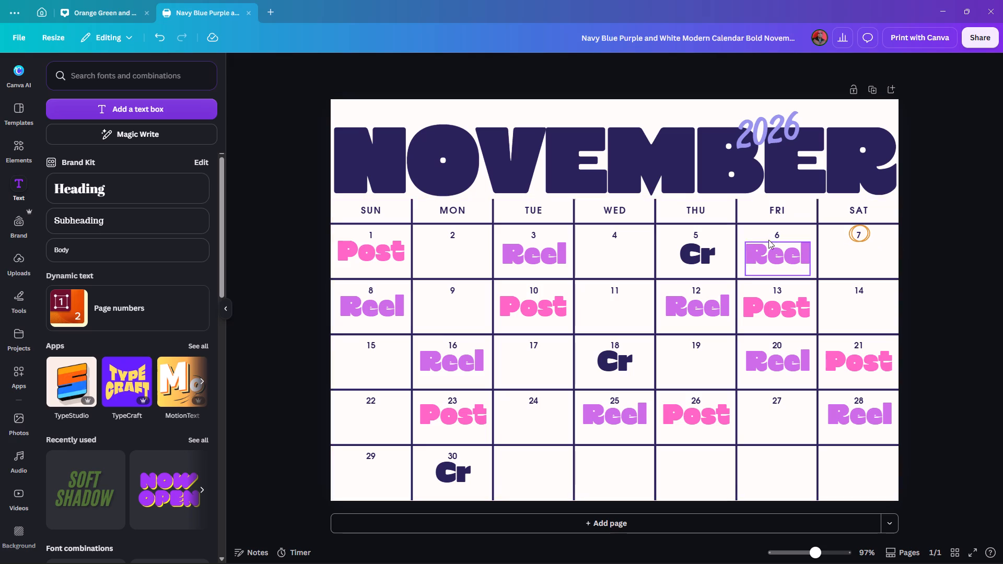
Recolour the outline of the double circle around 7, trying light purple and dark blue before applying pink.
click(869, 233)
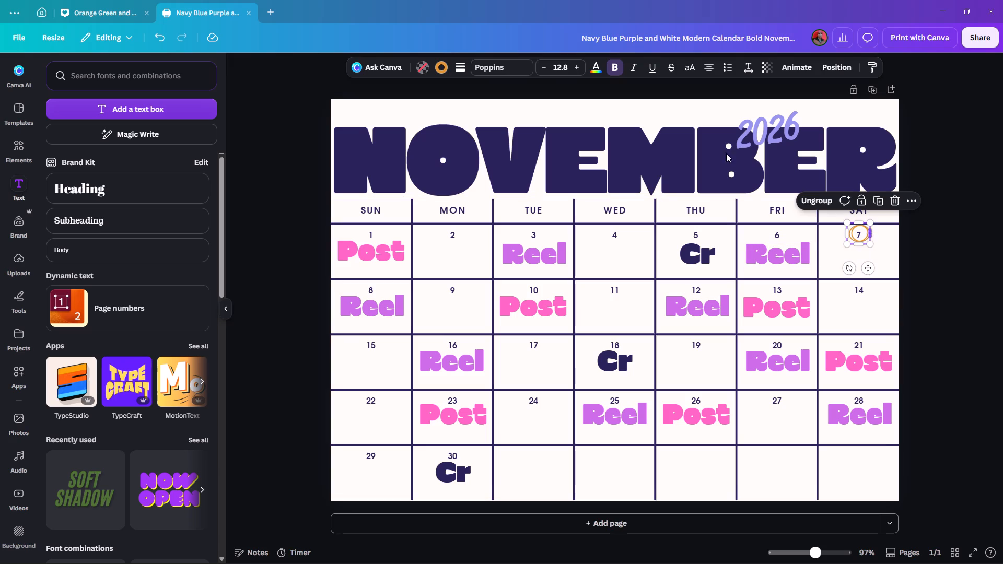
click(438, 71)
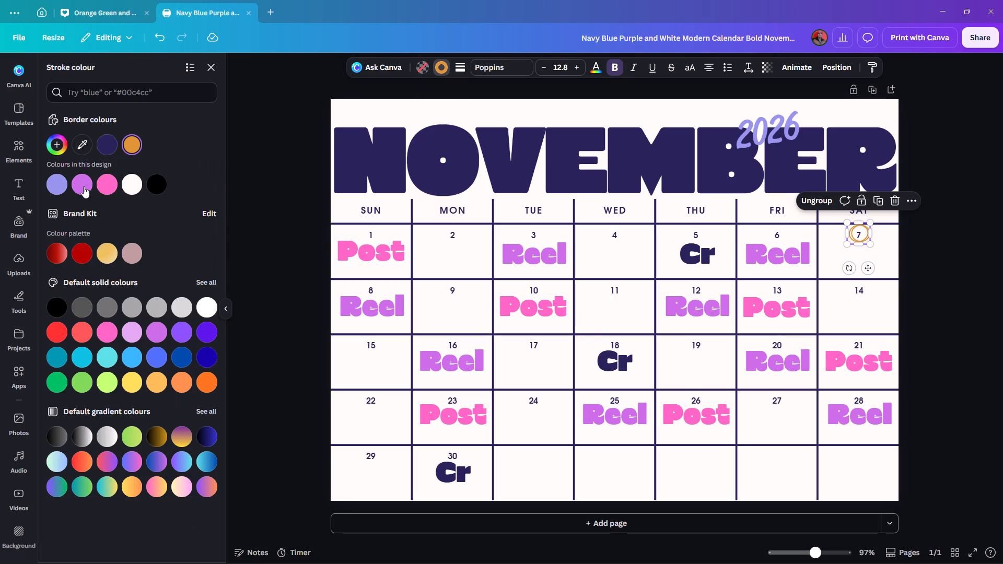
click(55, 187)
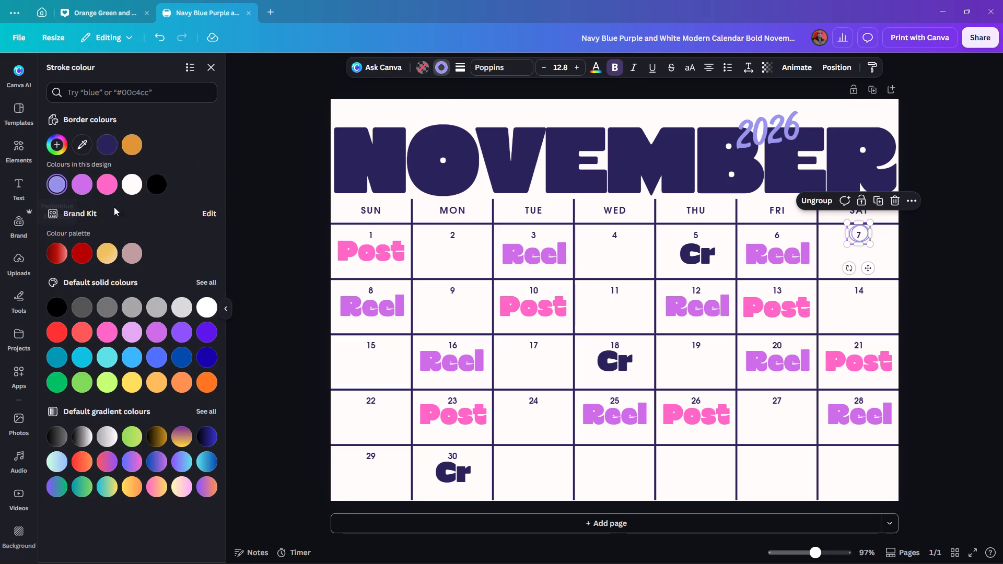
click(212, 355)
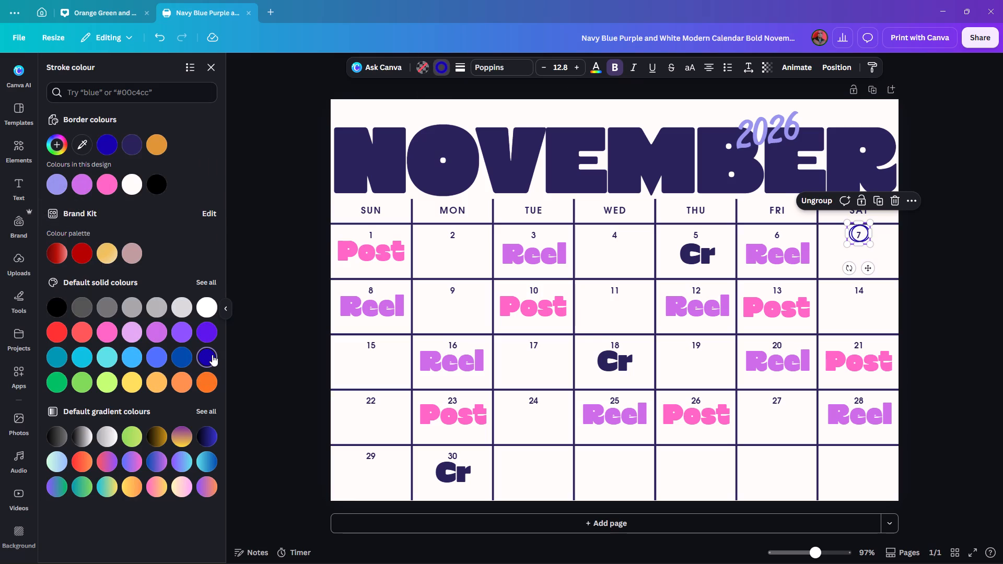
click(107, 329)
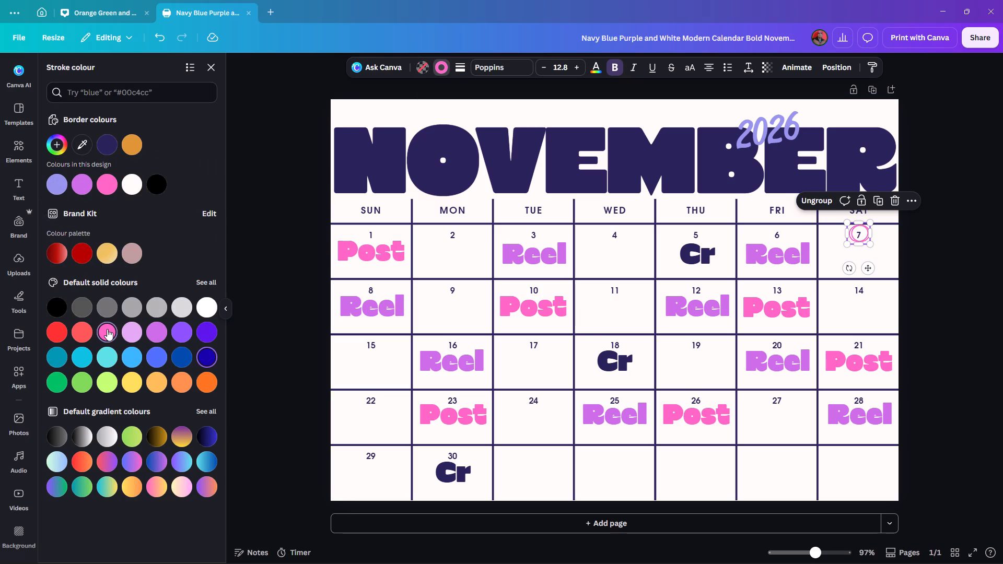
Recolour the double circle around 7 on the navy and purple calendar coral (#ff5757), trying red along the way.
click(83, 335)
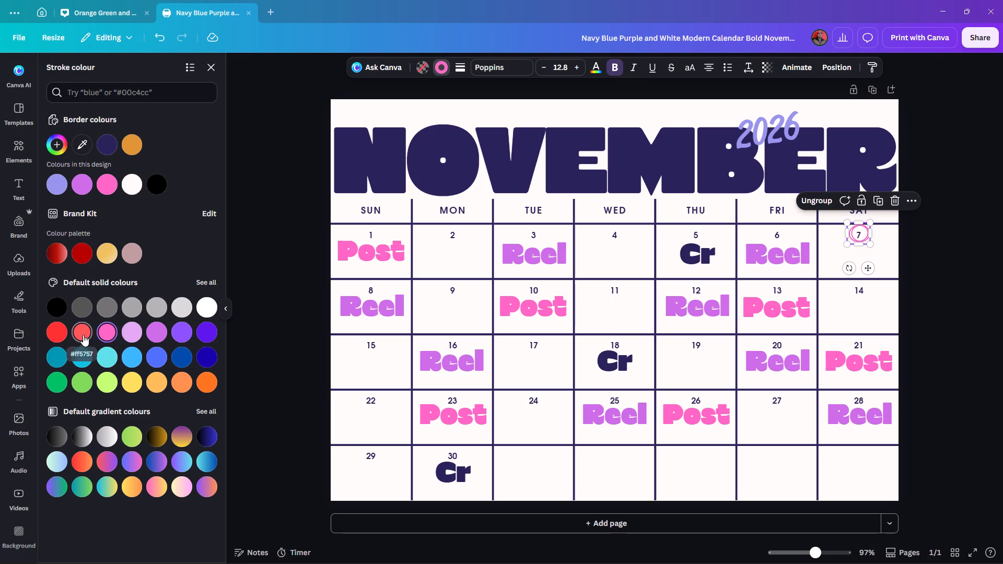
click(62, 333)
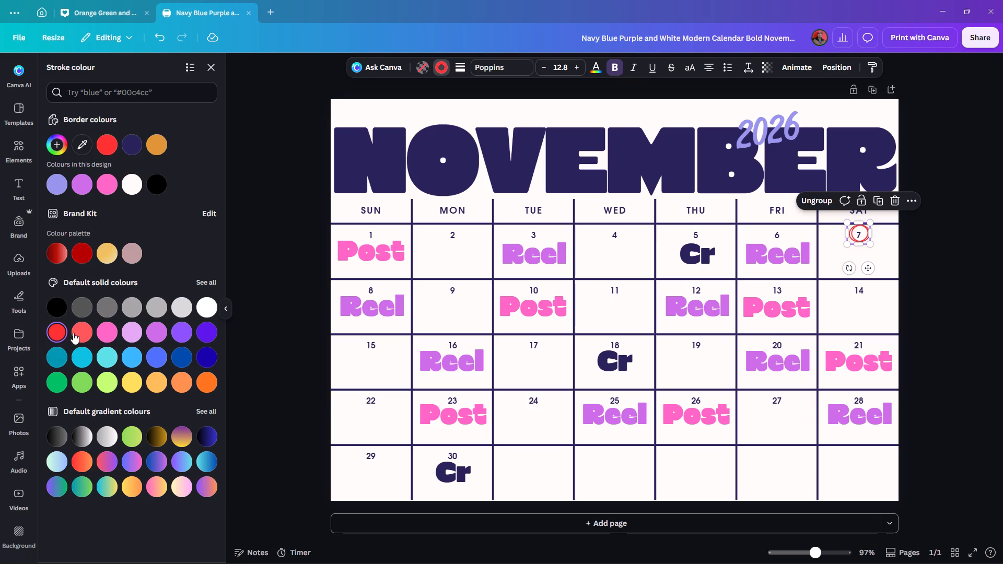
click(77, 333)
double_click(945, 210)
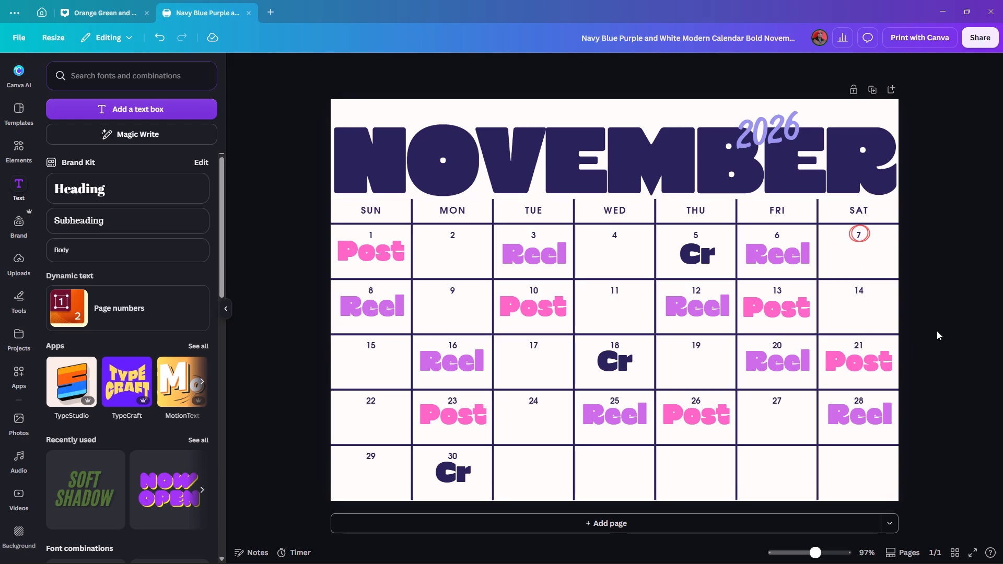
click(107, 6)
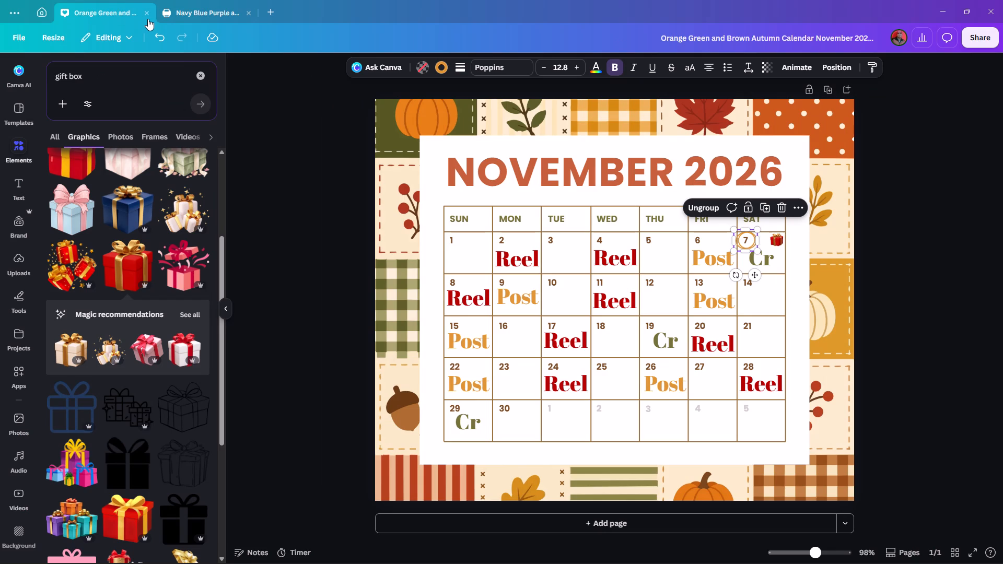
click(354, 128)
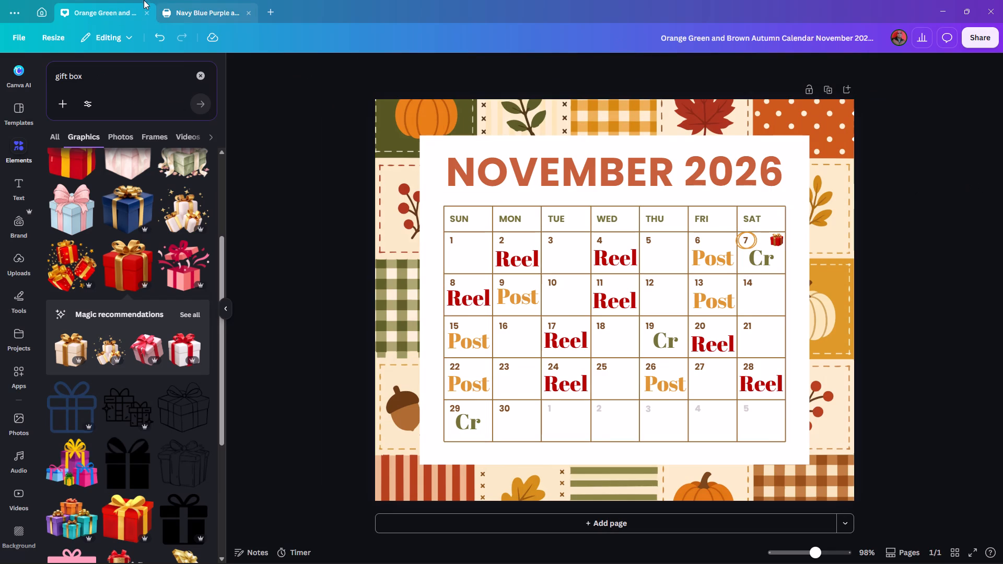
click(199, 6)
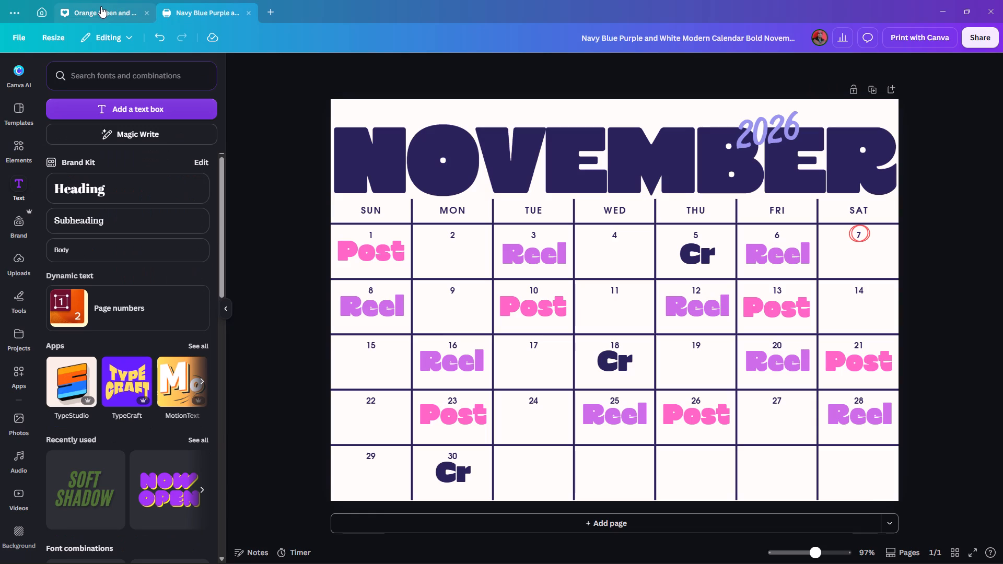
Compare the autumn calendar with the navy and purple calendar, finishing on the autumn one.
click(101, 6)
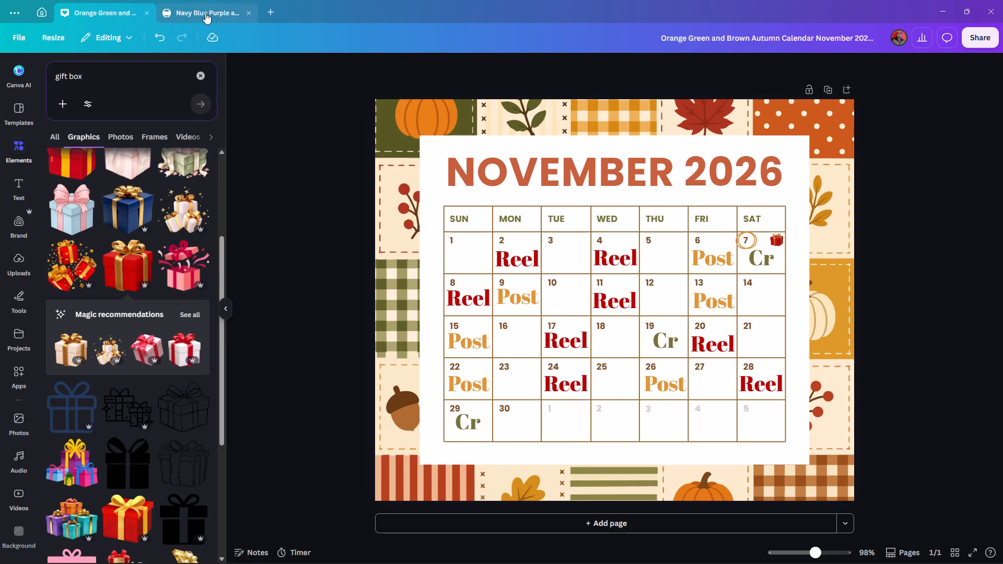
click(205, 13)
click(115, 8)
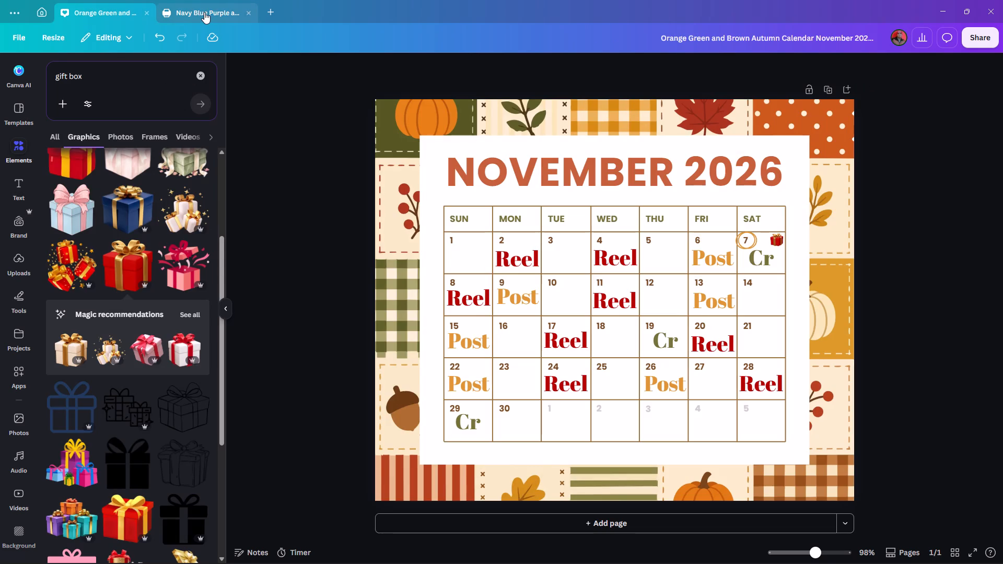
click(204, 12)
click(91, 13)
click(189, 6)
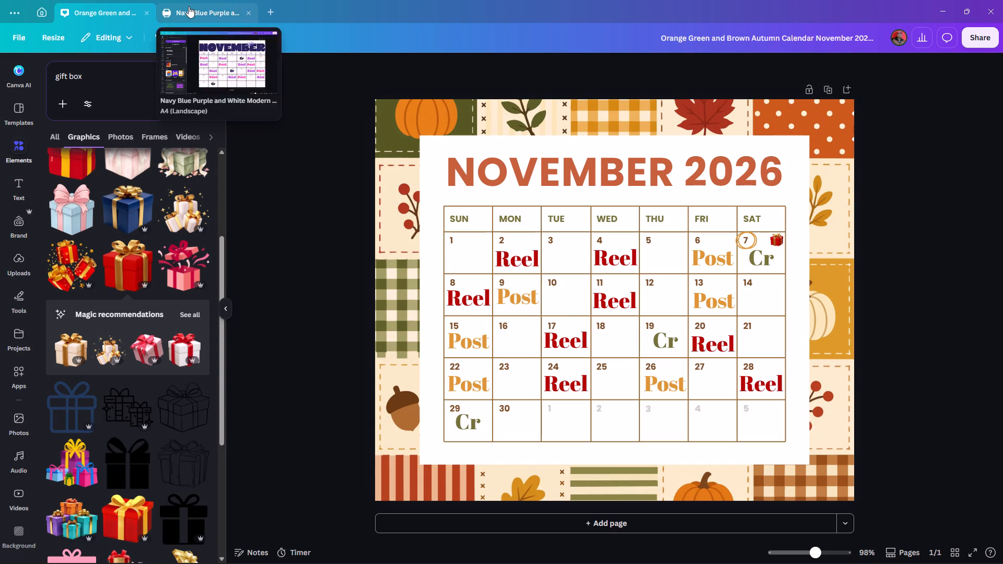
click(97, 14)
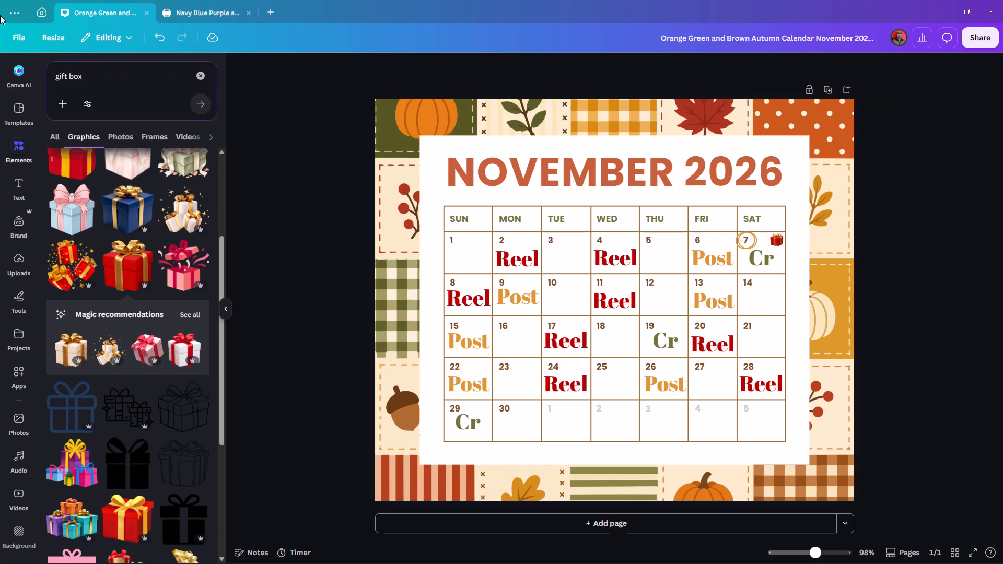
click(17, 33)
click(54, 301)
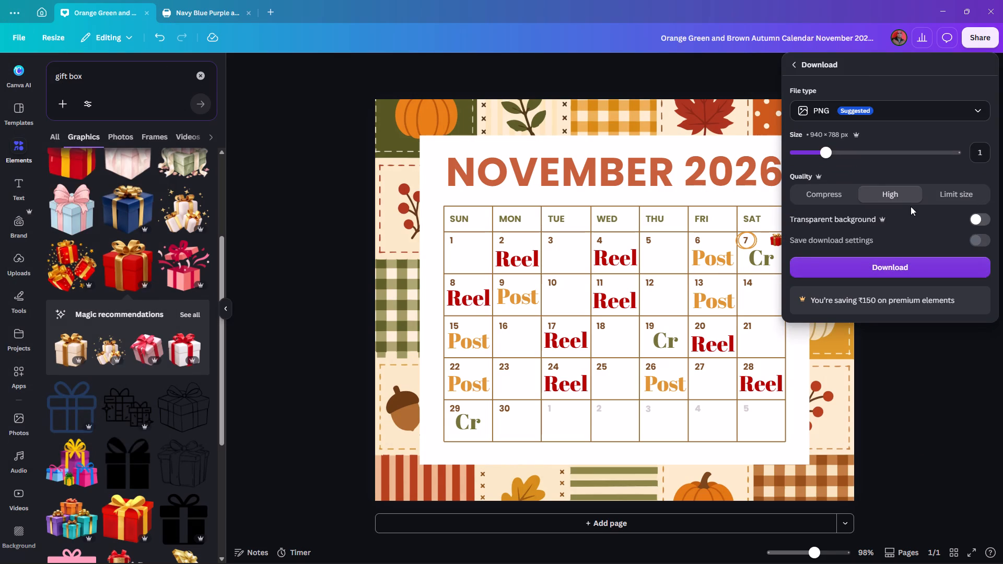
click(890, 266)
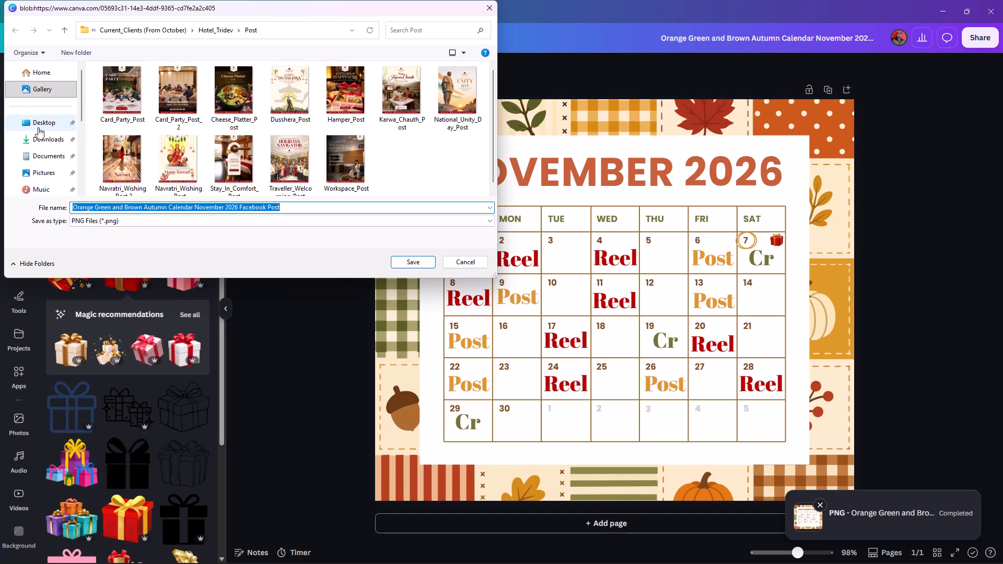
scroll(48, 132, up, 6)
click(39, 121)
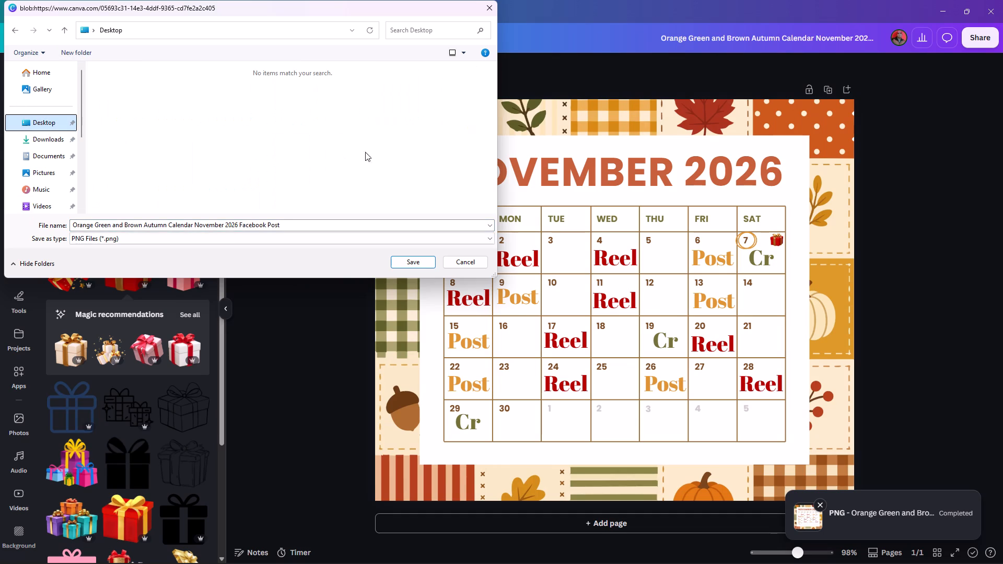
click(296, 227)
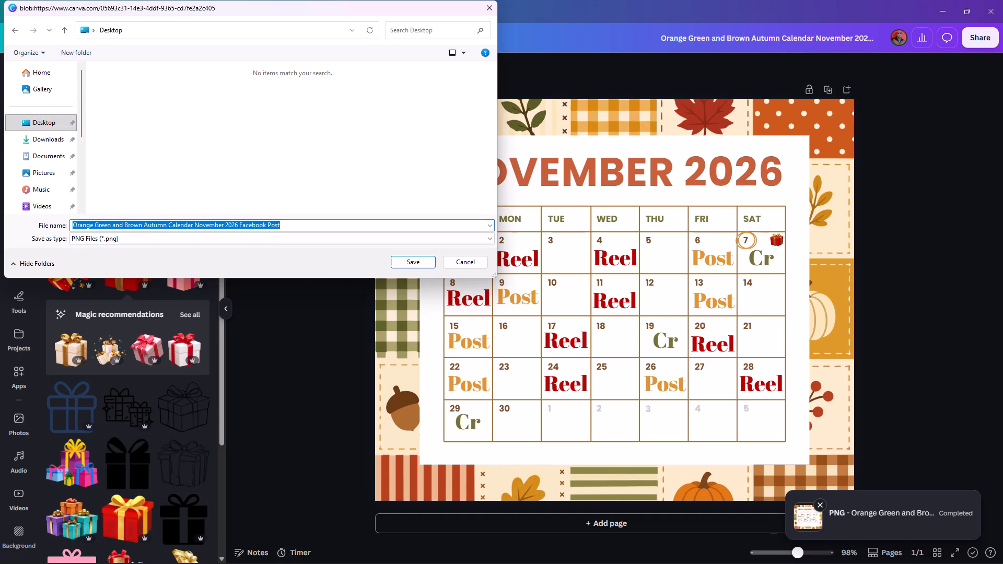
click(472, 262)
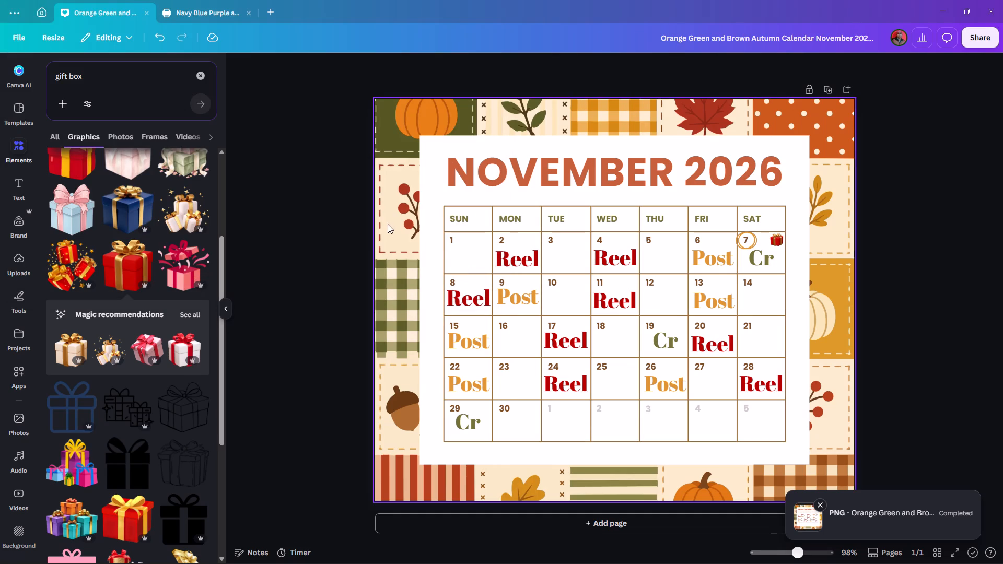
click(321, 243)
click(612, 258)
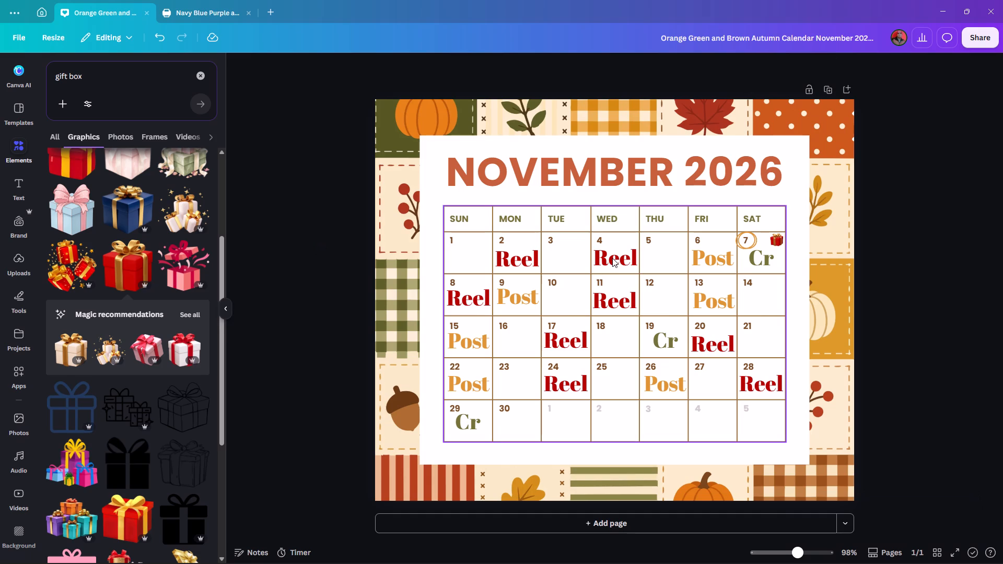
Duplicate the NOVEMBER 2026 heading, shrink the copy to font size 12.8, and centre it between the heading and the calendar grid.
click(590, 172)
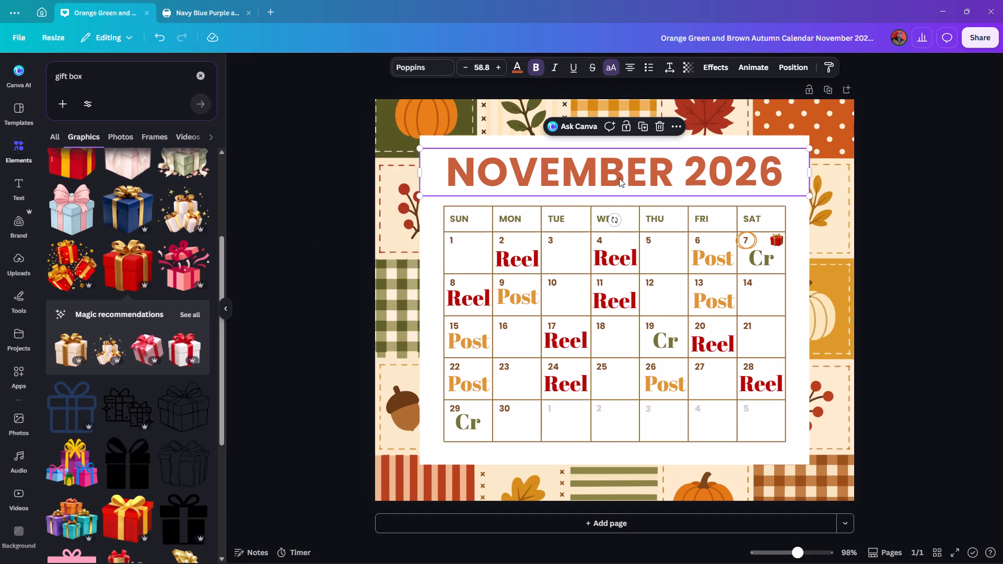
alt+drag(619, 178, 617, 156)
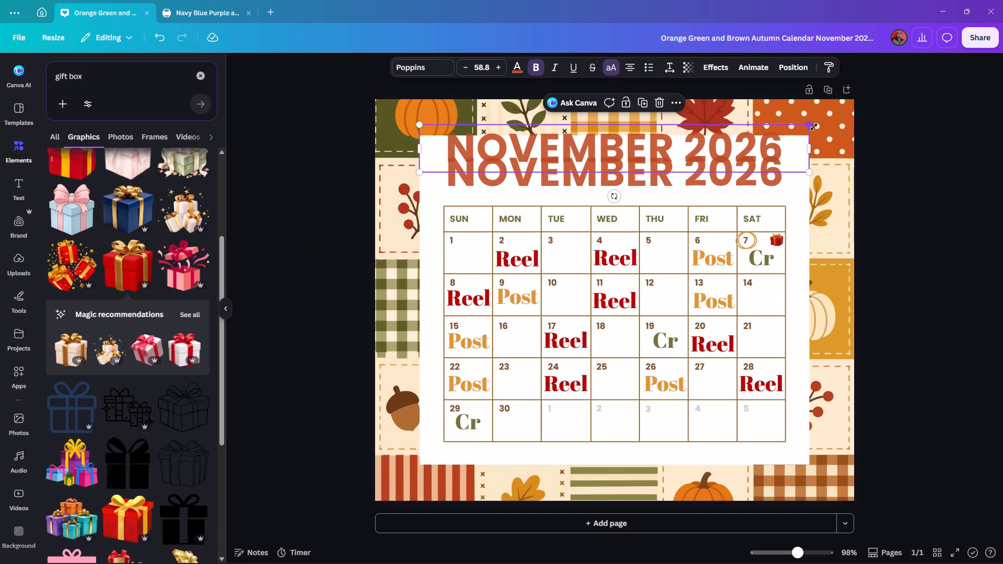
alt+drag(810, 124, 659, 161)
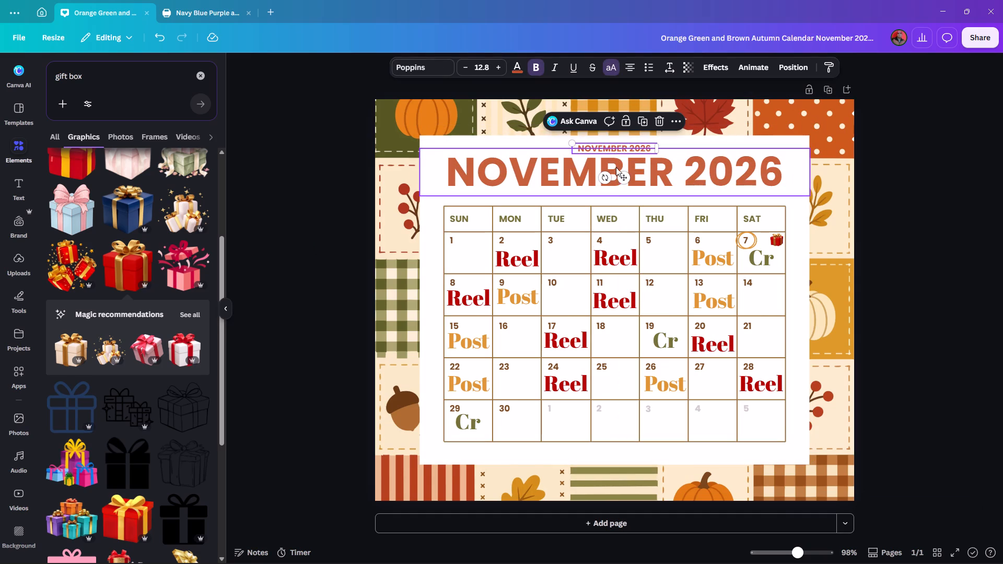
drag(625, 177, 626, 222)
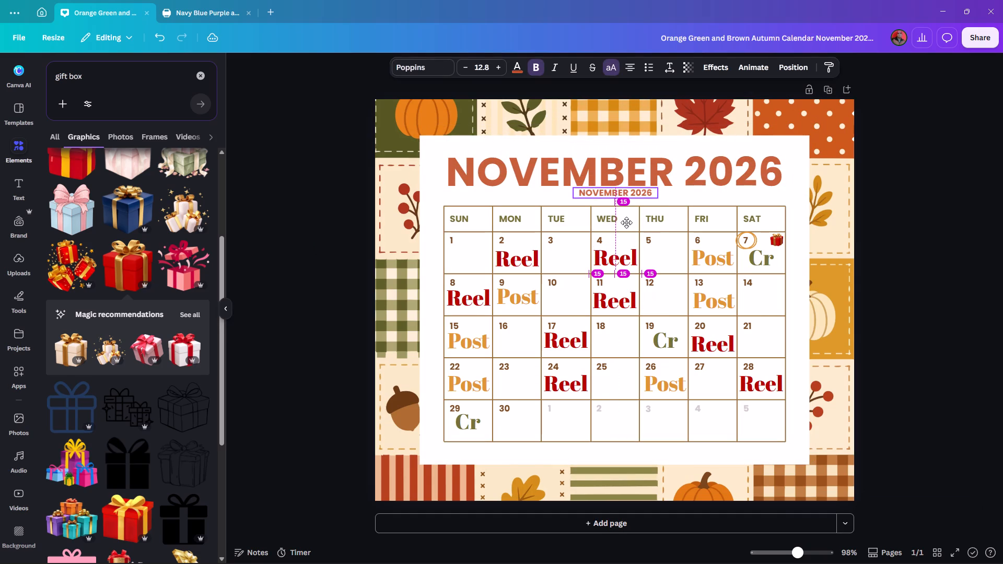
drag(626, 222, 625, 223)
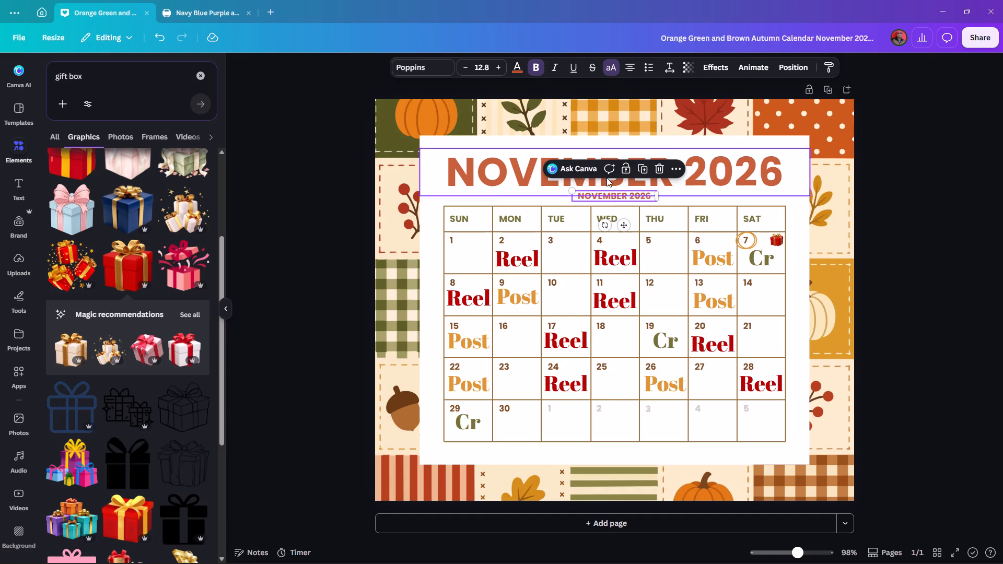
Replace the text of the small heading copy with Tridev.
double_click(610, 193)
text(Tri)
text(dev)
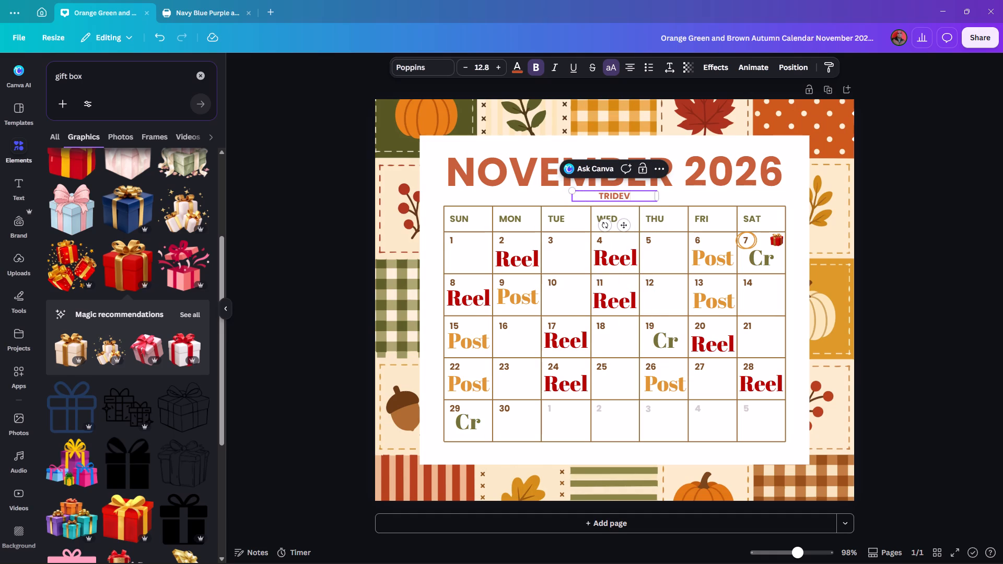
click(920, 199)
Recolour the "Tridev" subtitle vivid red (#b60000).
click(633, 197)
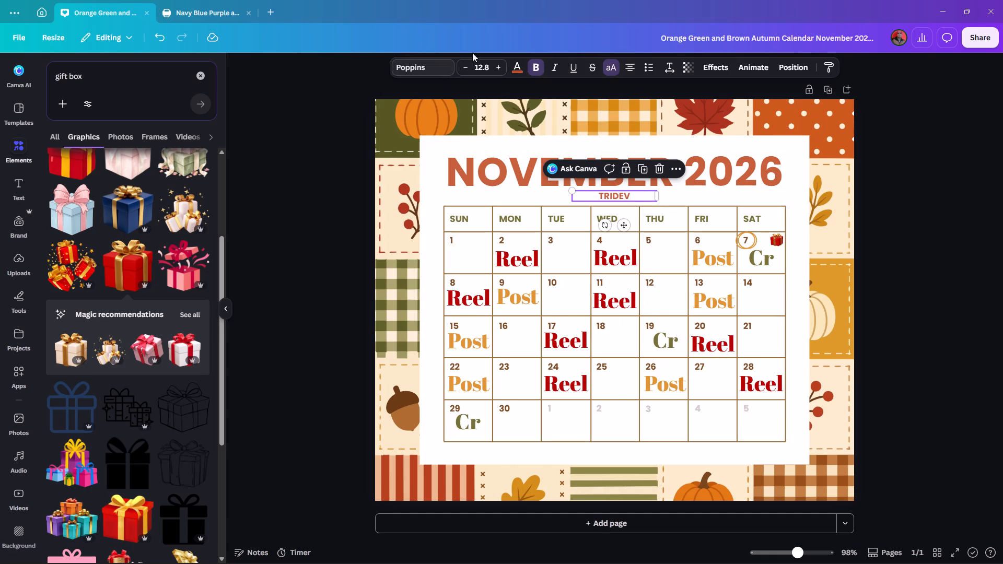
click(515, 66)
click(102, 144)
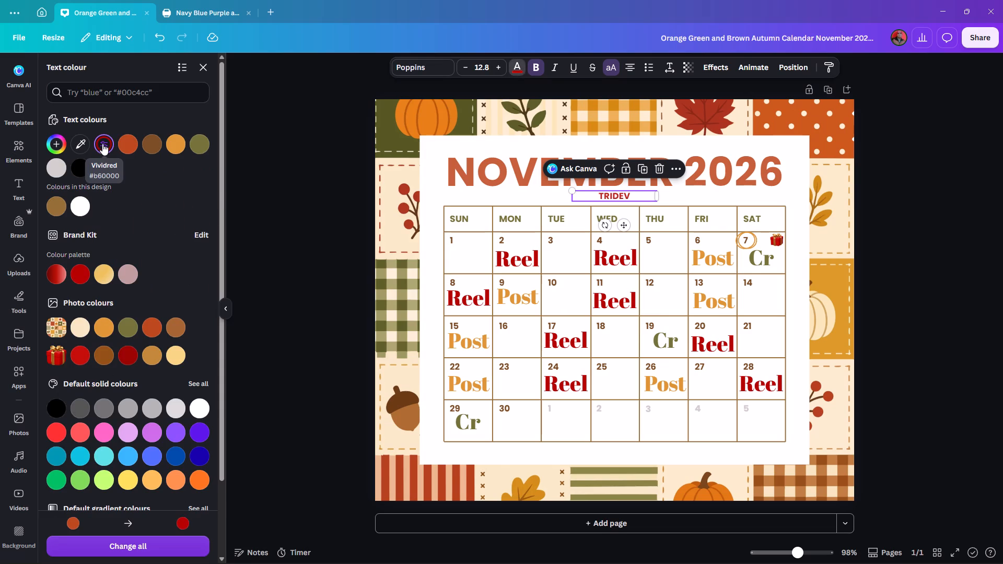
double_click(887, 210)
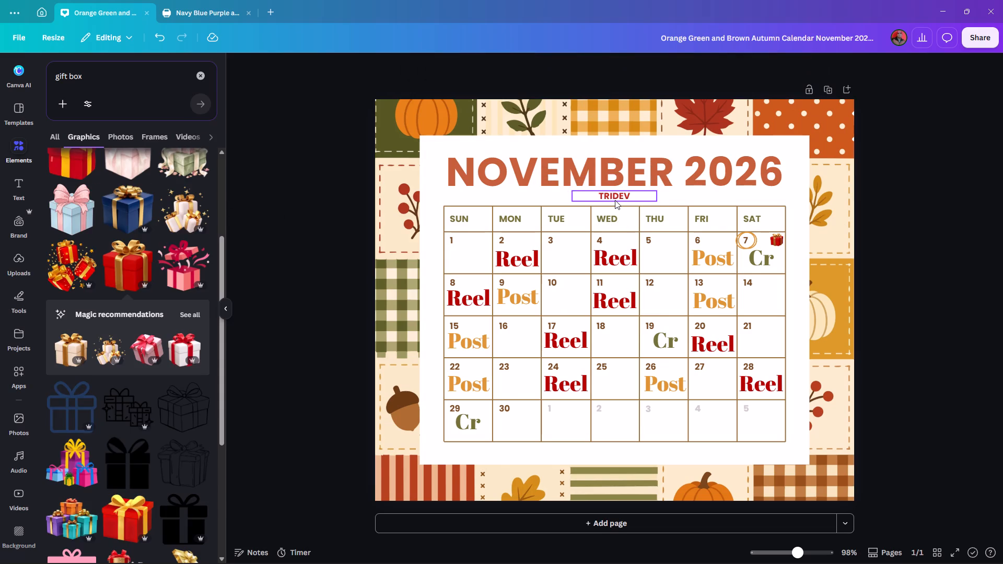
Enlarge the "Tridev" subtitle to a font size of 17.4, keeping it centred between the heading and the weekday row.
click(615, 200)
alt+drag(573, 191, 566, 187)
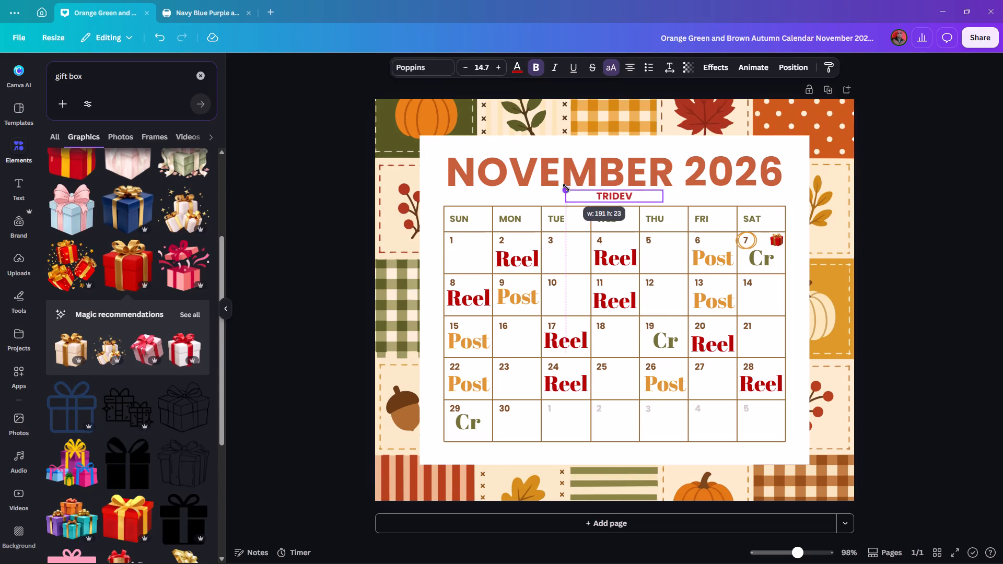
alt+drag(566, 187, 558, 187)
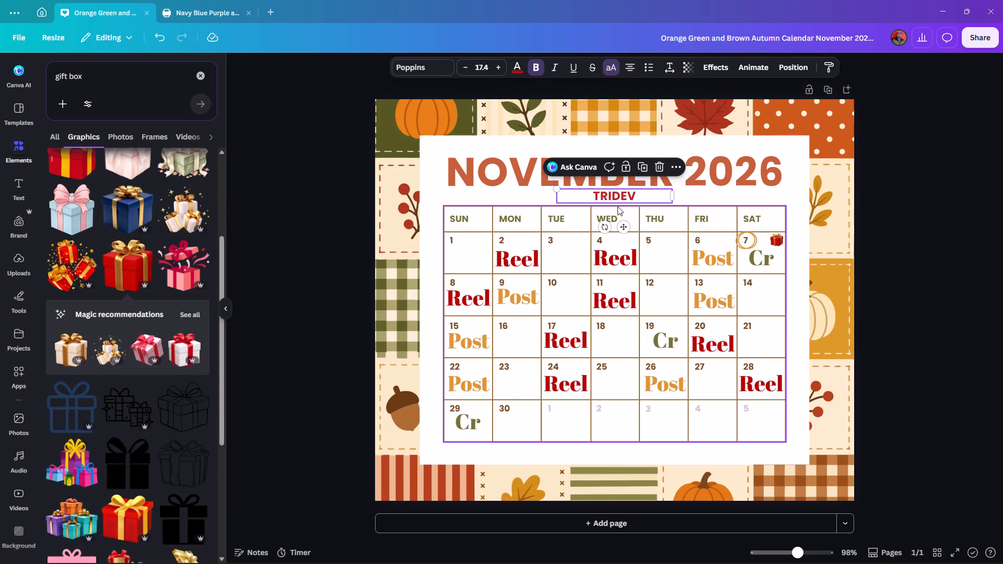
click(625, 195)
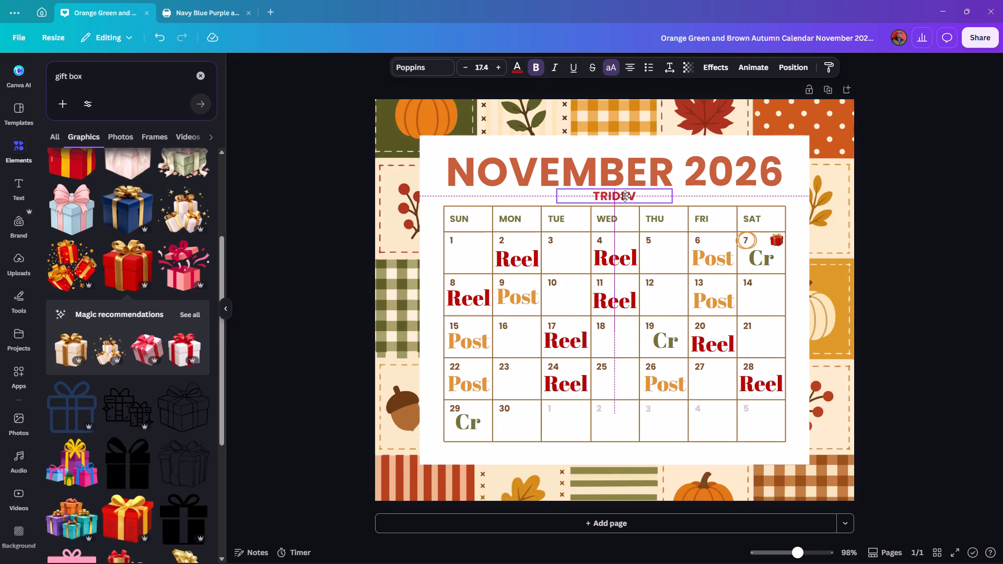
click(887, 194)
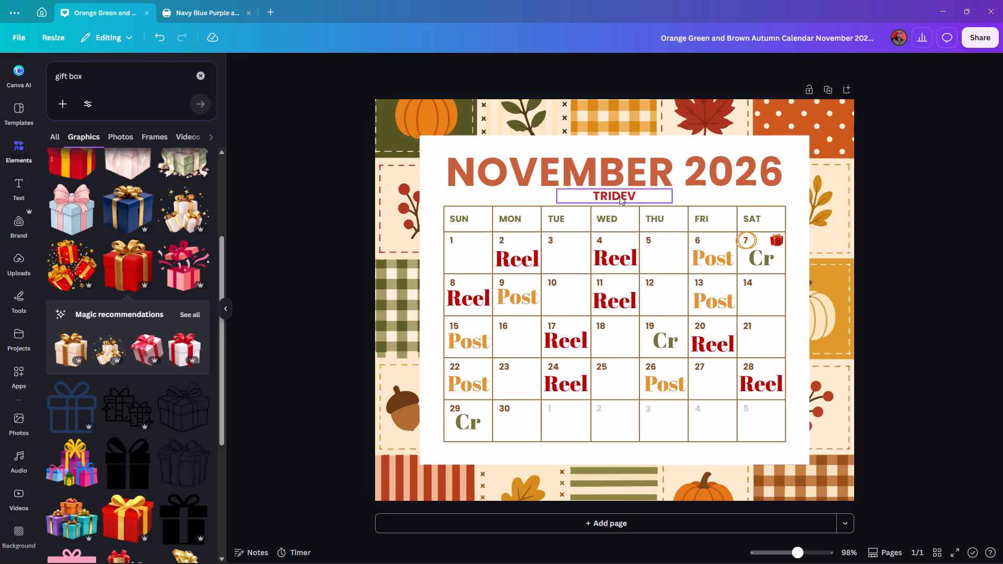
Extend the subtitle to read "Tridev Content Calender" and widen its text box so it fits on one line.
double_click(638, 195)
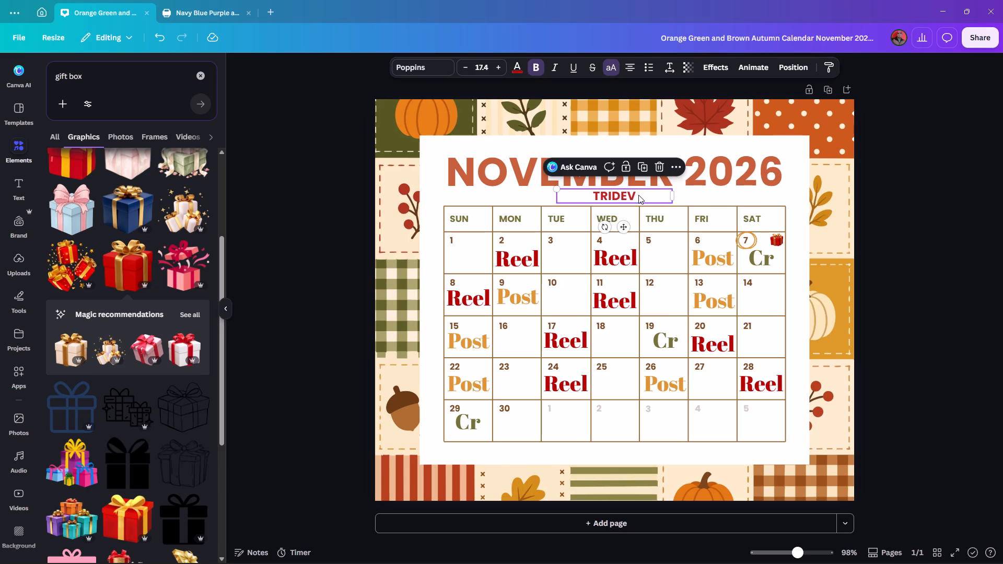
click(638, 195)
key(space)
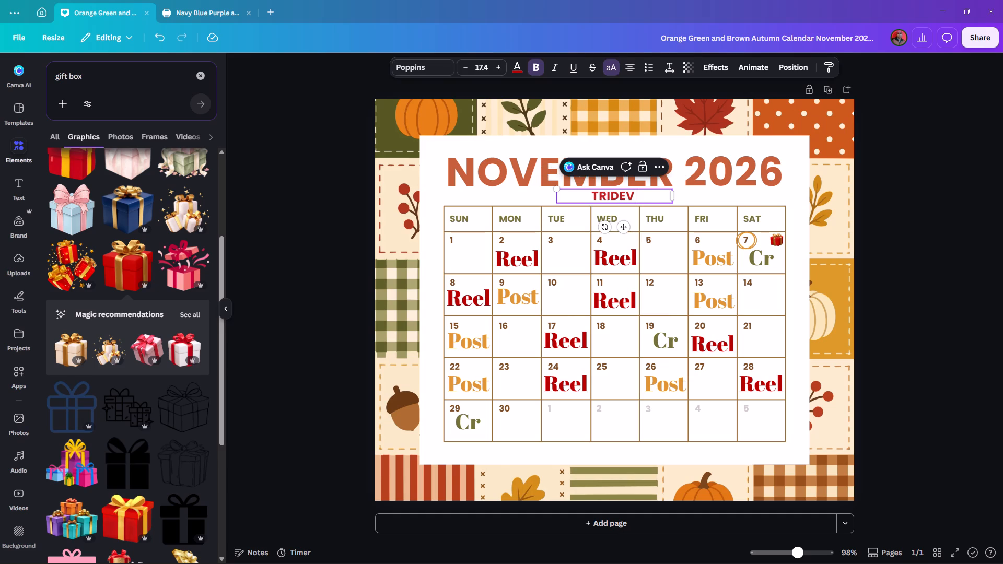
text(Content)
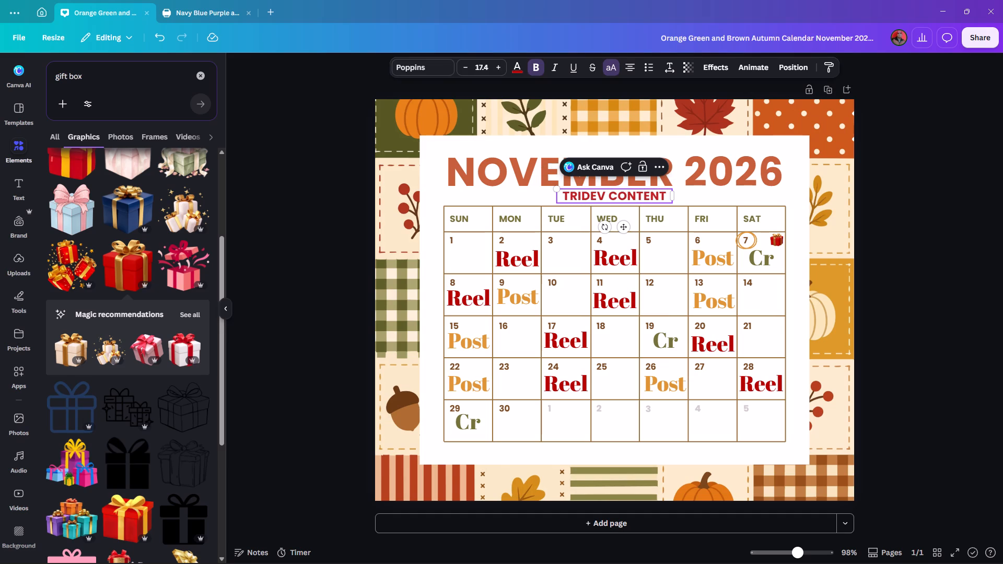
key(space)
text(ca)
text(la)
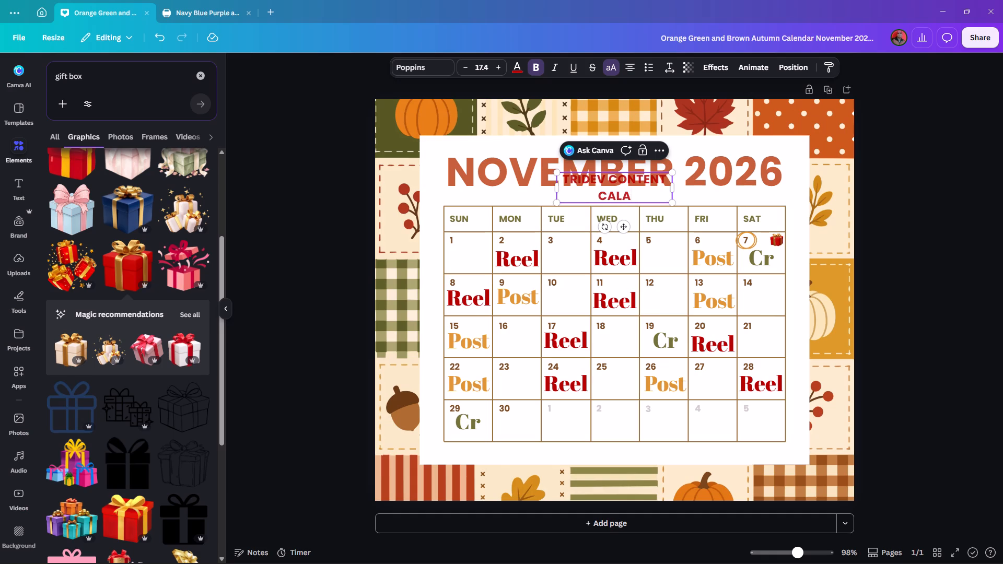
key(BackSpace)
text(ender)
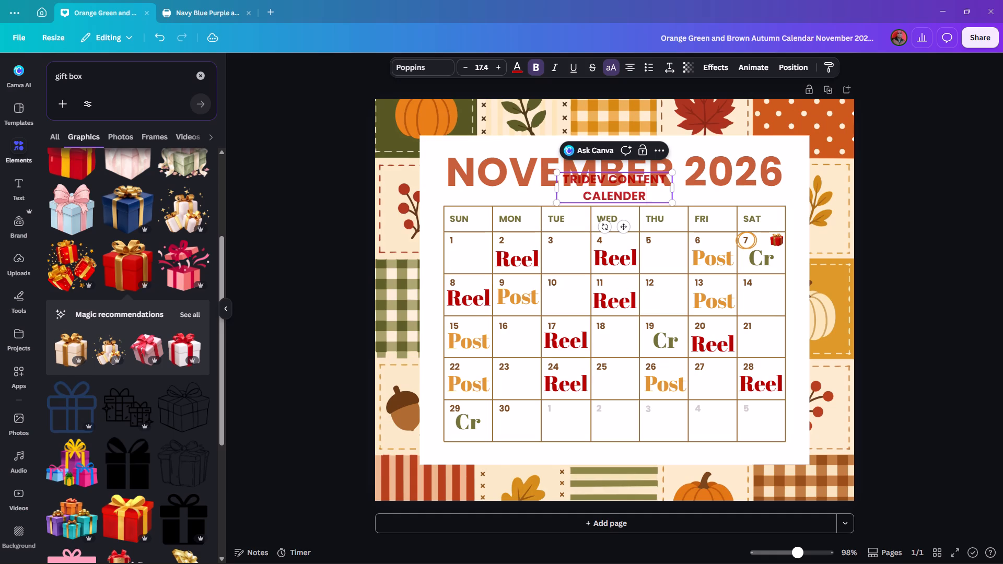
drag(673, 187, 756, 194)
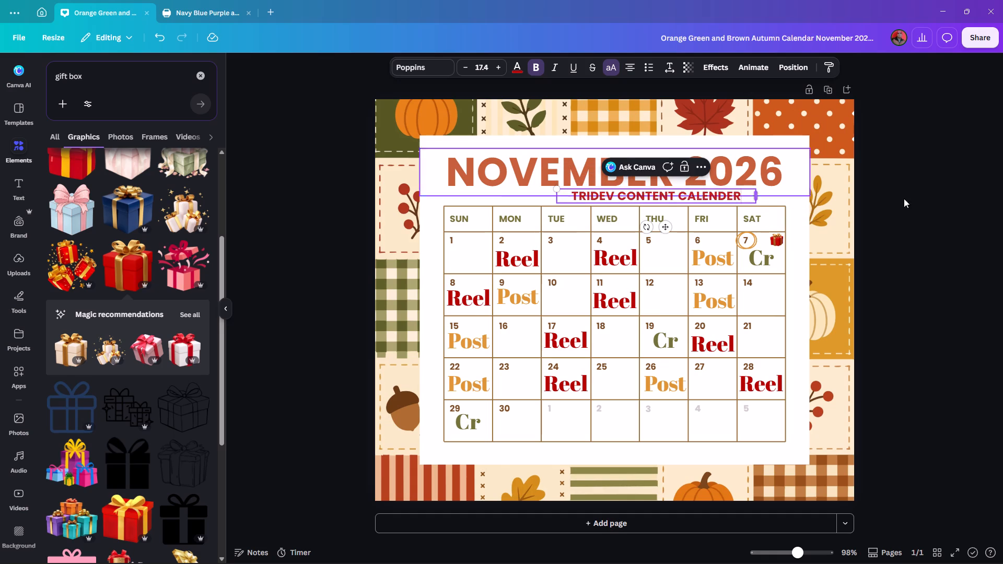
click(908, 202)
Align the "Tridev Content Calender" subtitle to the horizontal centre of the page.
click(728, 194)
click(790, 64)
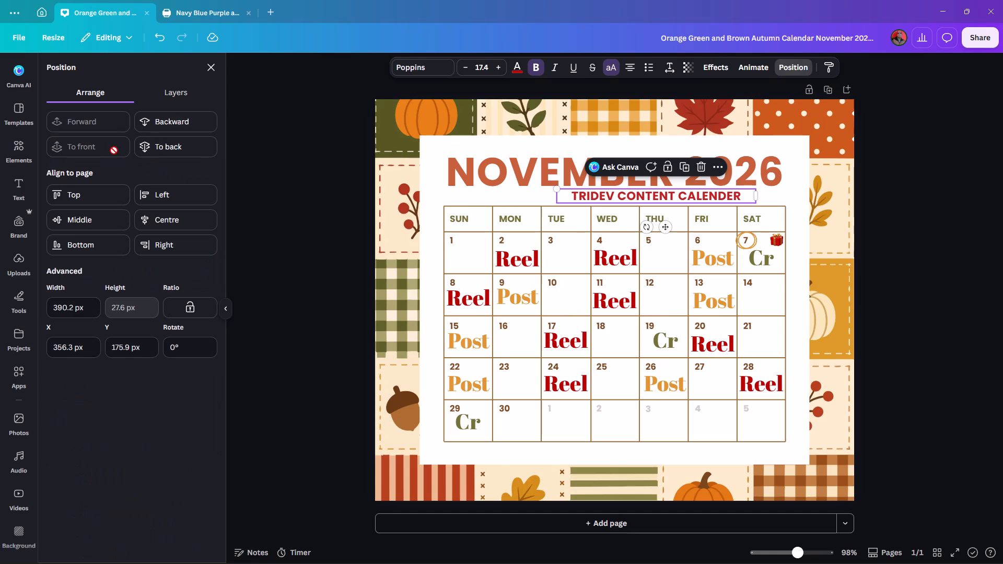
click(176, 220)
click(292, 151)
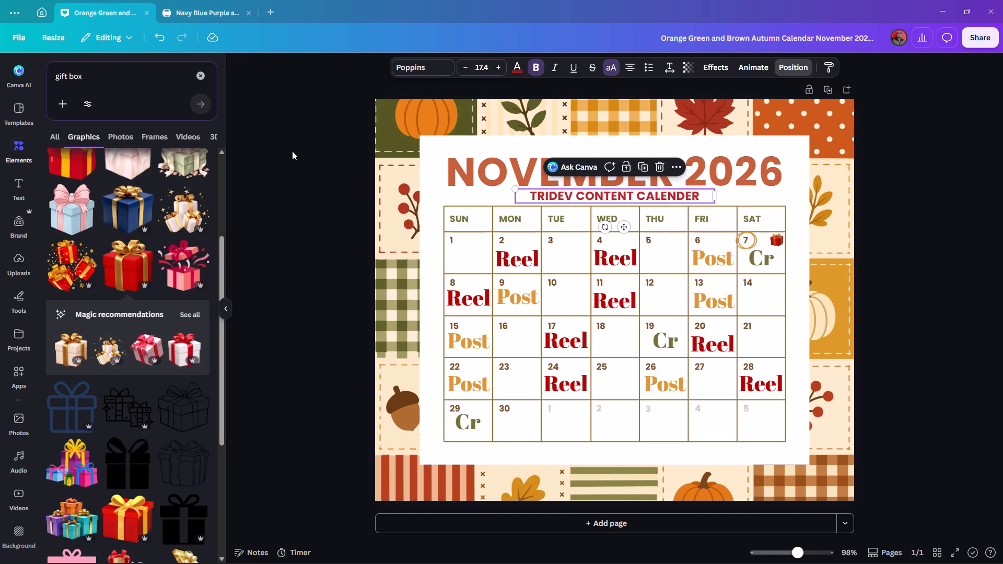
click(292, 151)
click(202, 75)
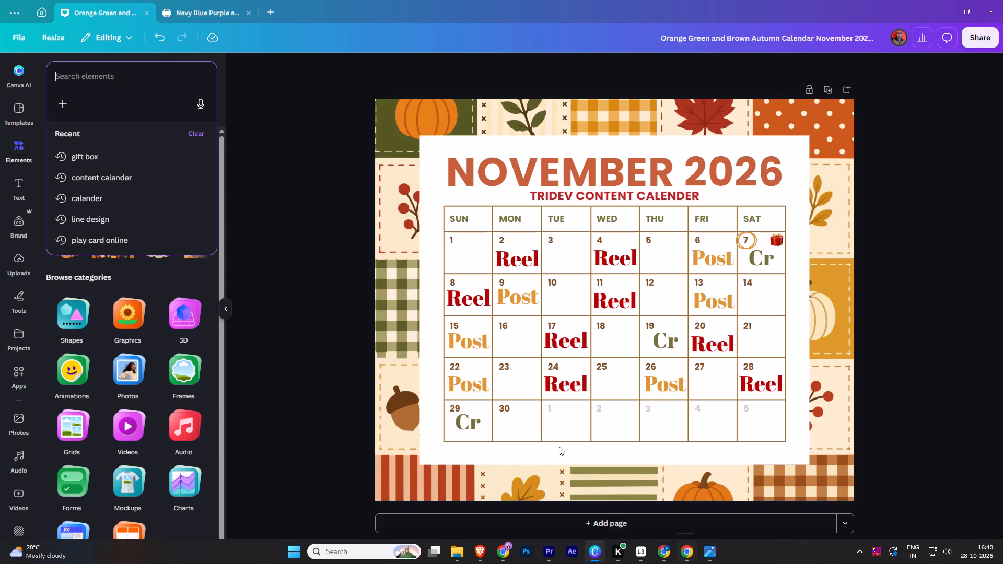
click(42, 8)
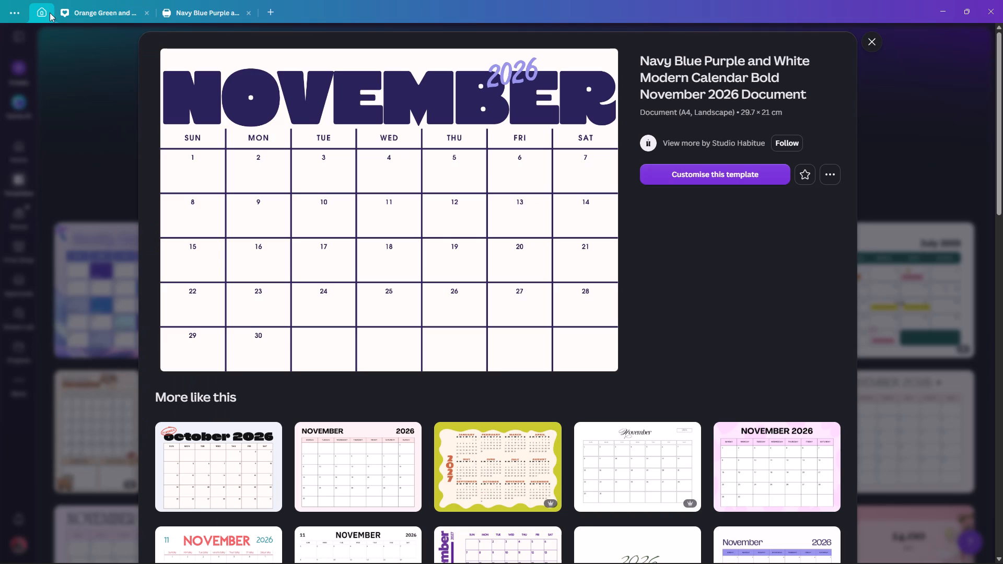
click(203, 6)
Copy the autumn calendar's "Tridev Content Calender" subtitle into the navy and purple calendar, placing it over the middle of the NOVEMBER heading.
click(102, 1)
click(110, 13)
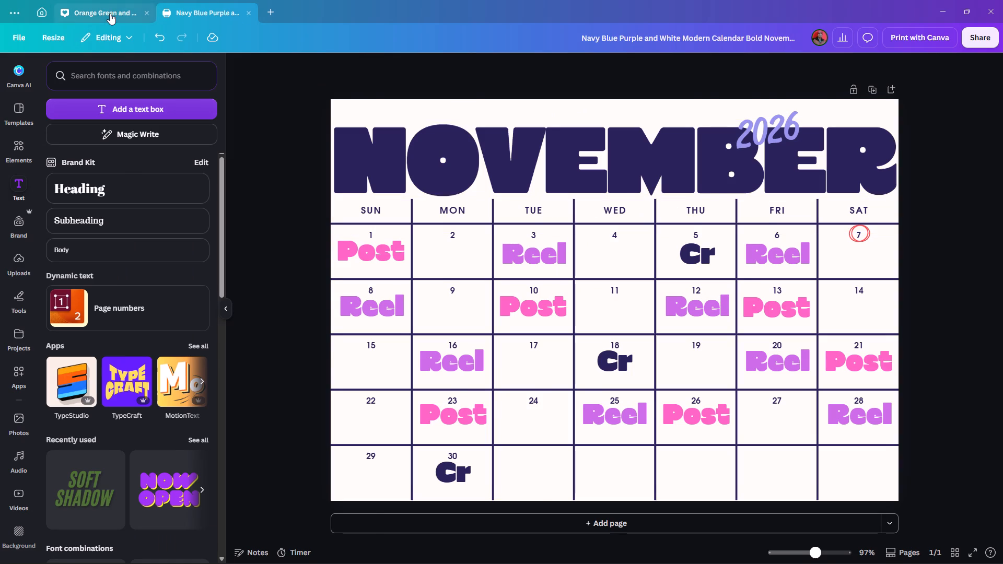
click(616, 196)
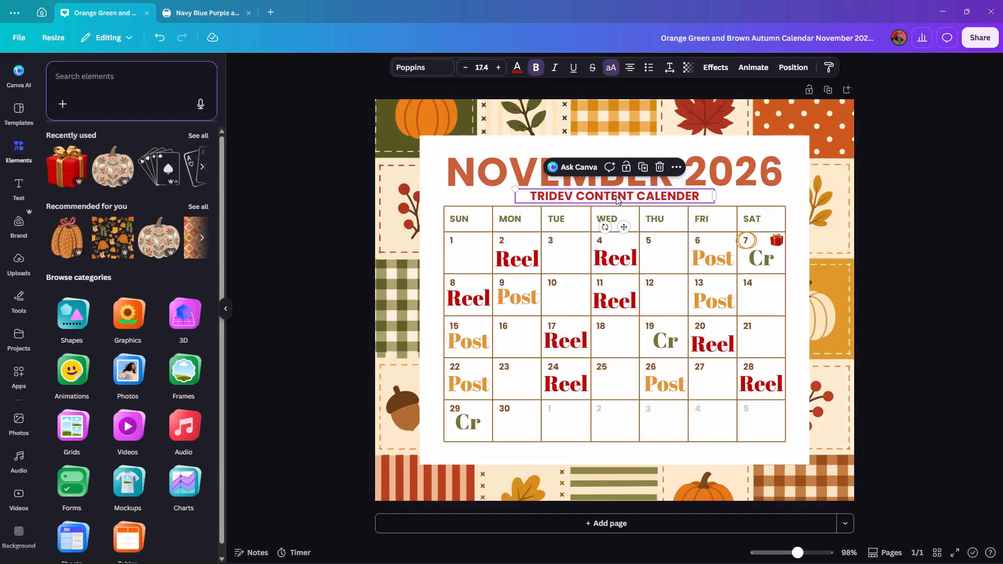
key(ctrl+c)
click(195, 10)
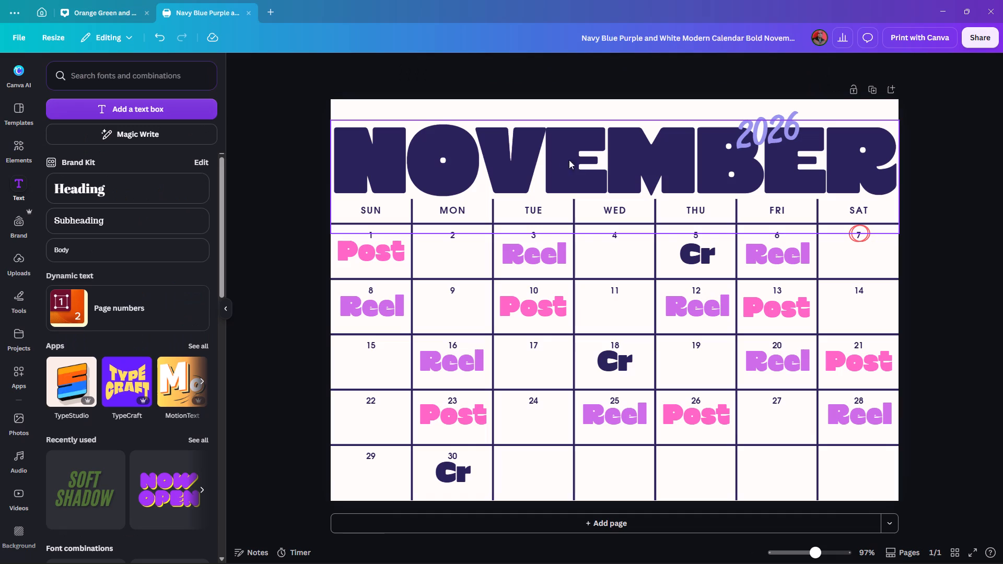
key(ctrl+v)
drag(618, 196, 646, 169)
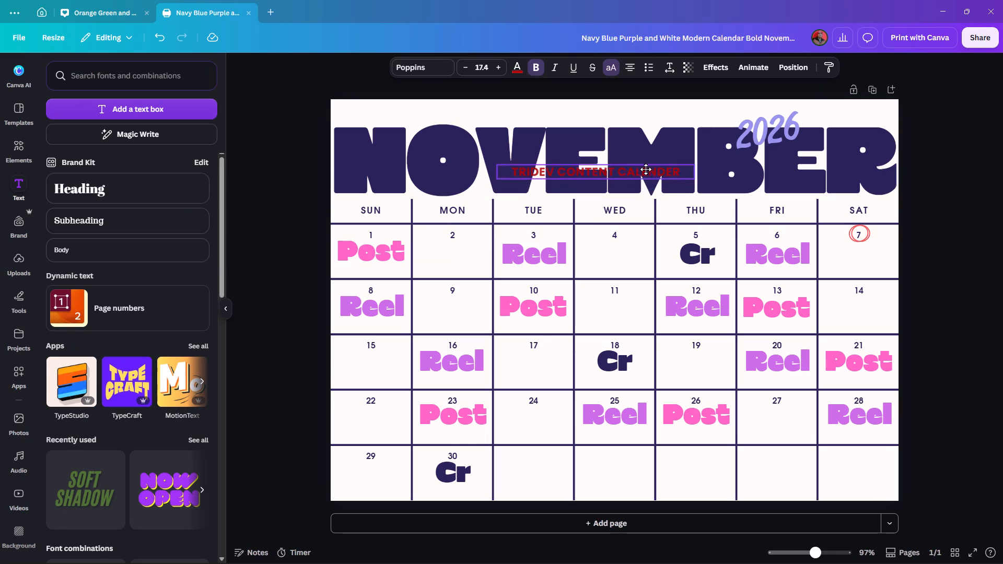
drag(646, 169, 666, 161)
Replace the word "Tridev" in the pasted subtitle with "Suvidha".
double_click(566, 160)
drag(576, 160, 552, 160)
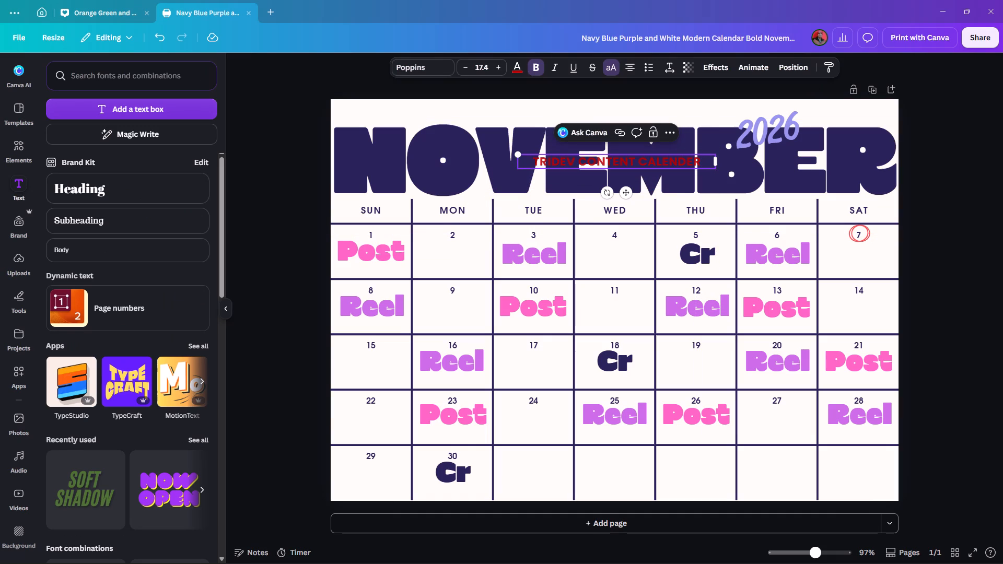
drag(552, 160, 539, 159)
drag(575, 159, 533, 160)
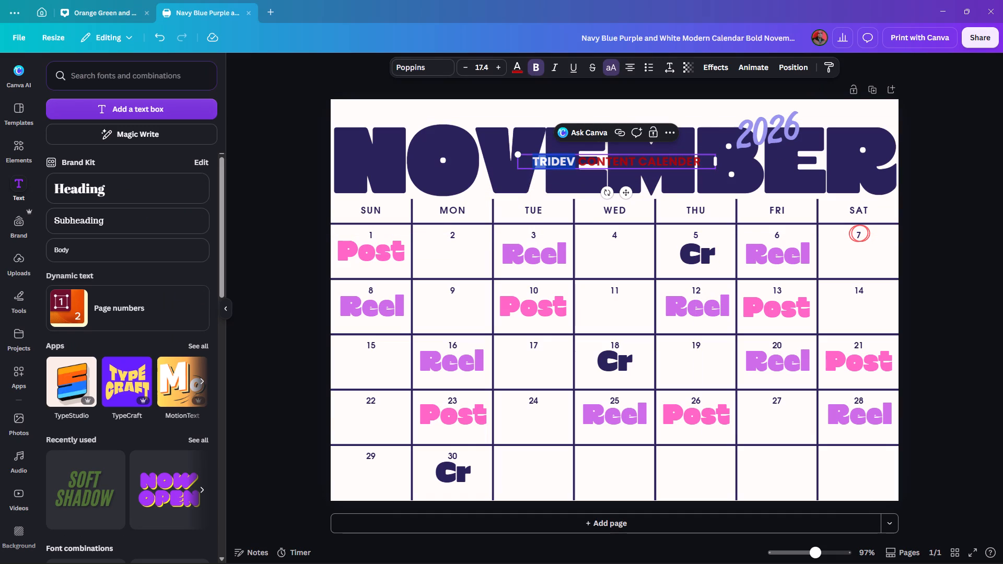
text(Su)
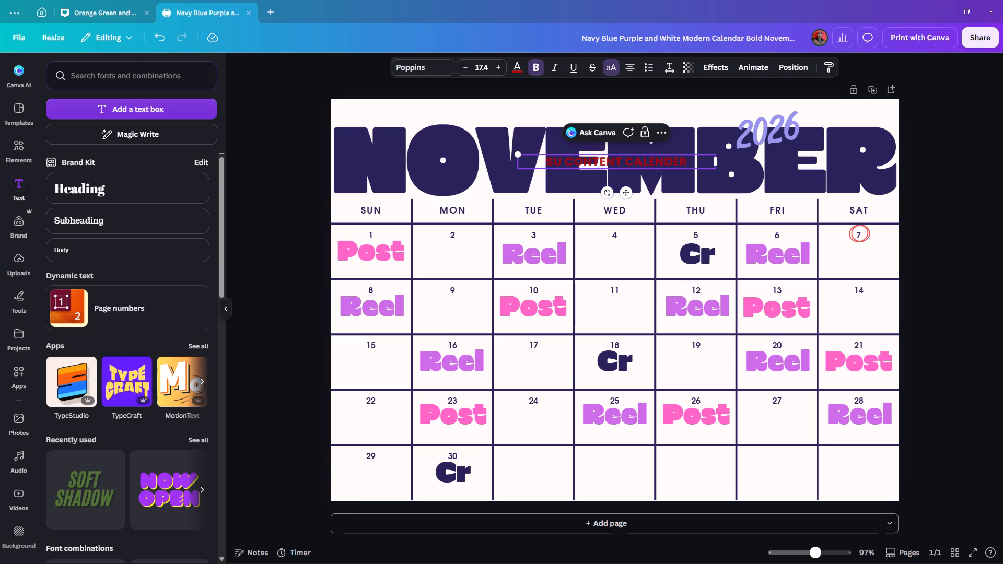
text(vidha)
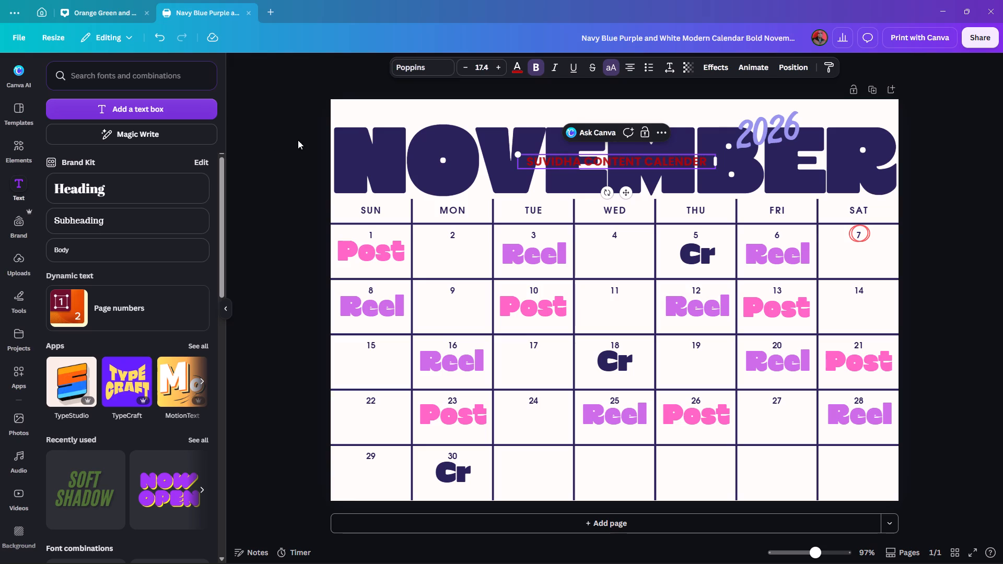
click(298, 140)
Align the "Suvidha Content Calender" subtitle to the page's horizontal centre and enlarge it to a font size of about 28.5.
click(660, 164)
click(790, 61)
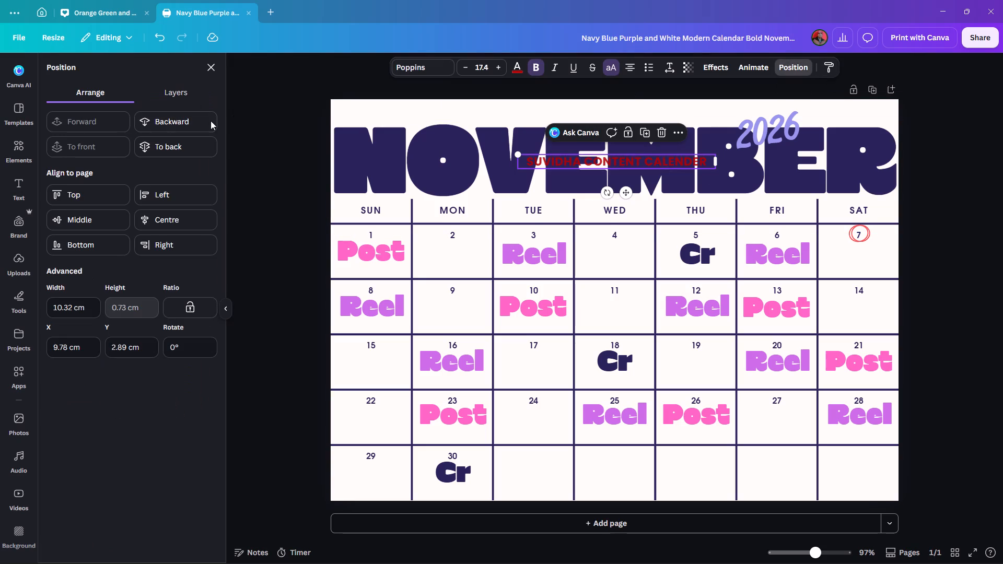
click(179, 225)
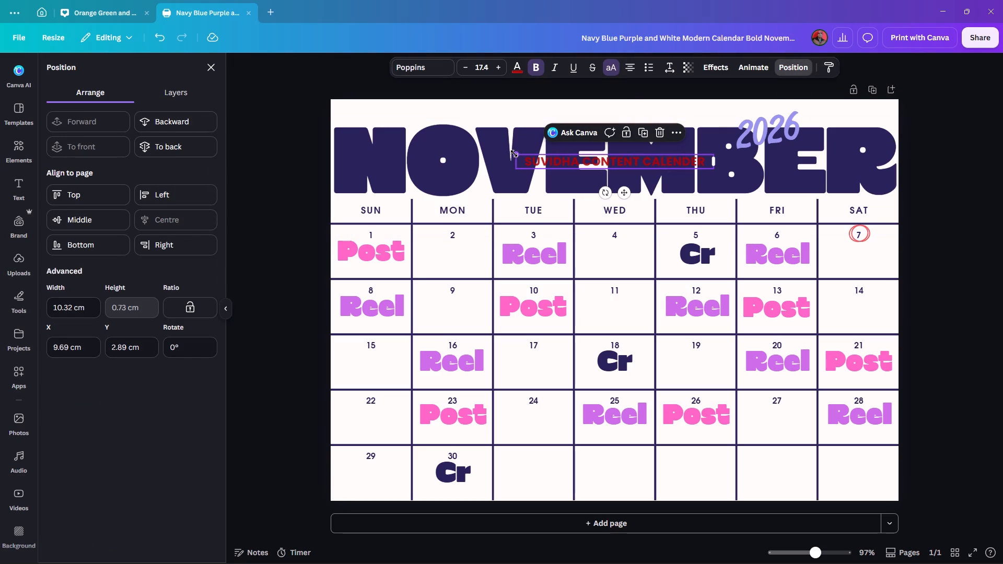
alt+drag(515, 154, 461, 127)
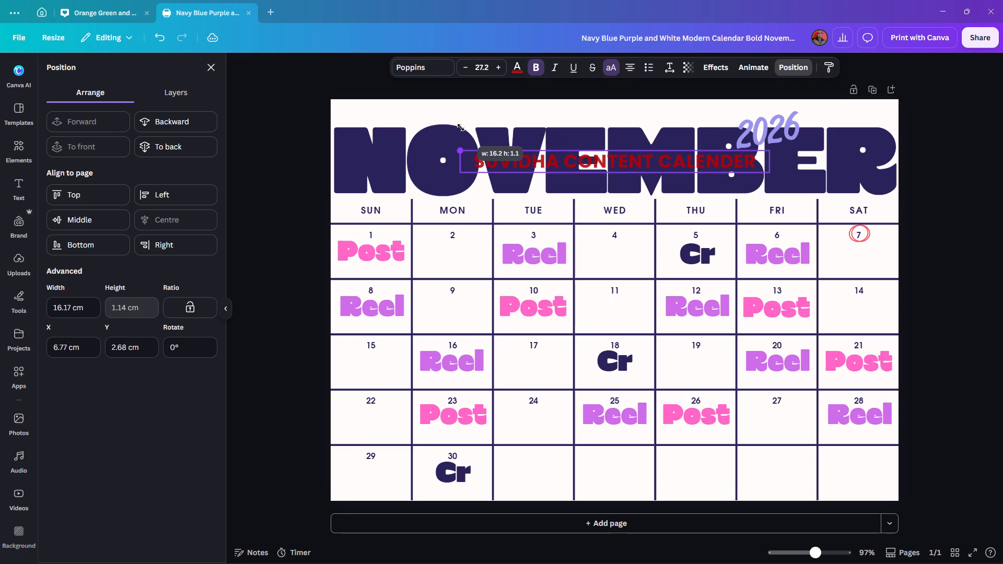
alt+drag(461, 127, 453, 128)
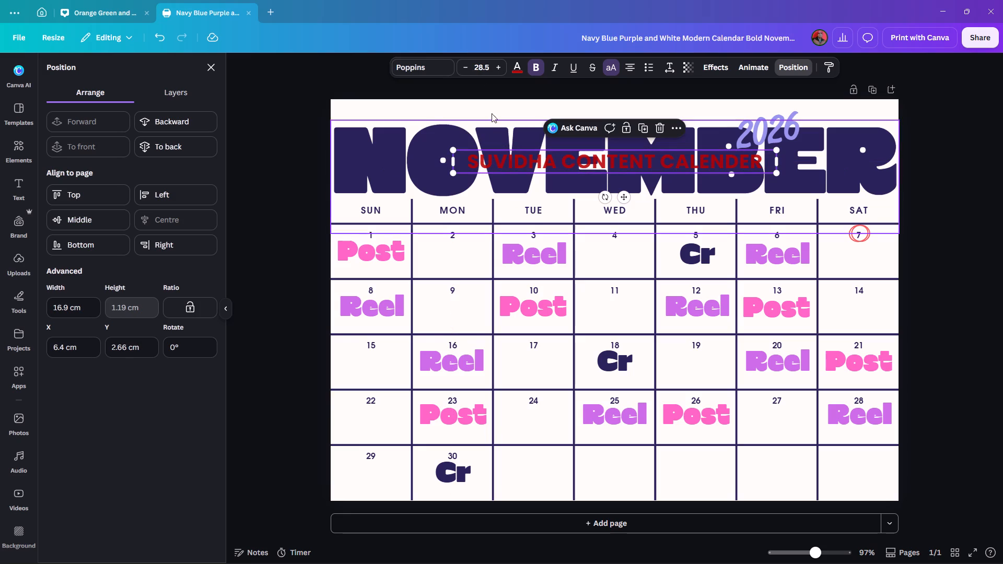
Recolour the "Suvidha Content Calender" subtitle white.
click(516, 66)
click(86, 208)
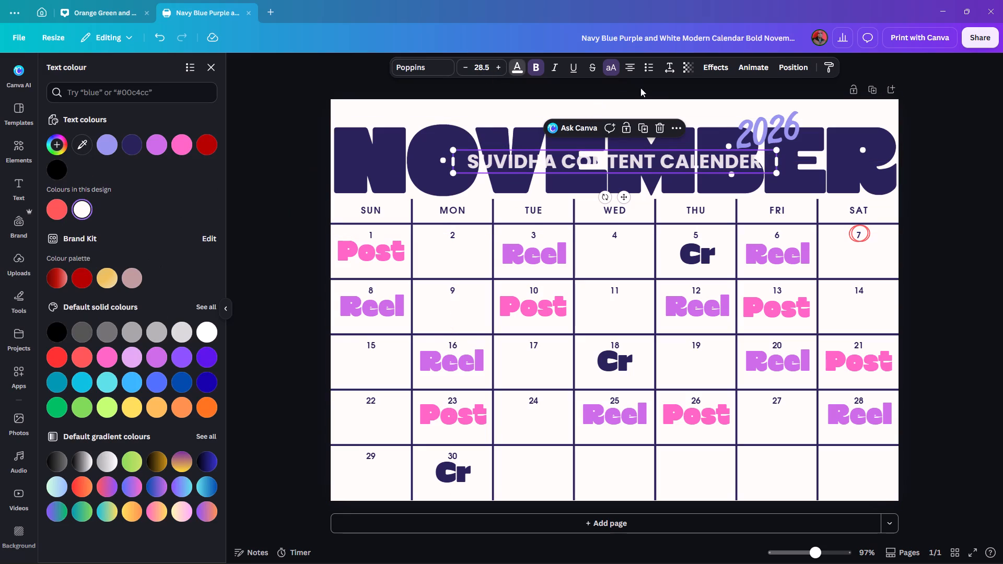
Make the subtitle fully opaque by setting its Transparency value to 100.
click(686, 69)
drag(704, 109, 704, 109)
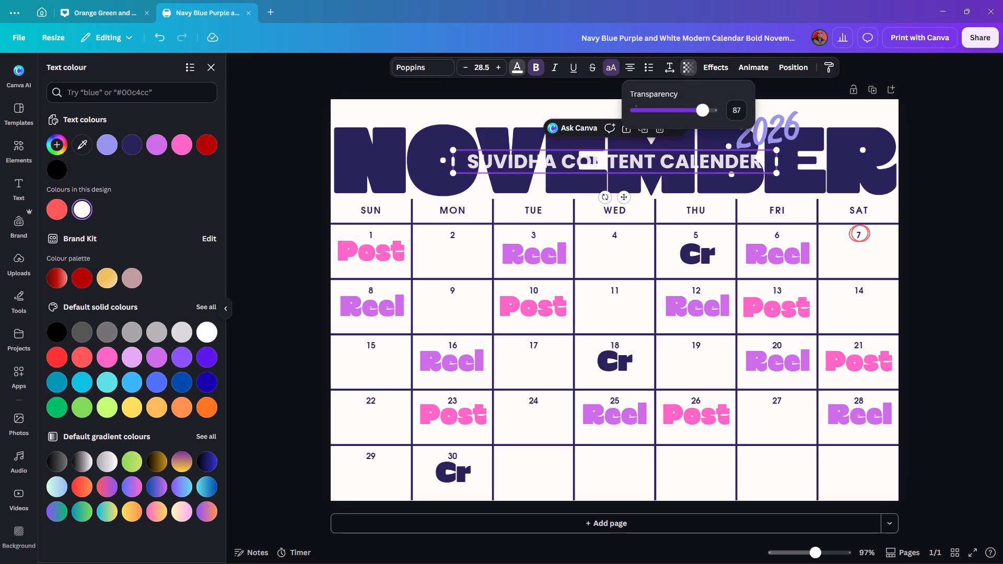
drag(704, 109, 769, 111)
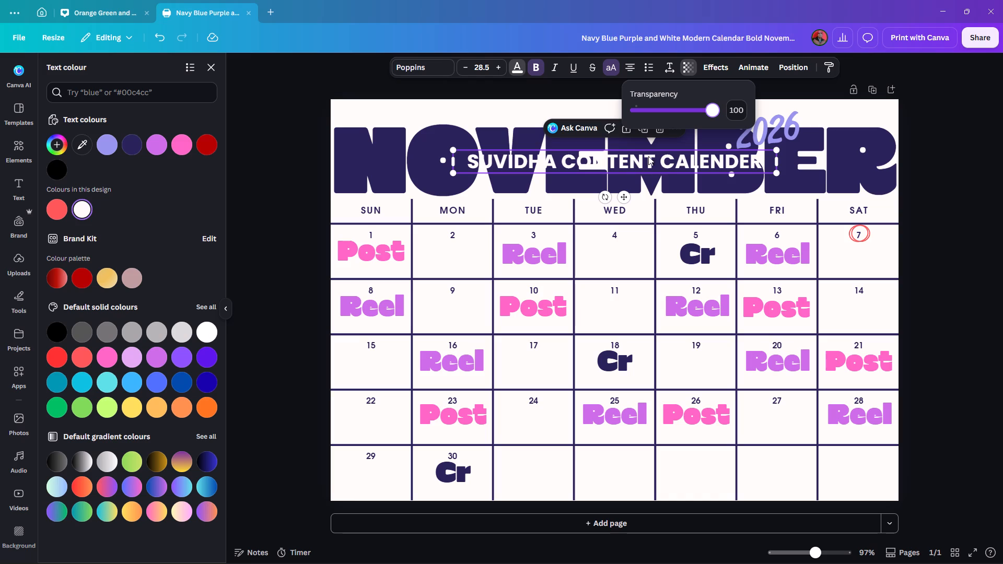
scroll(150, 216, down, 4)
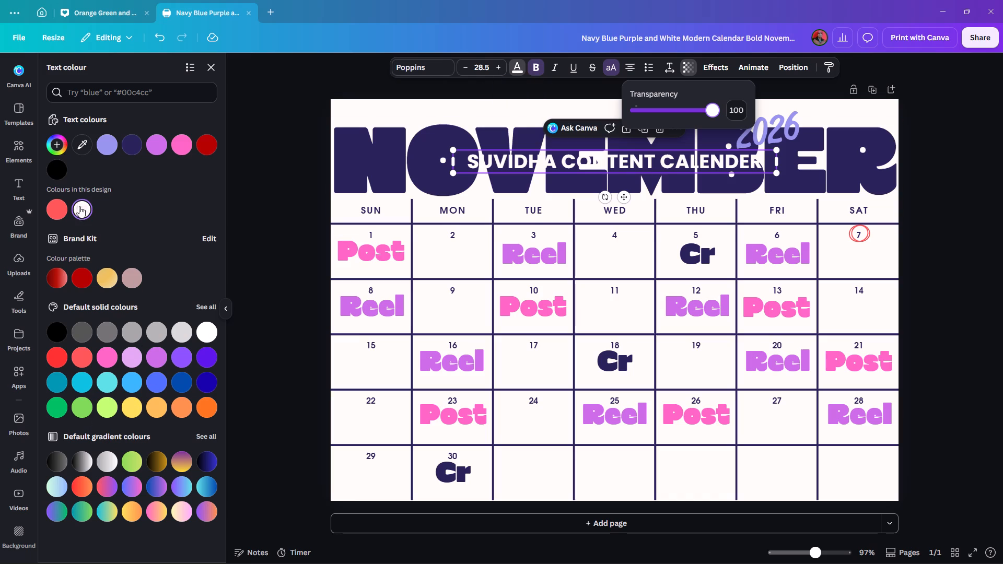
Try cream shades on the subtitle, settling on the pastel blue #9595eb already used in the design.
click(83, 209)
drag(63, 258, 78, 255)
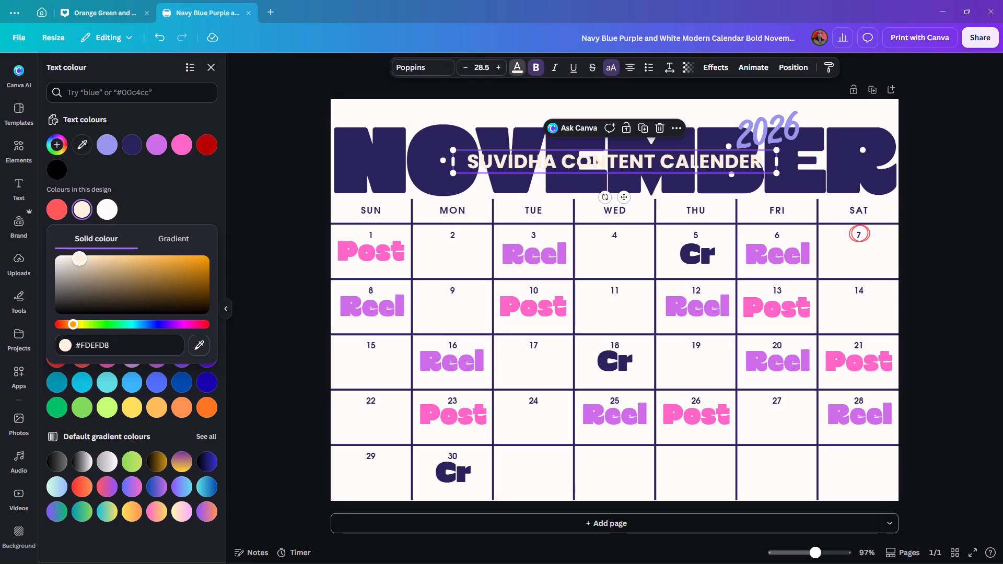
drag(78, 255, 108, 259)
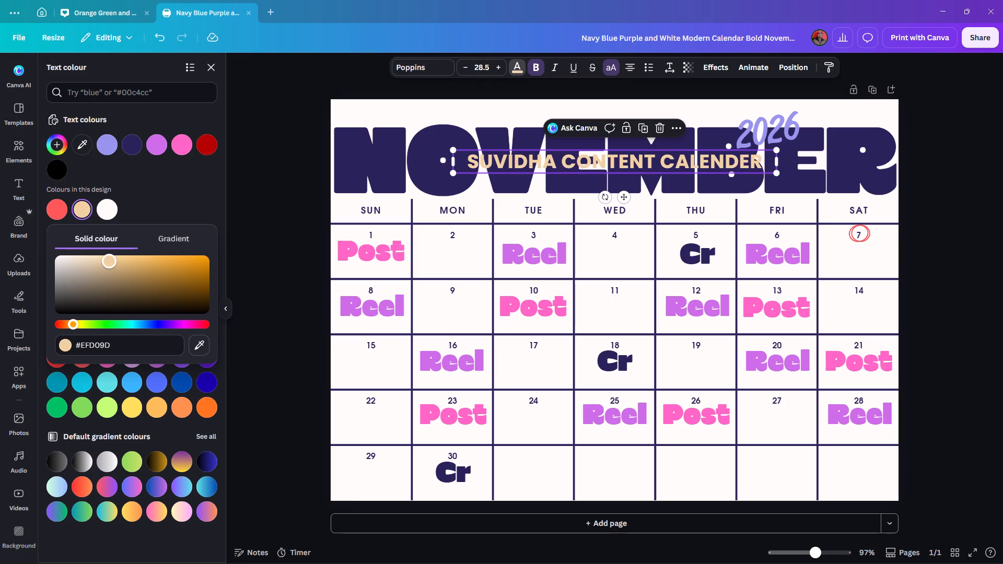
drag(108, 259, 90, 256)
click(107, 146)
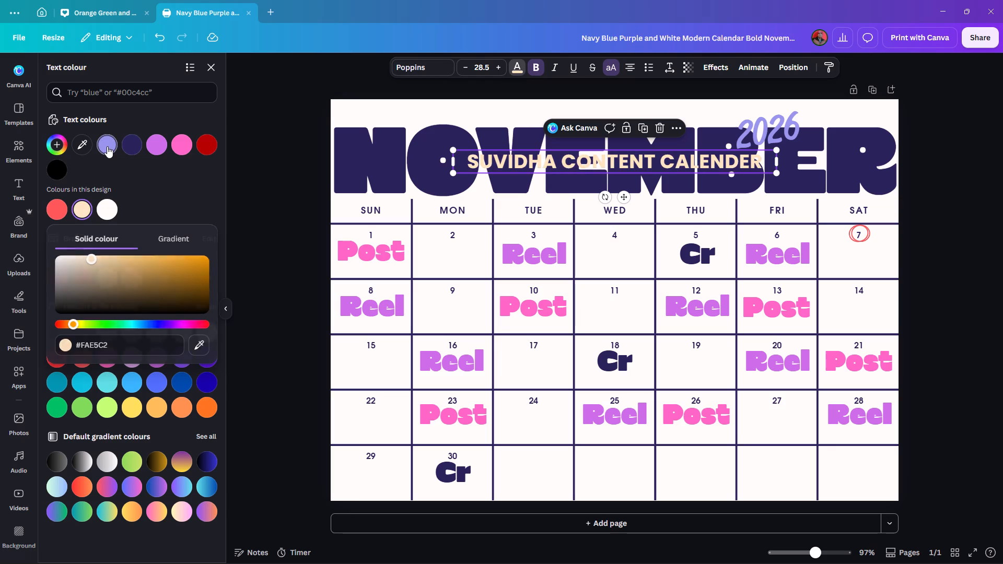
double_click(949, 162)
Apply the Glow text effect to the "Suvidha Content Calender" subtitle with an intensity of 93.
click(632, 164)
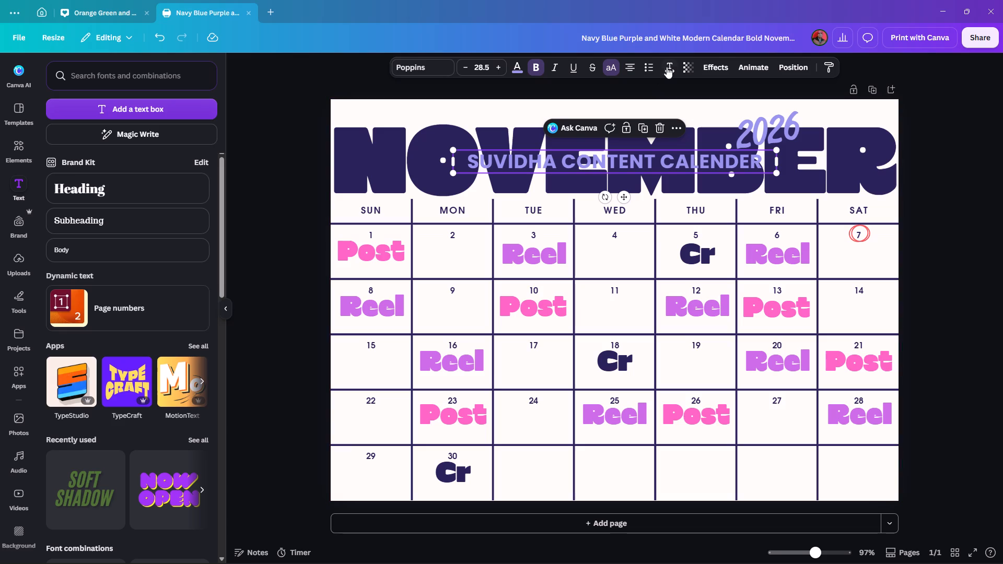
click(715, 68)
click(130, 123)
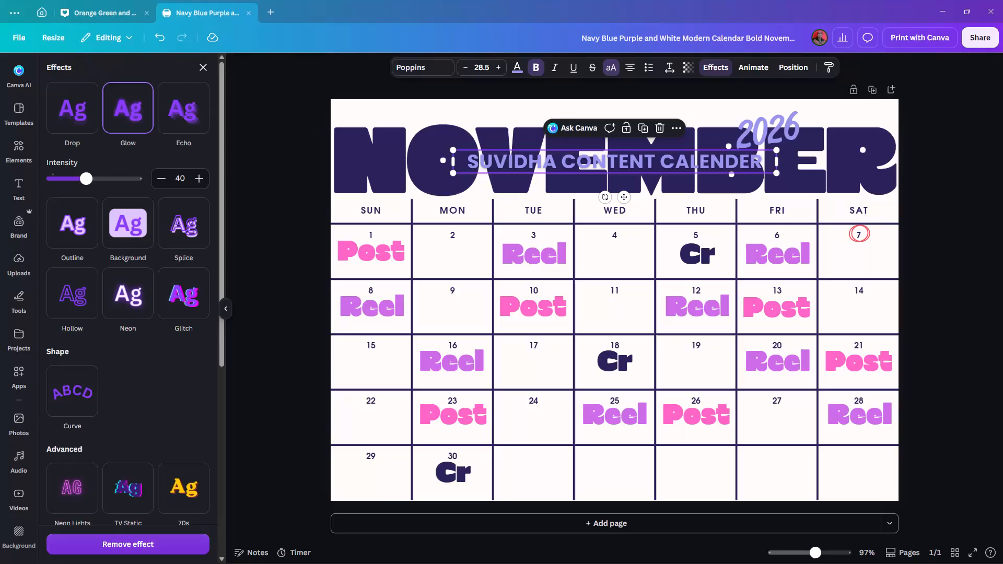
drag(94, 179, 255, 202)
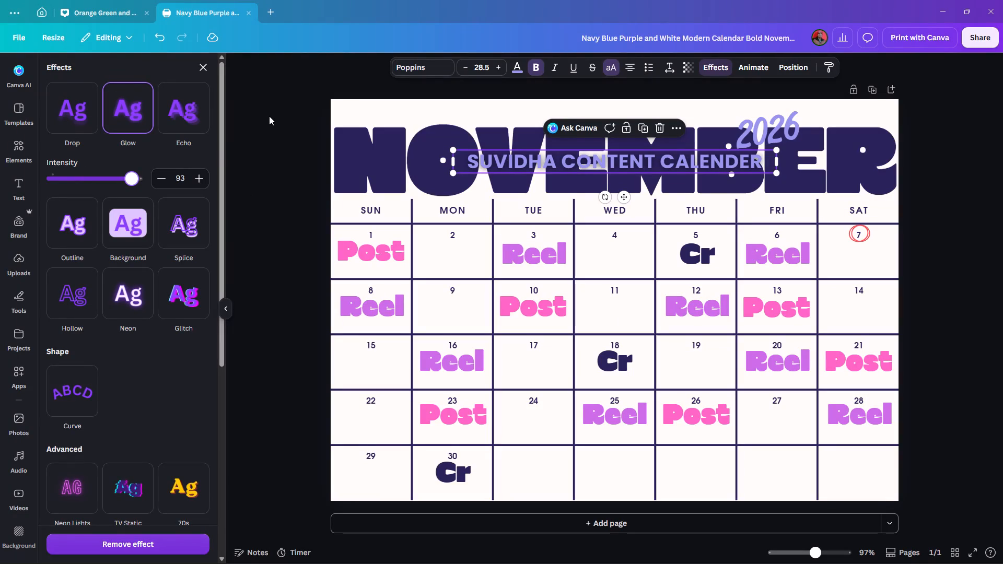
double_click(269, 114)
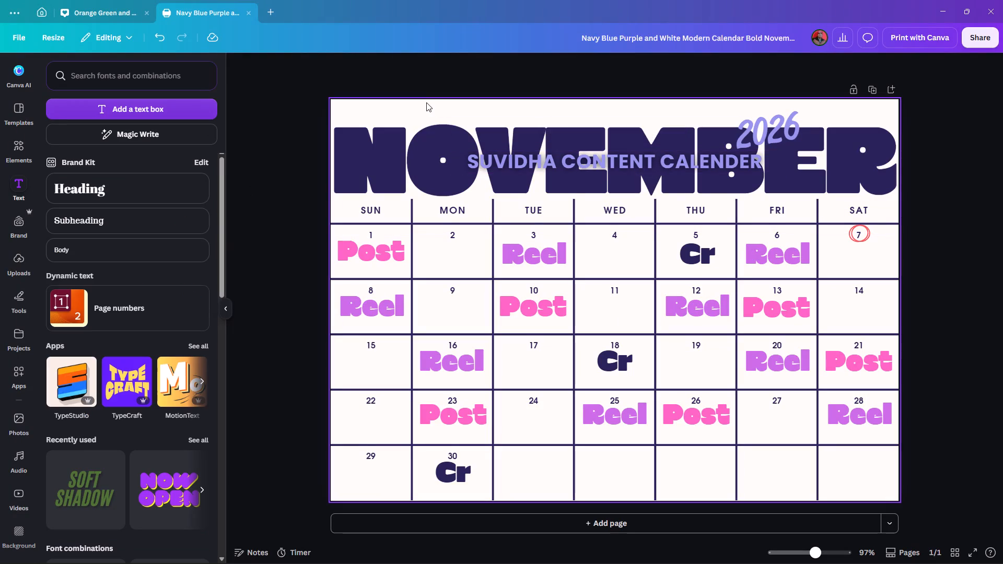
Try a pastel blue page background, settling on the default solid white for the calendar page.
click(426, 103)
click(615, 69)
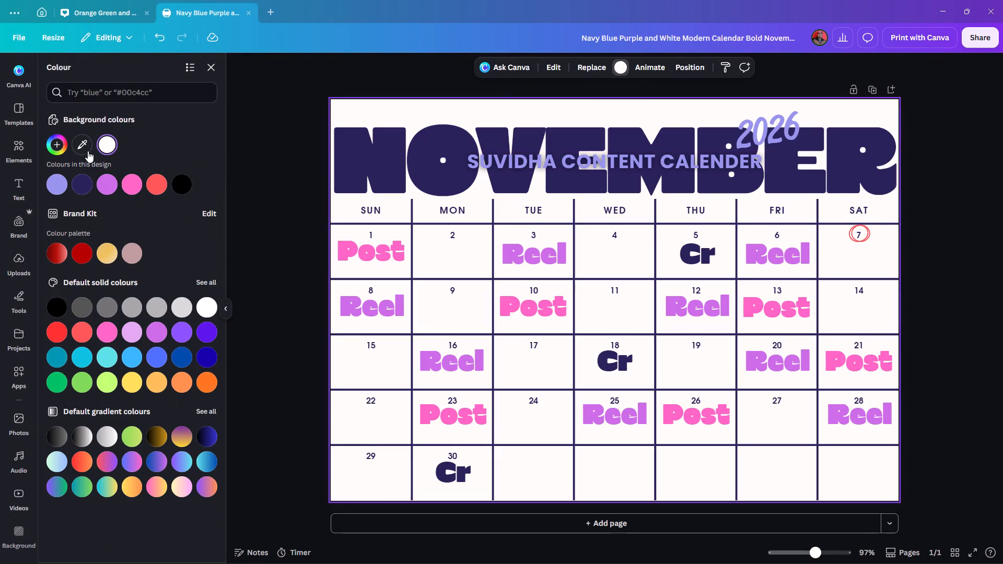
click(205, 307)
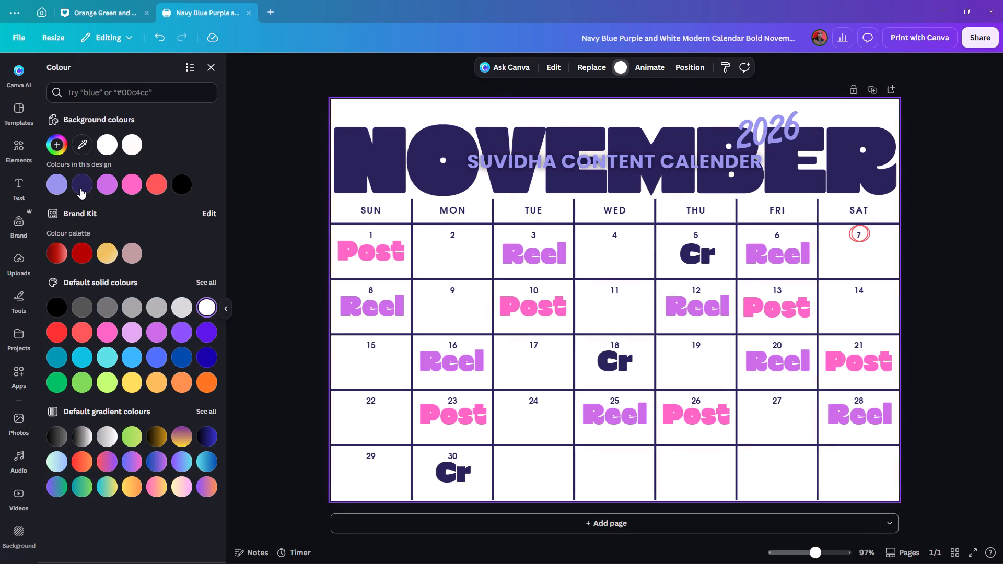
click(64, 185)
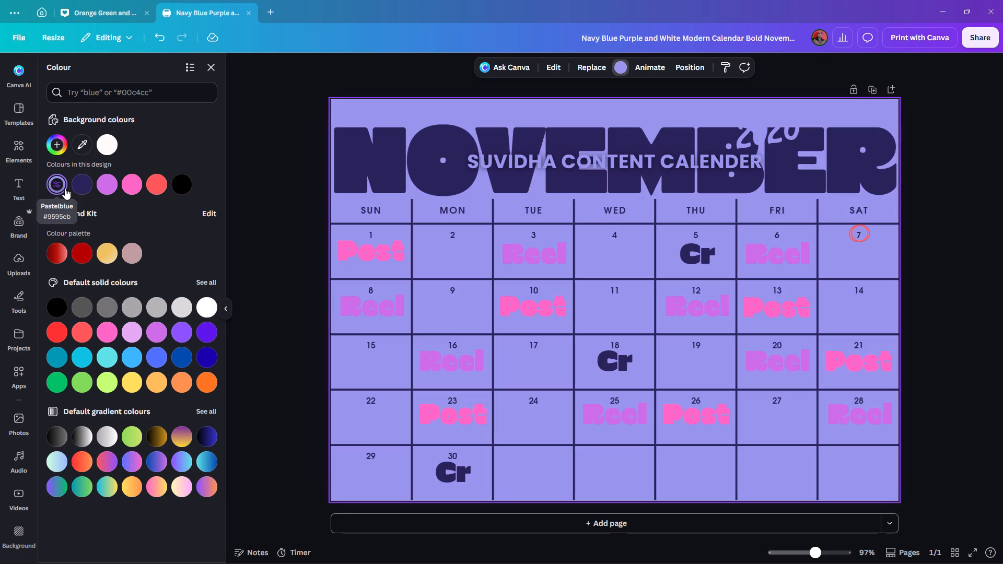
click(104, 147)
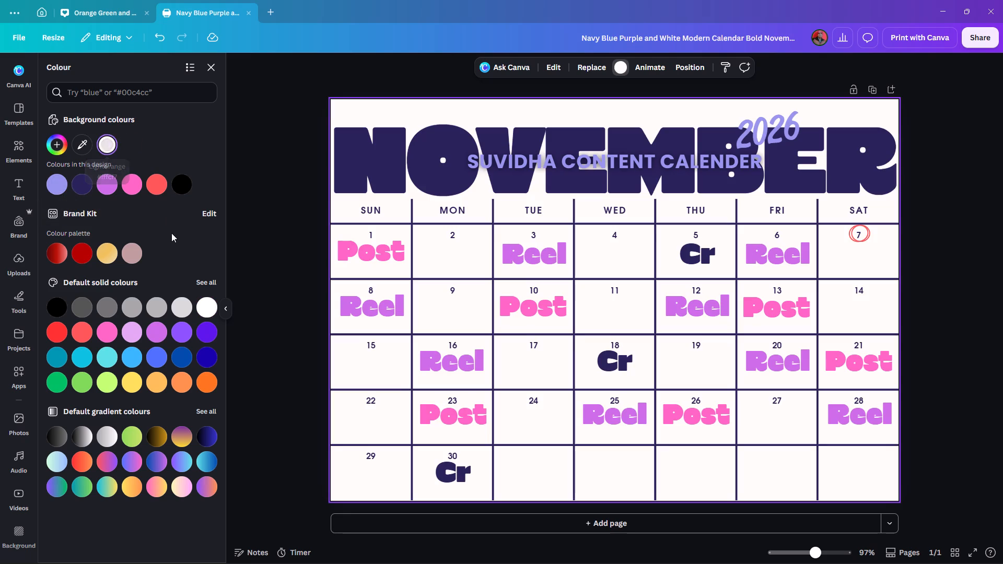
click(182, 307)
click(206, 303)
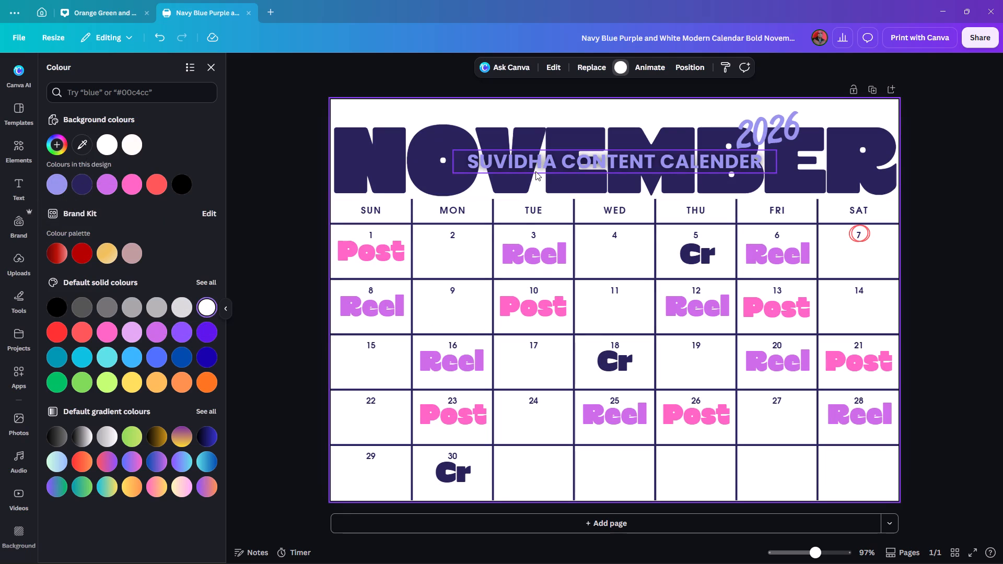
Adjust the subtitle's pastel blue to a brighter, more saturated shade of about #8B8BFF.
click(535, 171)
click(523, 72)
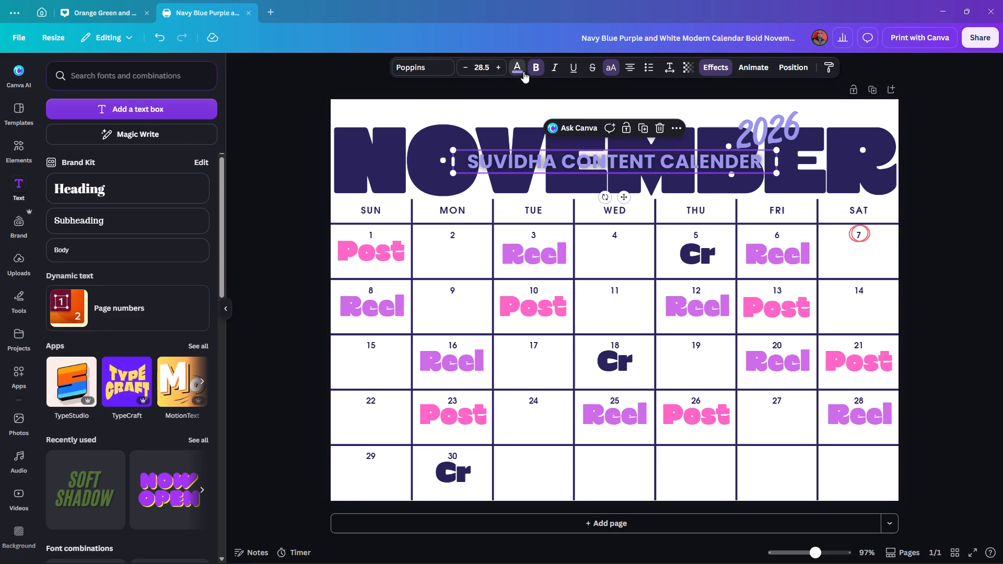
click(102, 145)
drag(110, 196, 119, 191)
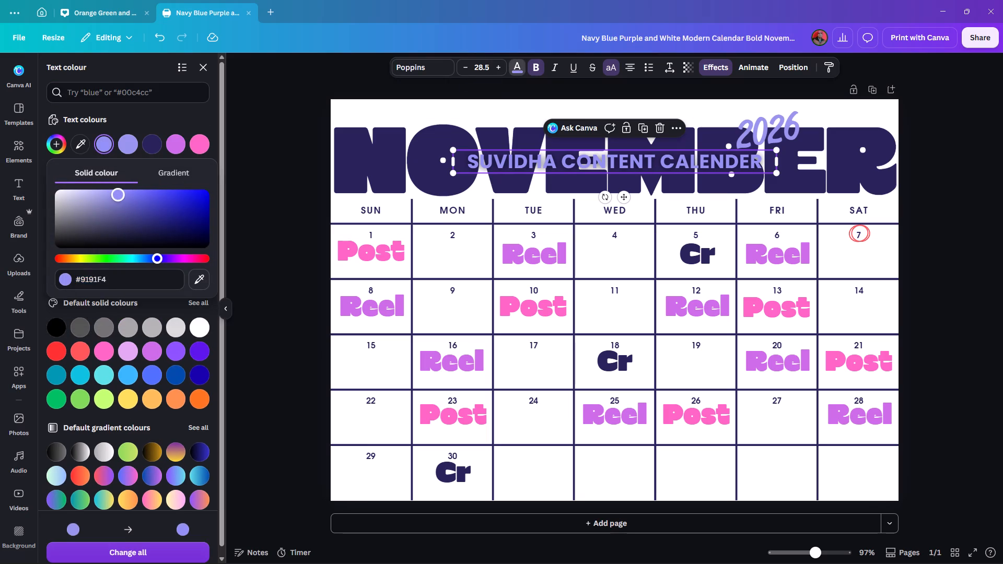
drag(119, 191, 125, 189)
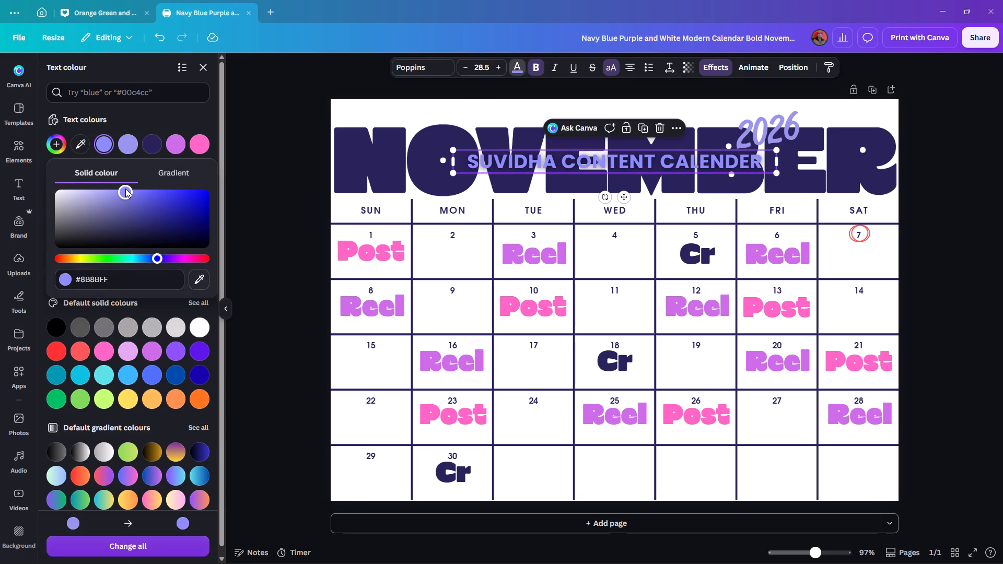
drag(125, 189, 126, 189)
double_click(277, 126)
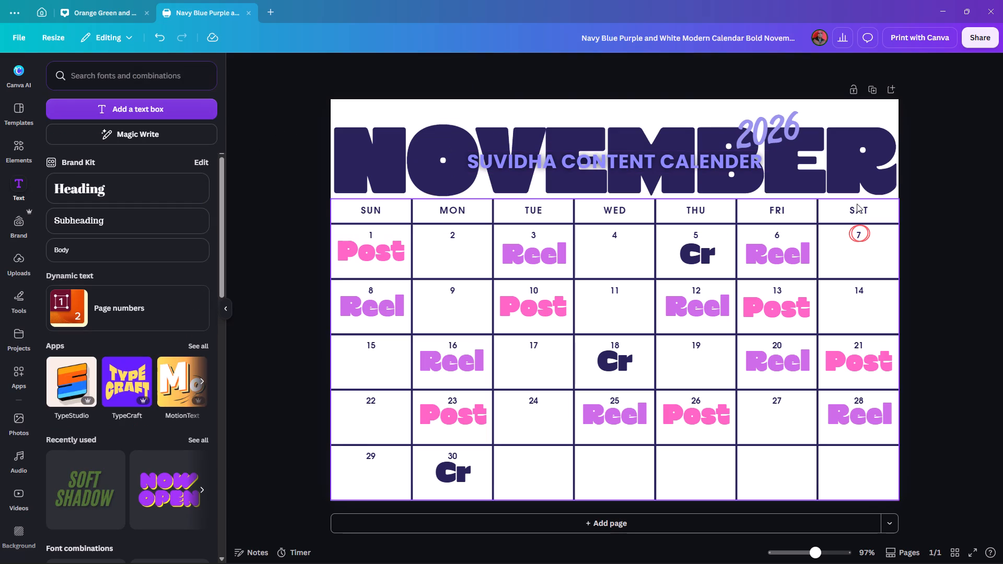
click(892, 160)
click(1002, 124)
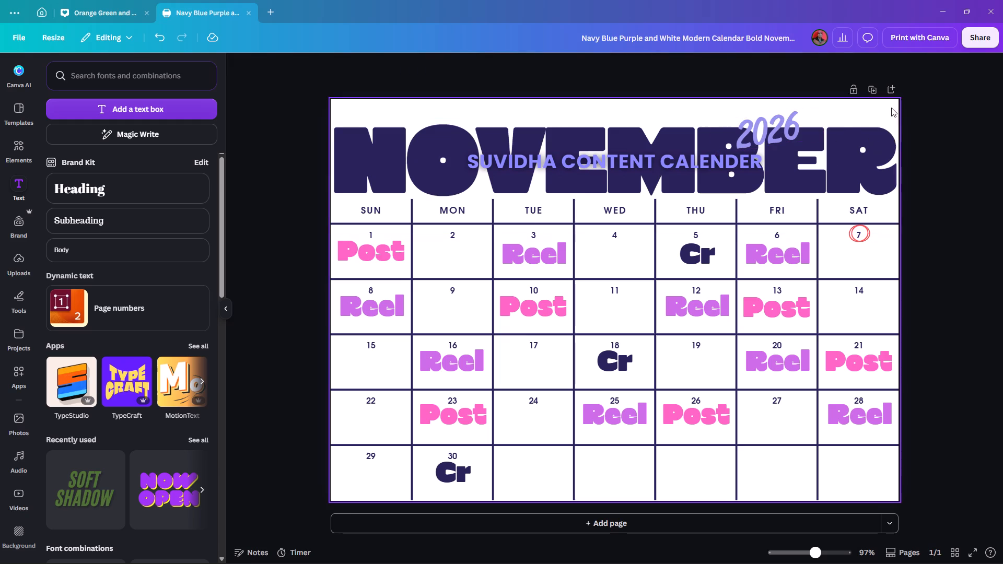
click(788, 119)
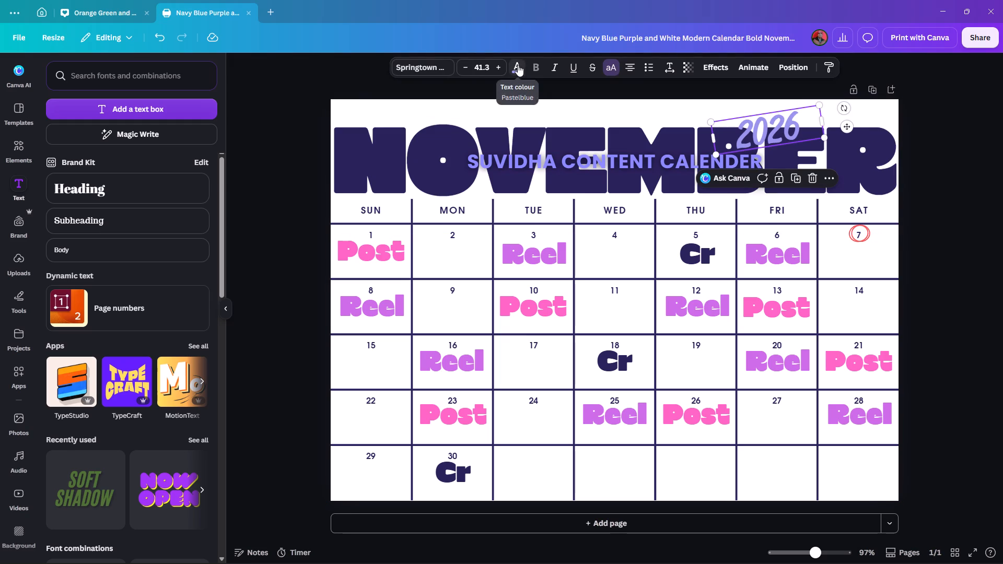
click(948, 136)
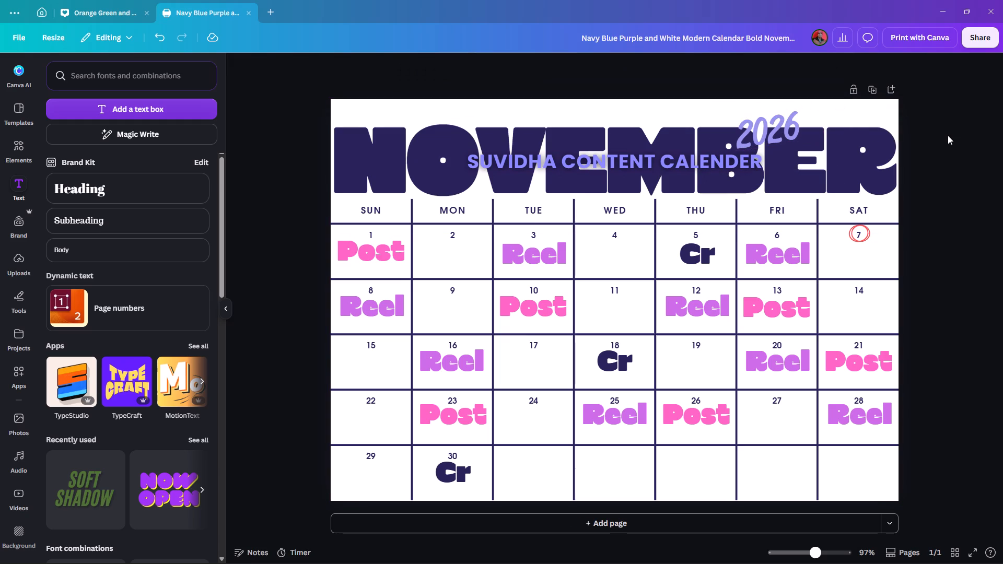
Move the subtitle down to overlap the bottom edge of the NOVEMBER heading, just above the weekday row, keeping it horizontally centred.
drag(660, 167, 658, 199)
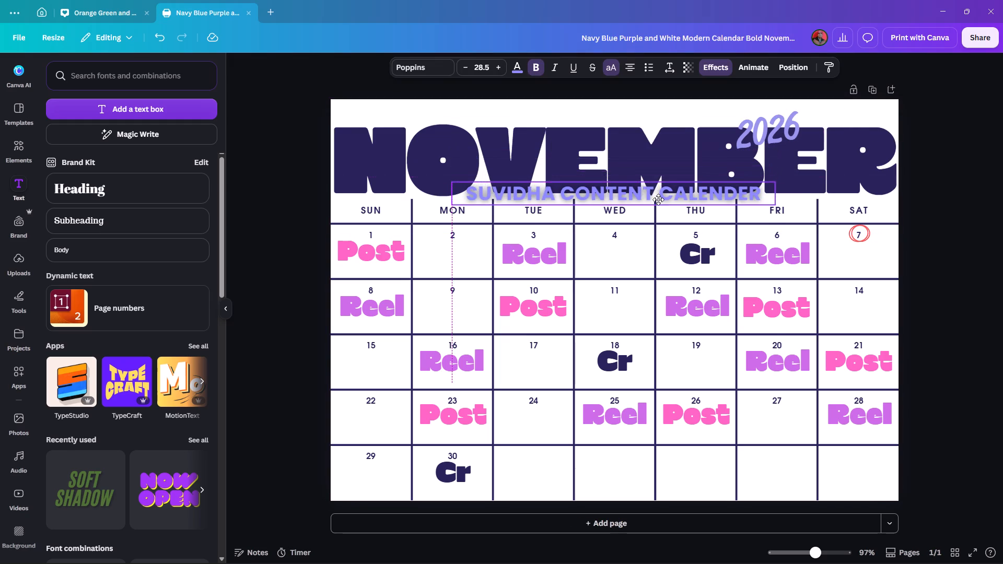
drag(658, 199, 659, 132)
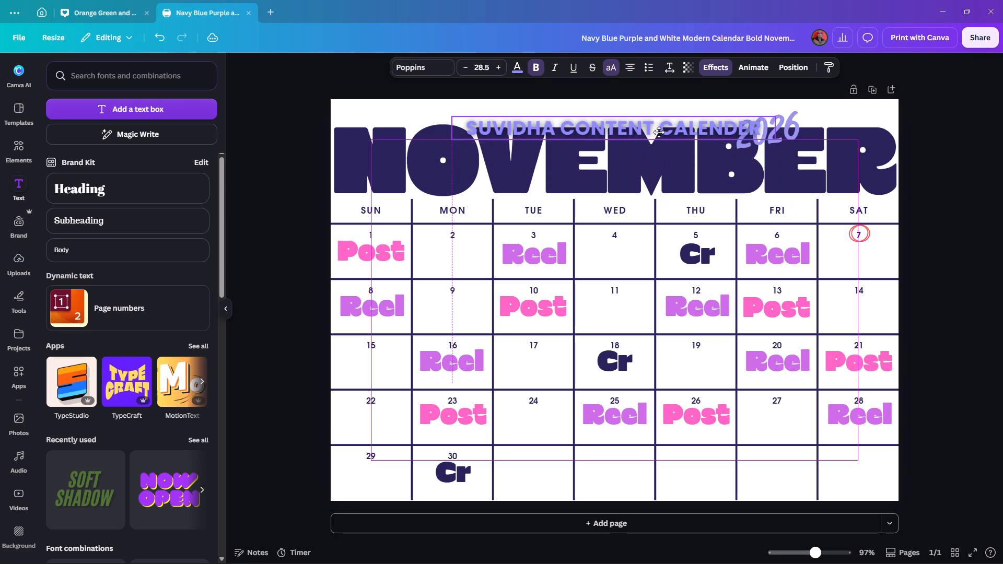
drag(659, 132, 660, 198)
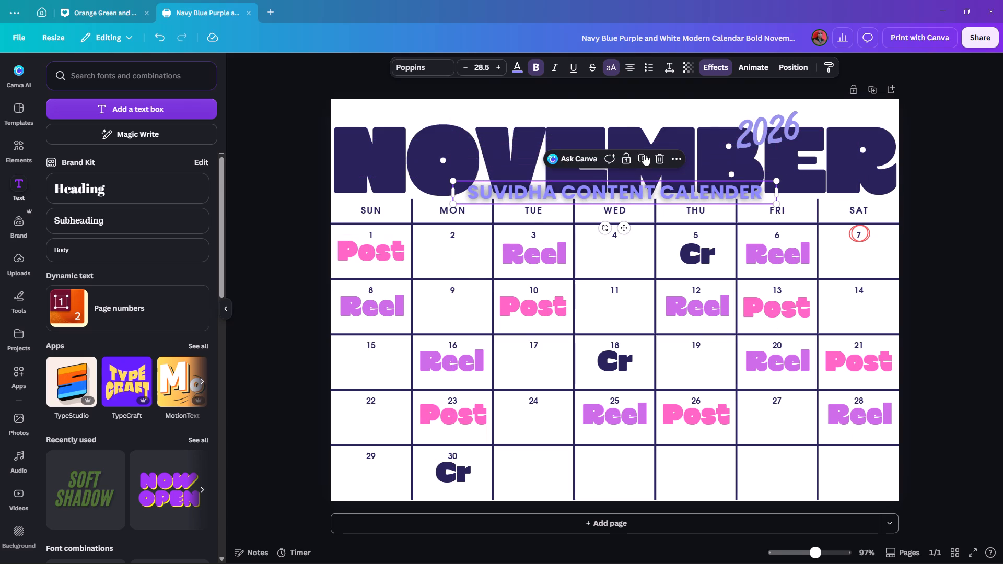
Shift the NOVEMBER heading slightly upward and align it to the horizontal centre of the page.
click(691, 135)
drag(703, 136, 706, 132)
click(706, 132)
click(925, 123)
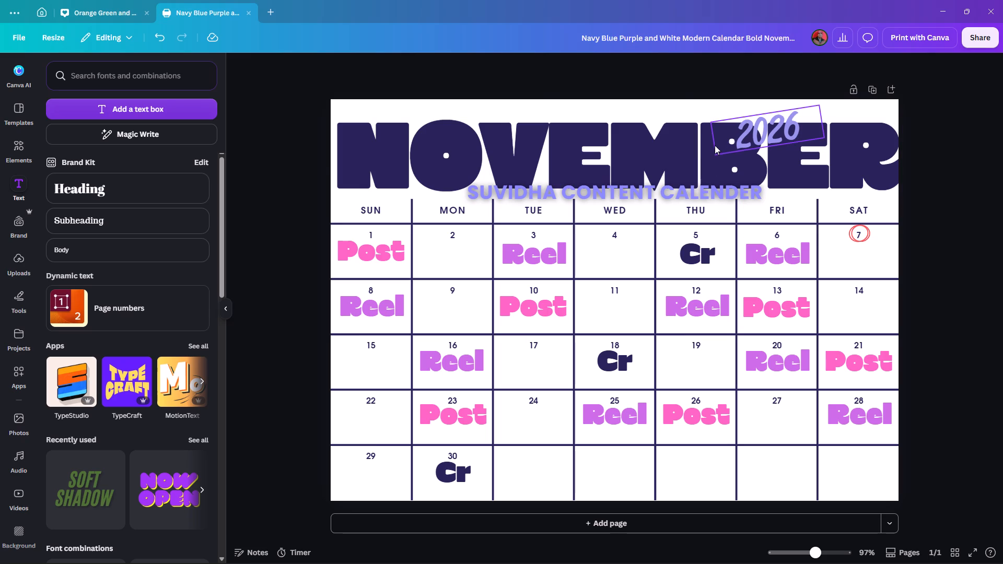
click(689, 152)
click(799, 64)
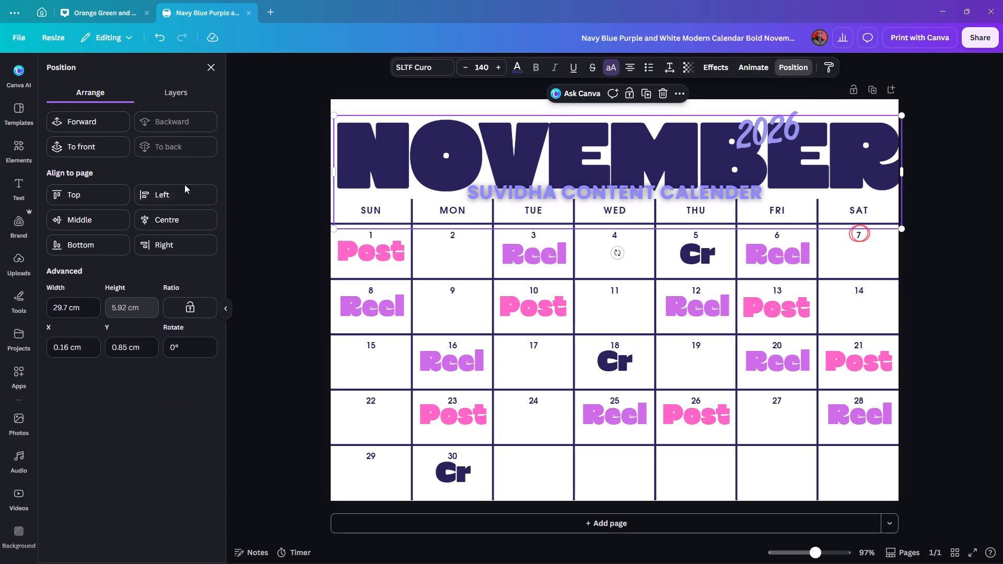
click(181, 217)
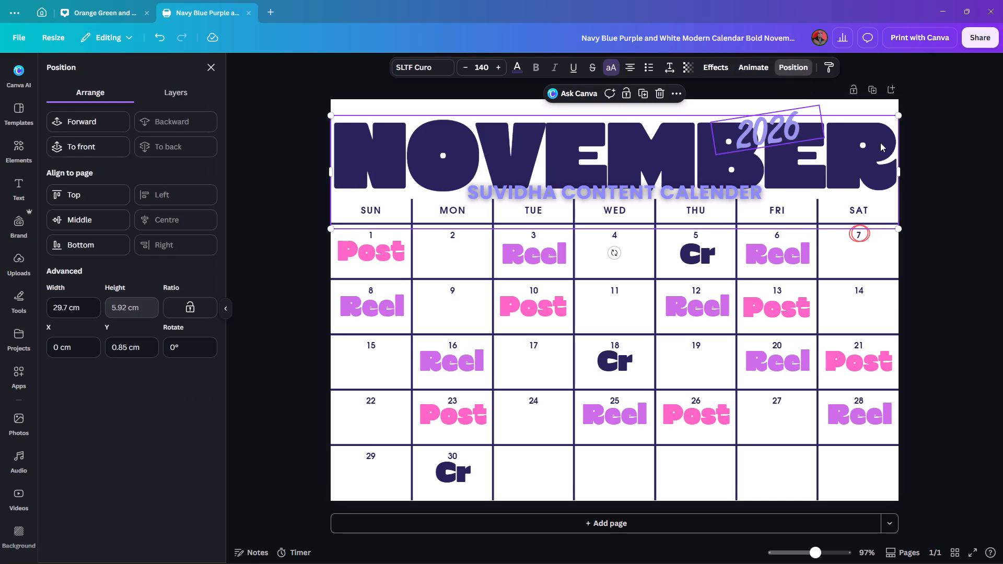
click(895, 143)
click(919, 136)
click(919, 135)
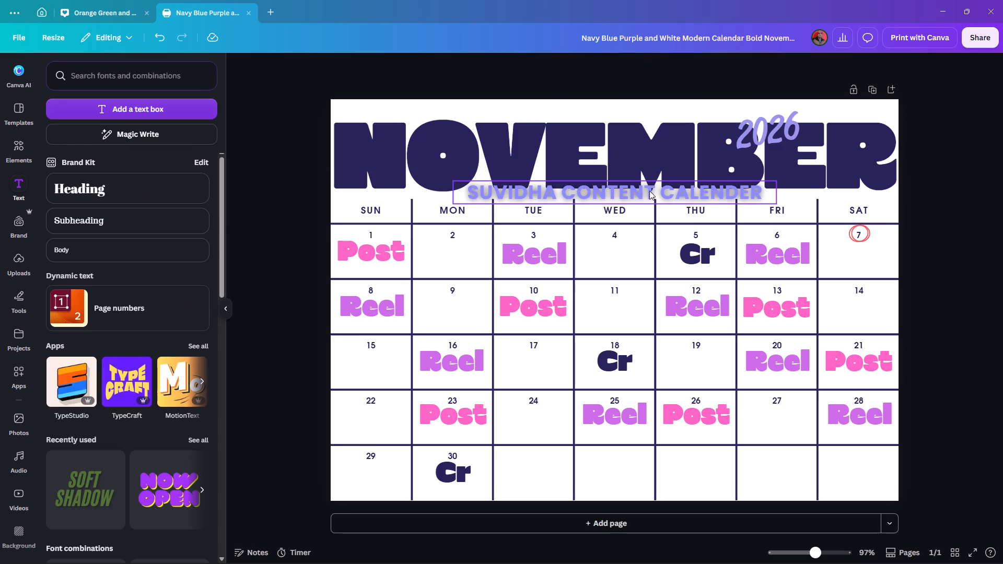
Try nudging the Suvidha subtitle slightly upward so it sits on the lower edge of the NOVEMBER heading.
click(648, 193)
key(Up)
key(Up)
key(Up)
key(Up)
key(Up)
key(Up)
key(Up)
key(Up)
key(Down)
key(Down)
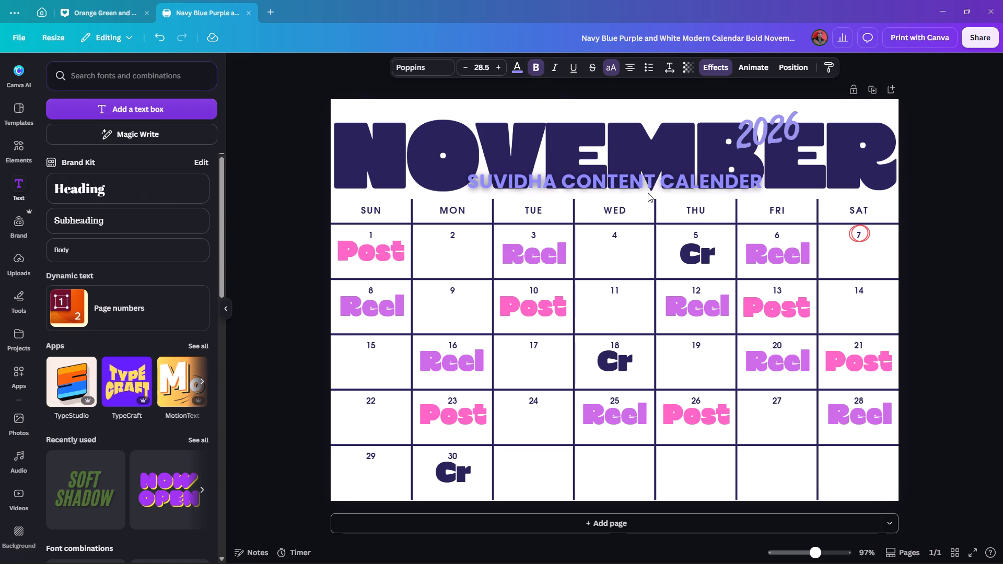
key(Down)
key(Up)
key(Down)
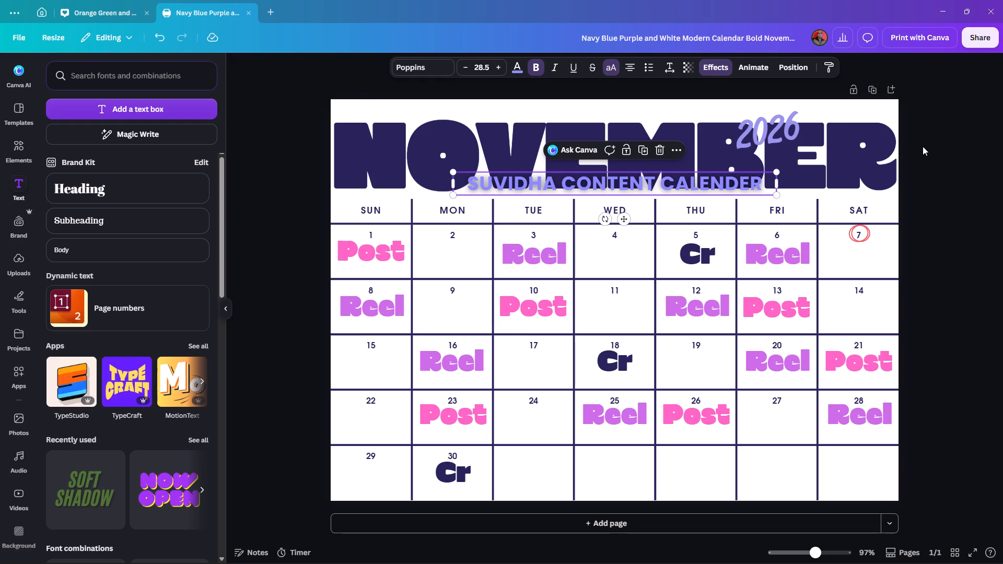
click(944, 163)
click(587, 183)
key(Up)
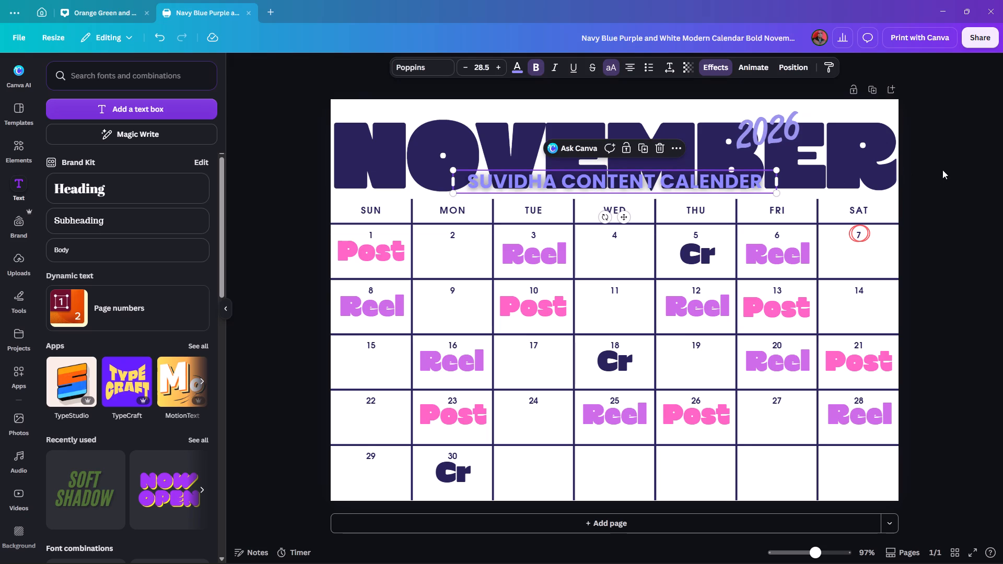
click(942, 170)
Move the Suvidha subtitle up across the middle of the NOVEMBER heading and centre it horizontally on the page.
drag(597, 182, 593, 160)
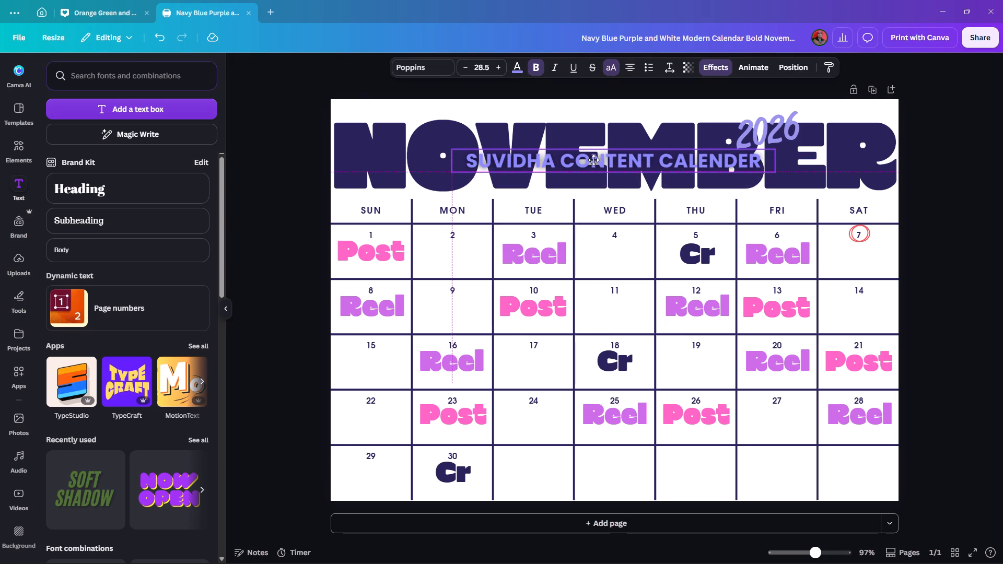
drag(593, 160, 593, 158)
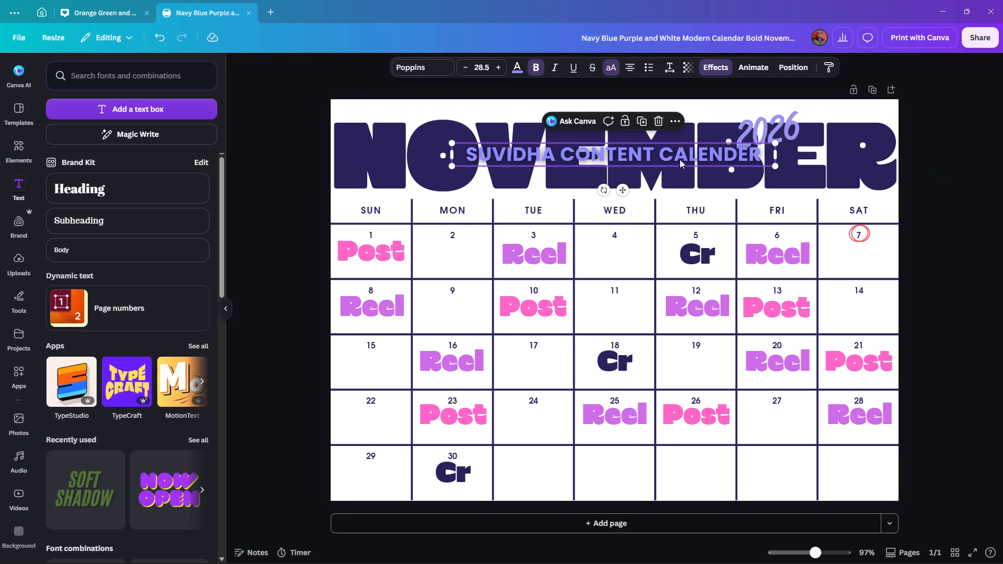
drag(679, 155, 680, 160)
click(794, 66)
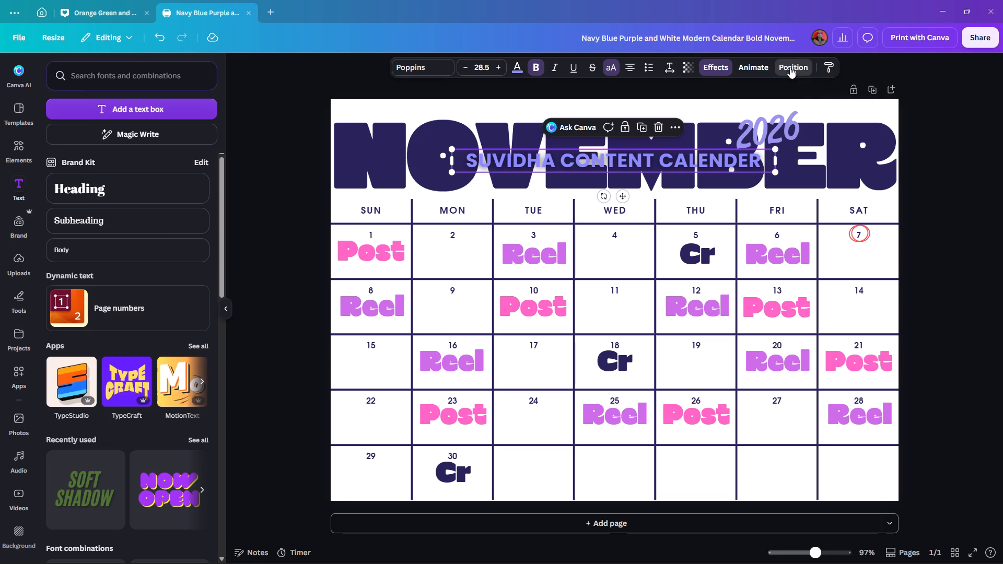
click(165, 222)
double_click(958, 191)
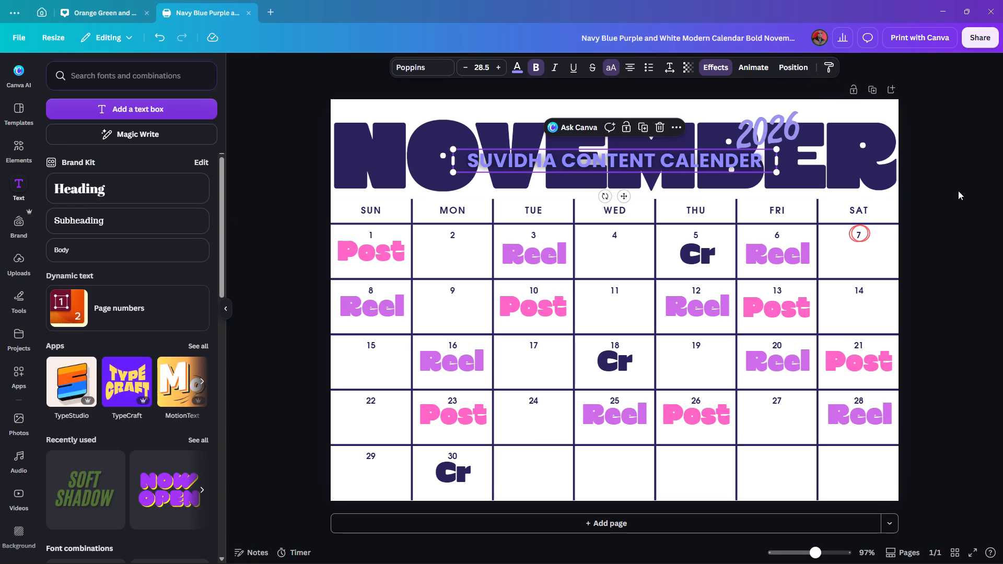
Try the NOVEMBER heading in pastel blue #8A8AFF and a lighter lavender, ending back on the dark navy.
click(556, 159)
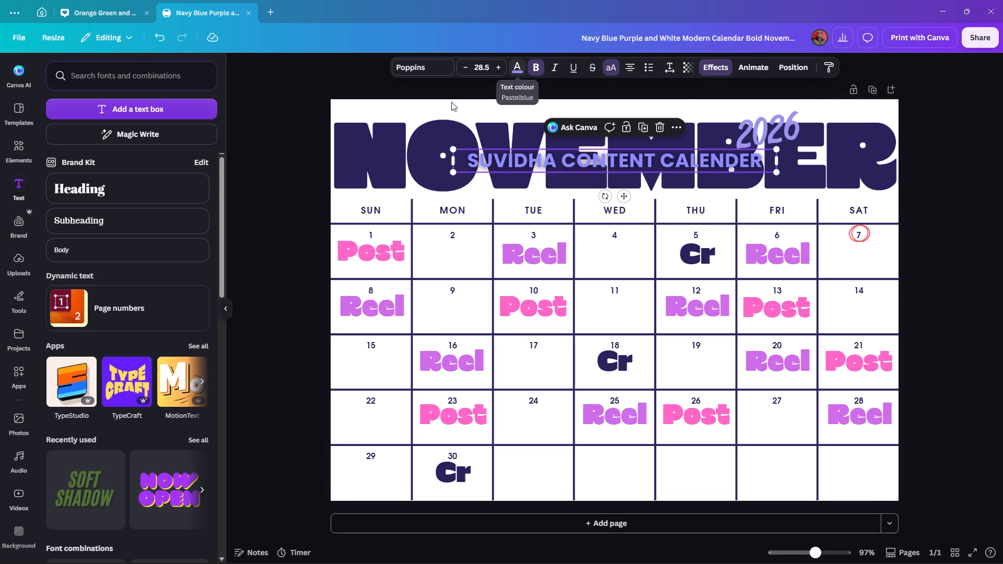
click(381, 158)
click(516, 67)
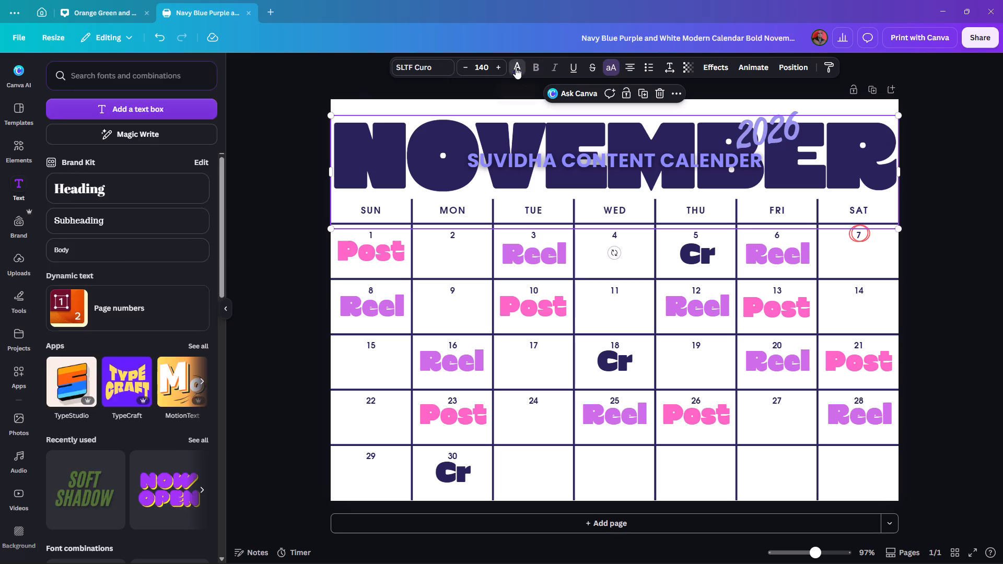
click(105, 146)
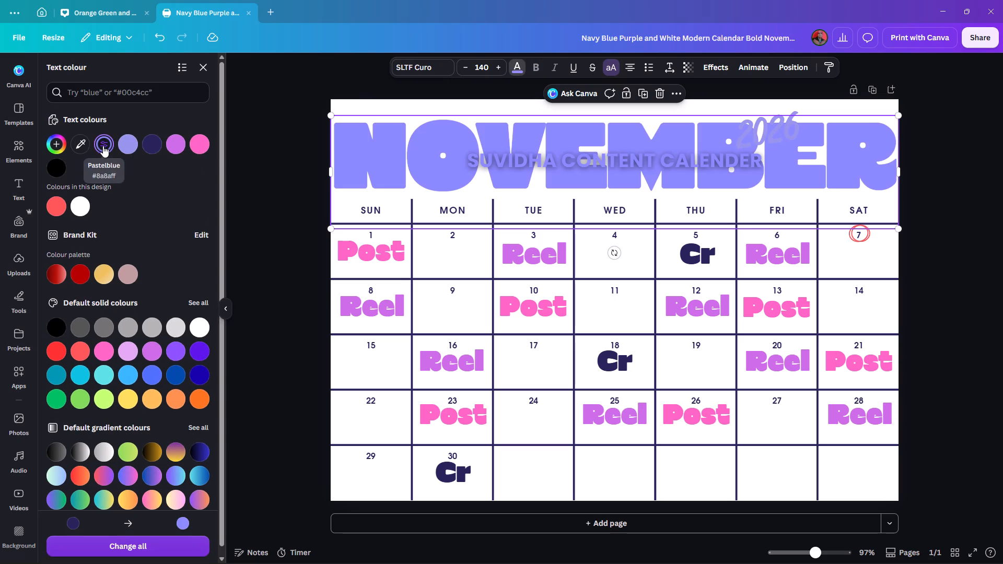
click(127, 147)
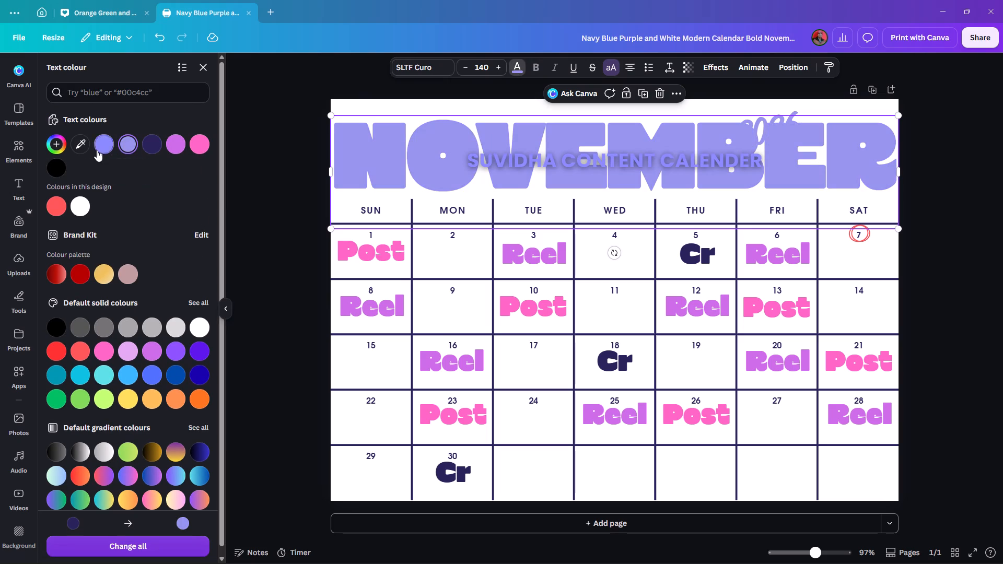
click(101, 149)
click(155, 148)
Recolour the Suvidha subtitle to the purple shade #8D7DED.
click(565, 154)
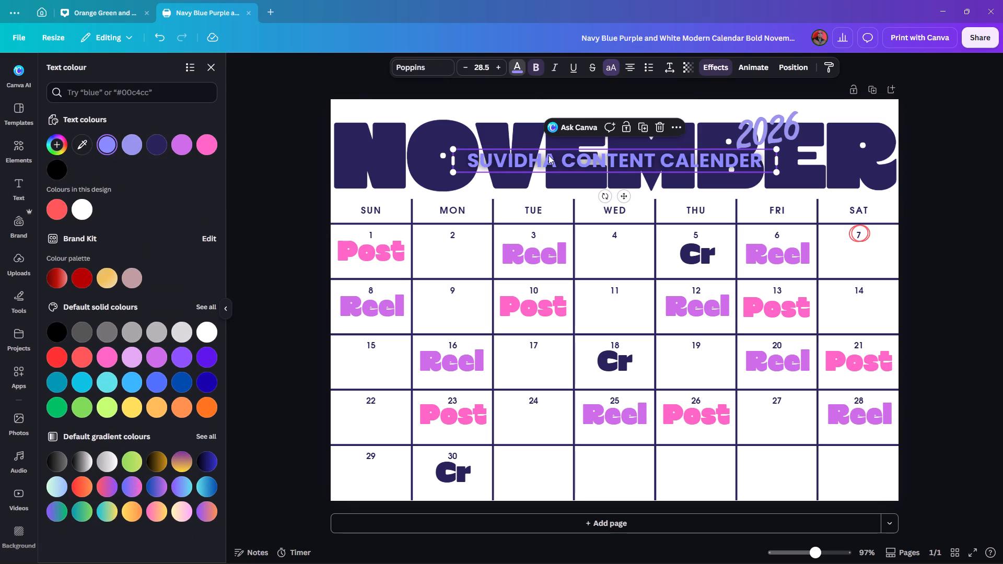
click(154, 150)
click(155, 146)
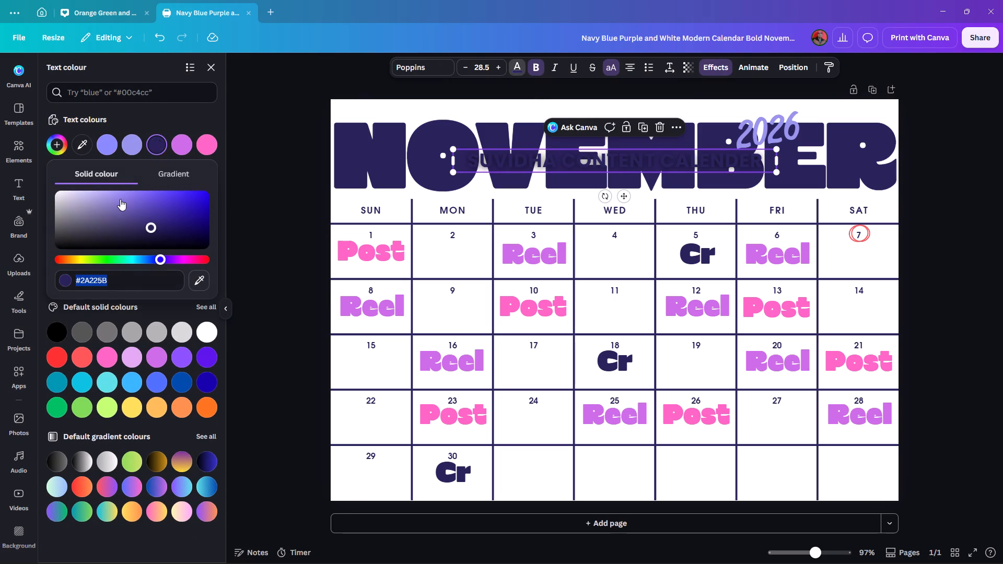
click(130, 198)
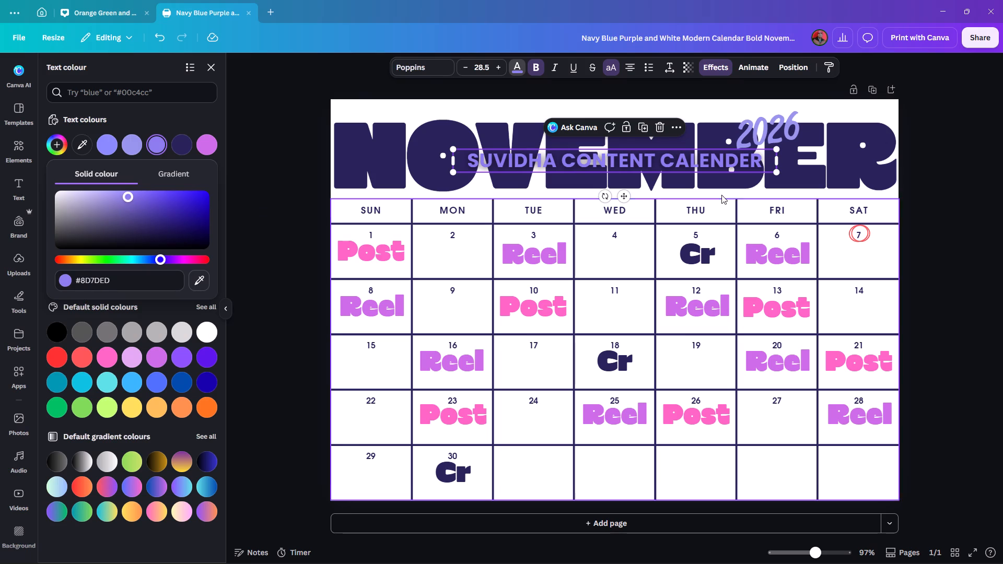
double_click(943, 166)
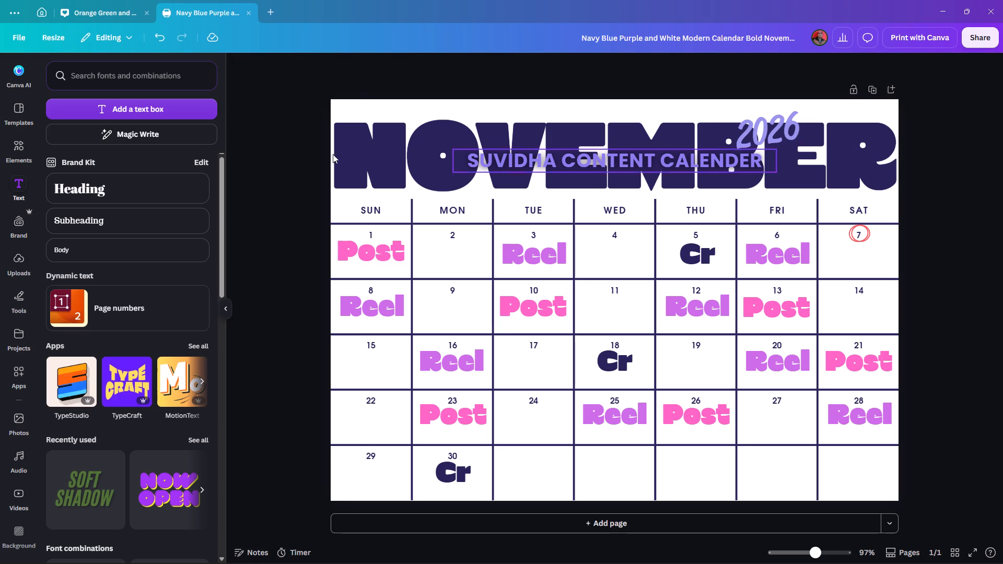
Download the autumn Tridev calendar as a PNG named Tridev_Nov_Calender, saved in the Current_Clients (From October) folder.
click(94, 7)
click(17, 36)
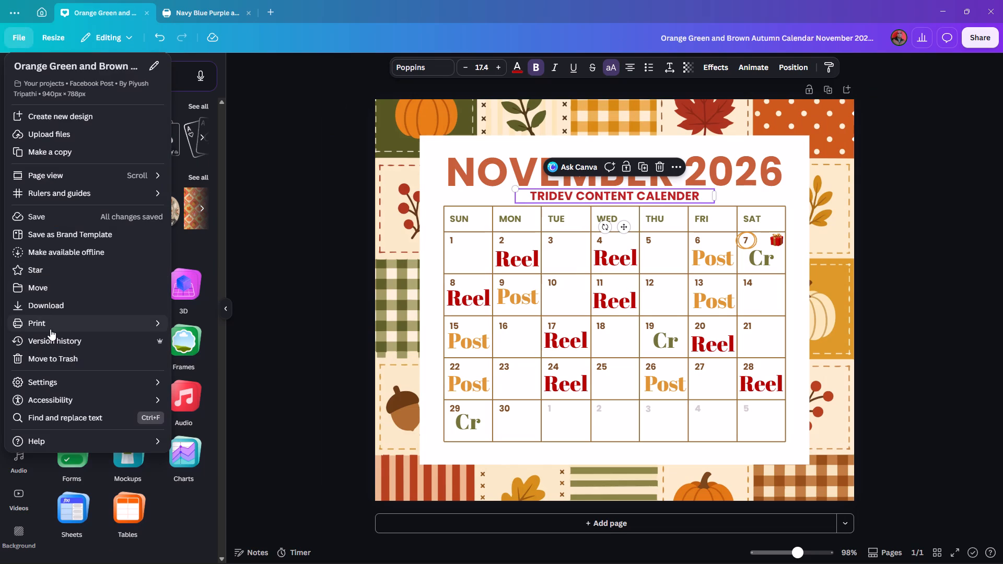
click(50, 310)
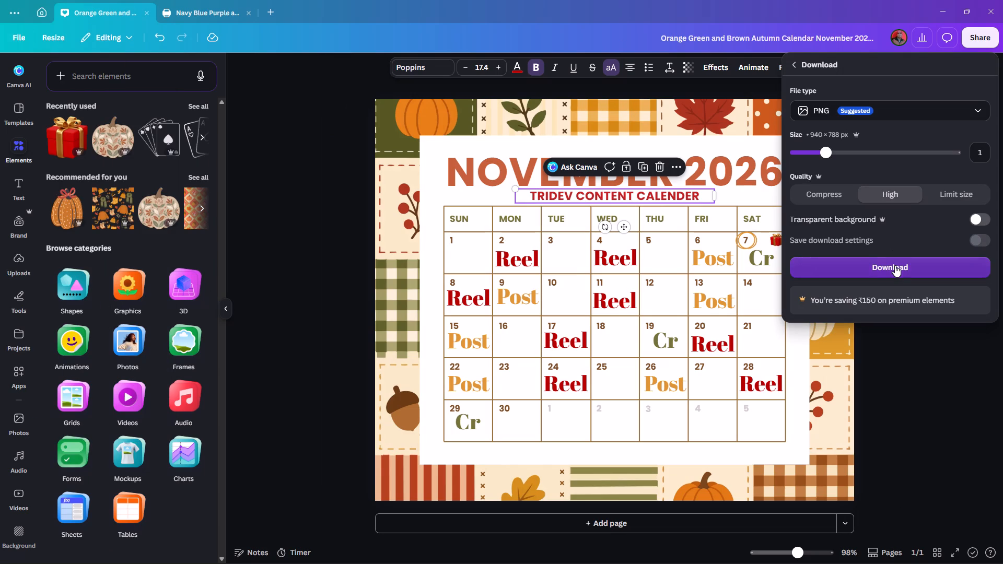
click(895, 265)
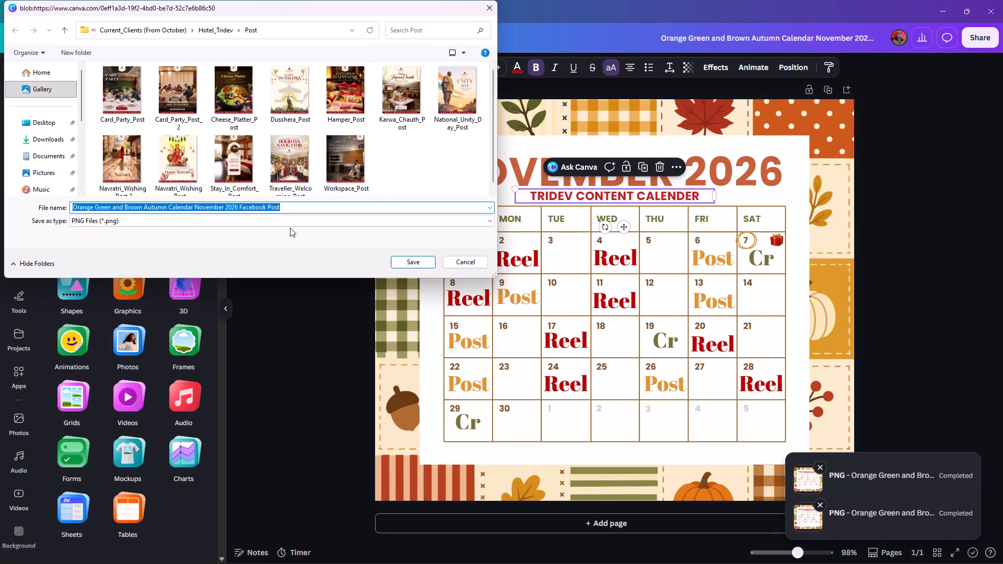
click(159, 32)
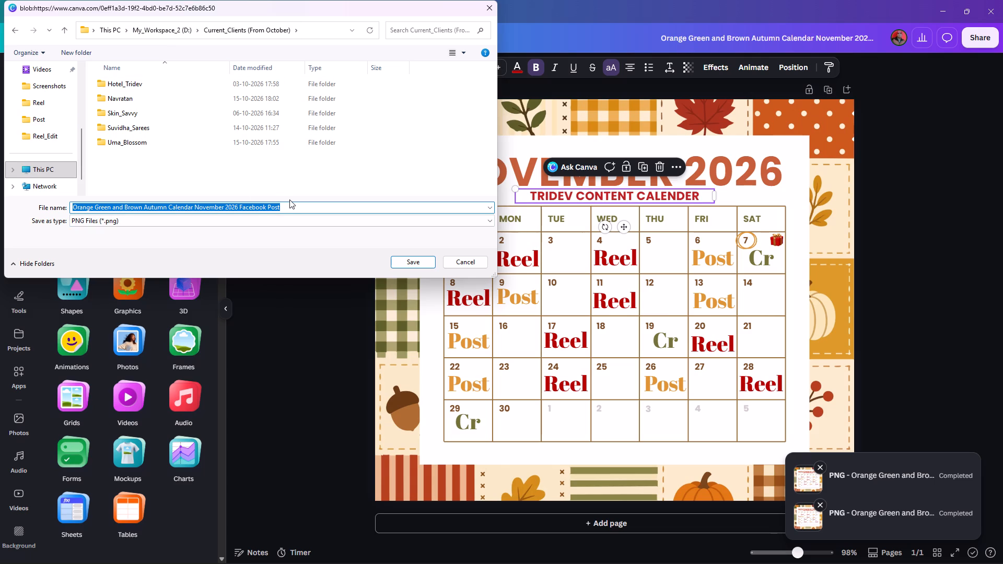
scroll(43, 108, up, 5)
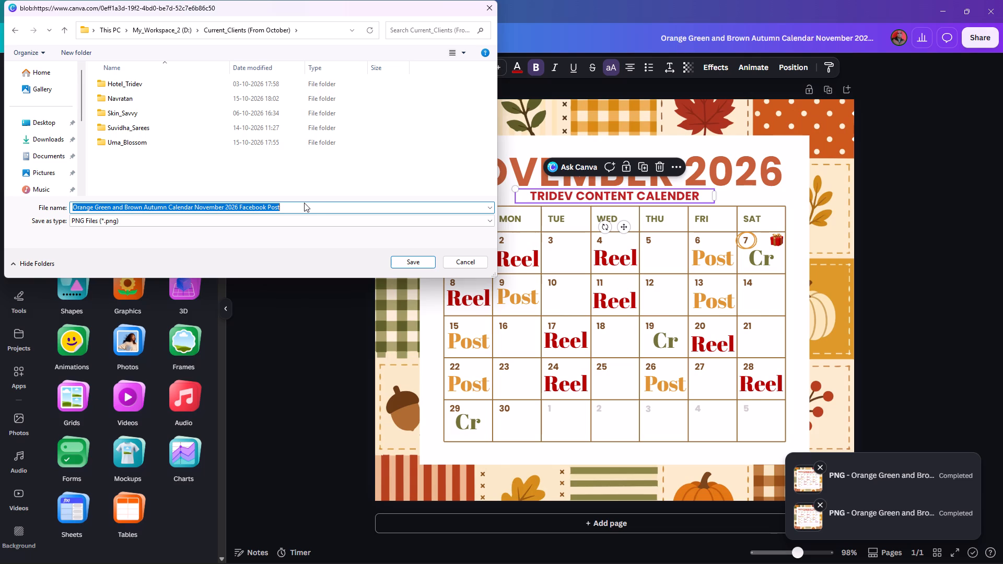
key(BackSpace)
text(Tri)
text(dev)
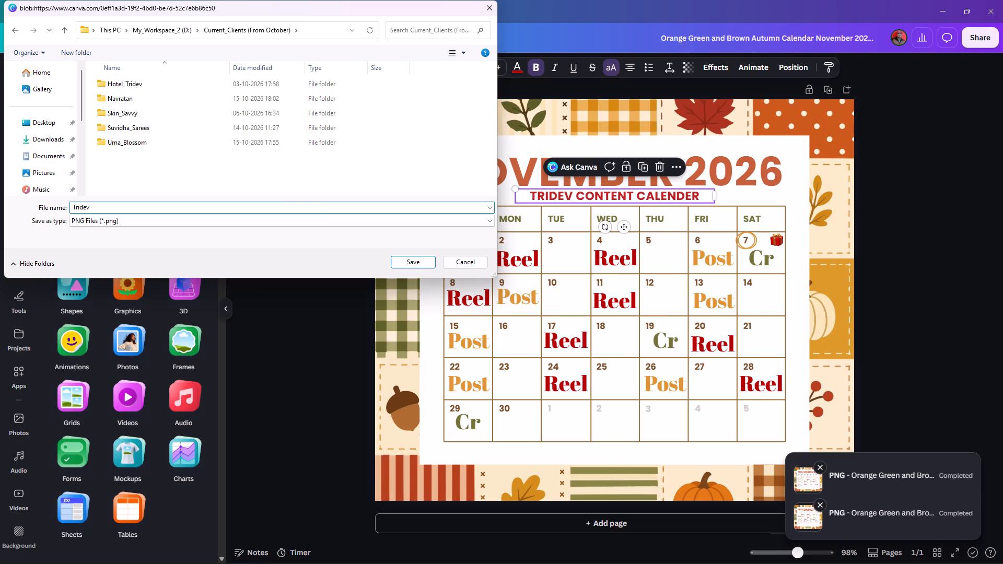
key(shift+underscore)
text(Nov)
text(_Calender)
click(414, 261)
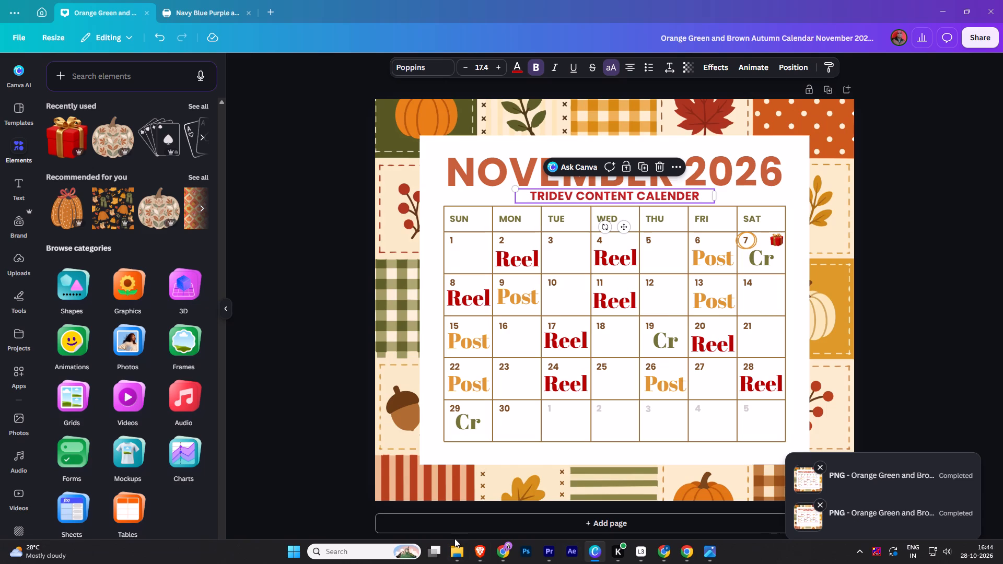
Switch to File Explorer and open the Current_Clients (From October) folder to check for the exported Tridev calendar.
click(429, 510)
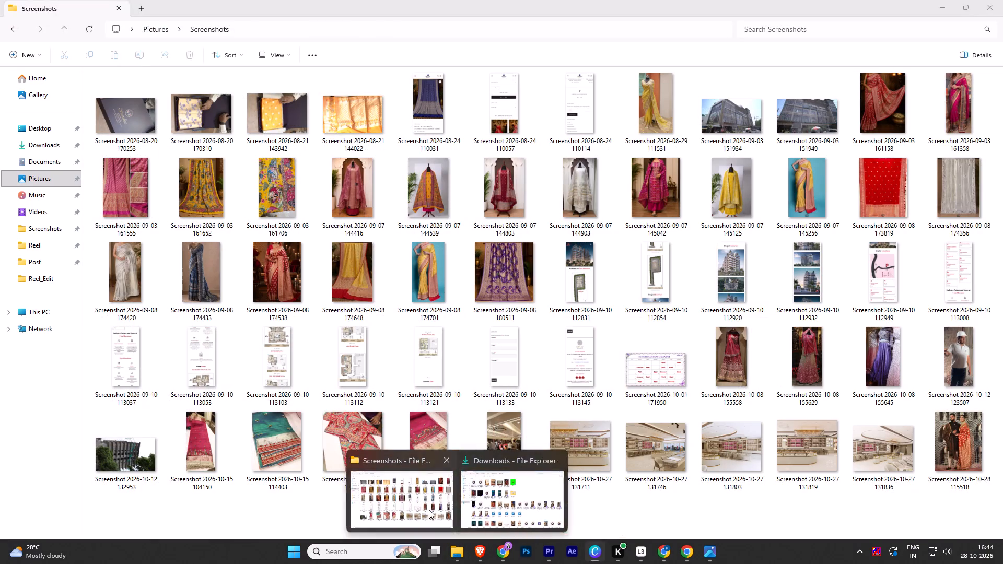
click(40, 130)
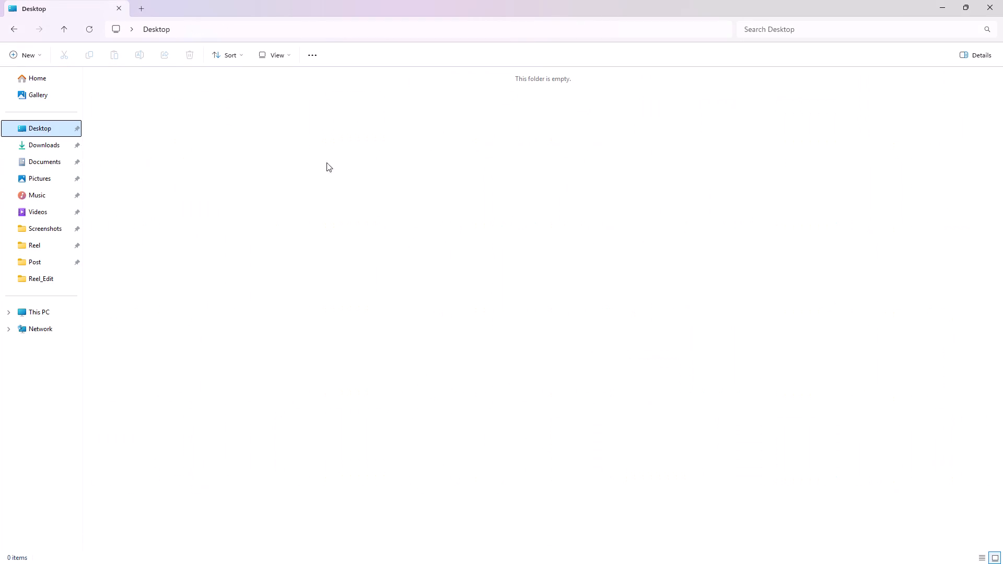
click(46, 260)
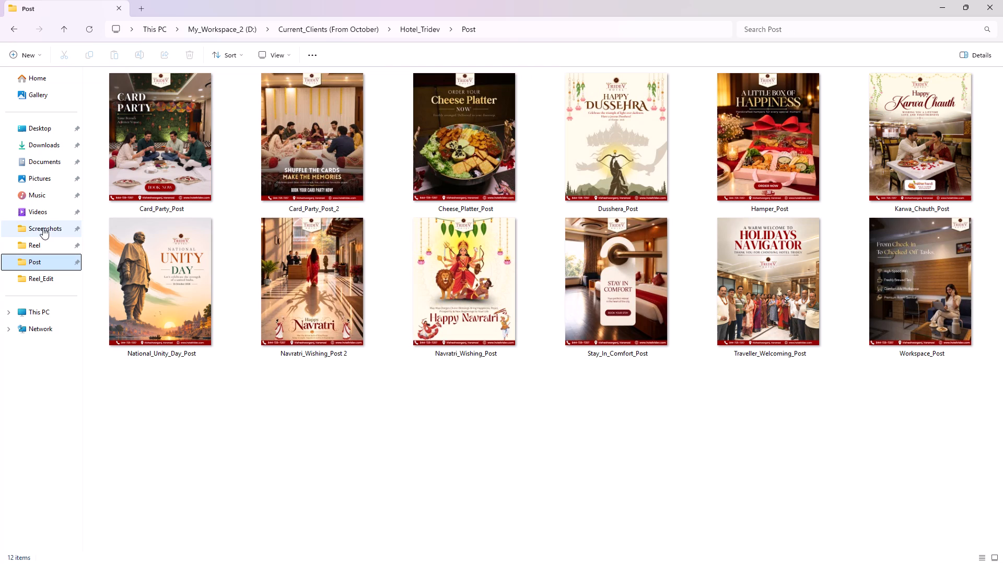
click(345, 25)
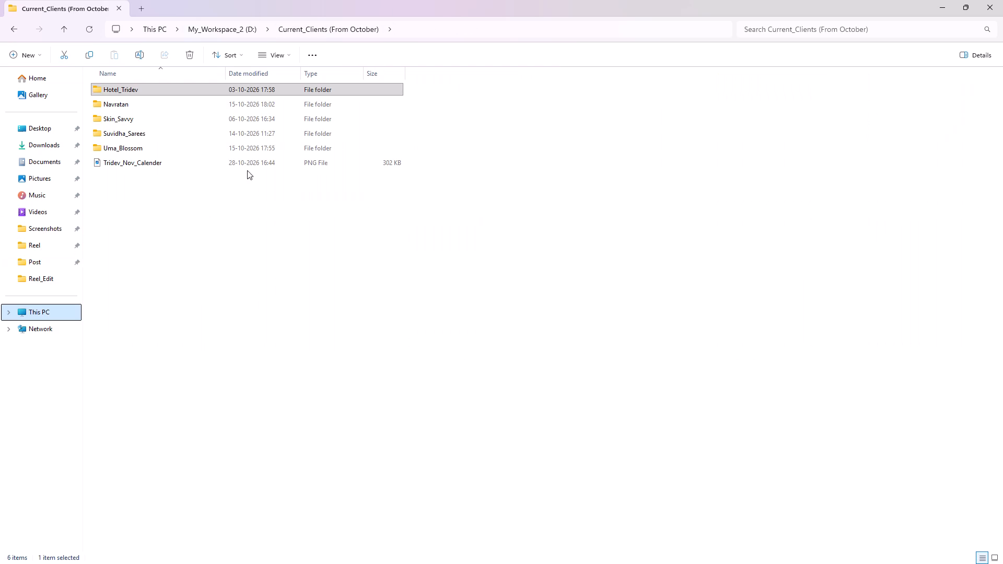
click(179, 242)
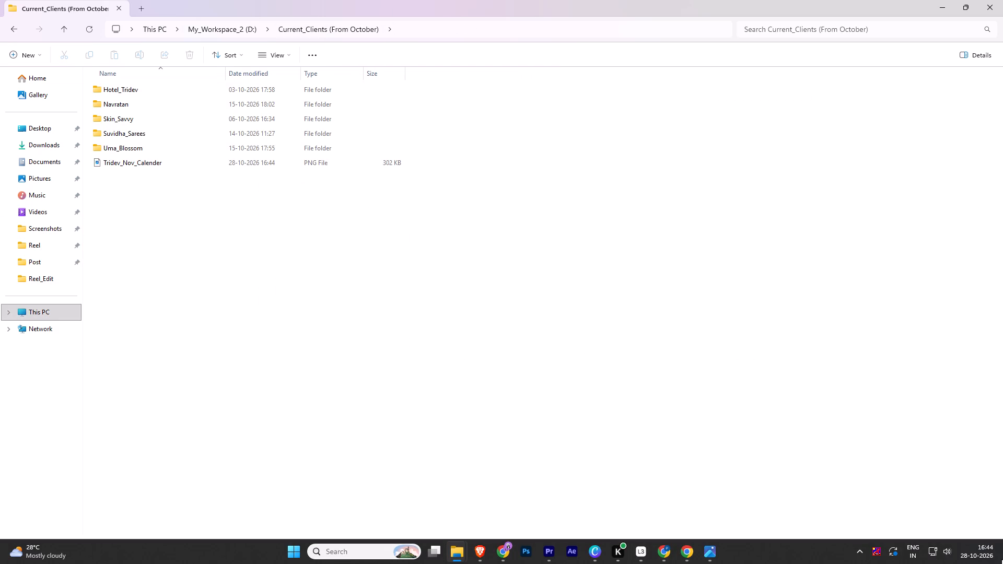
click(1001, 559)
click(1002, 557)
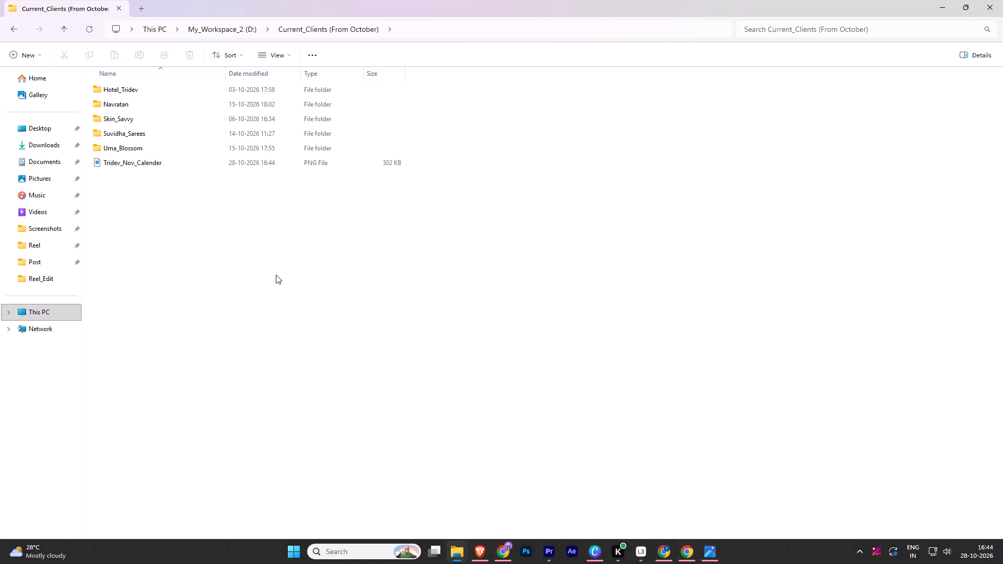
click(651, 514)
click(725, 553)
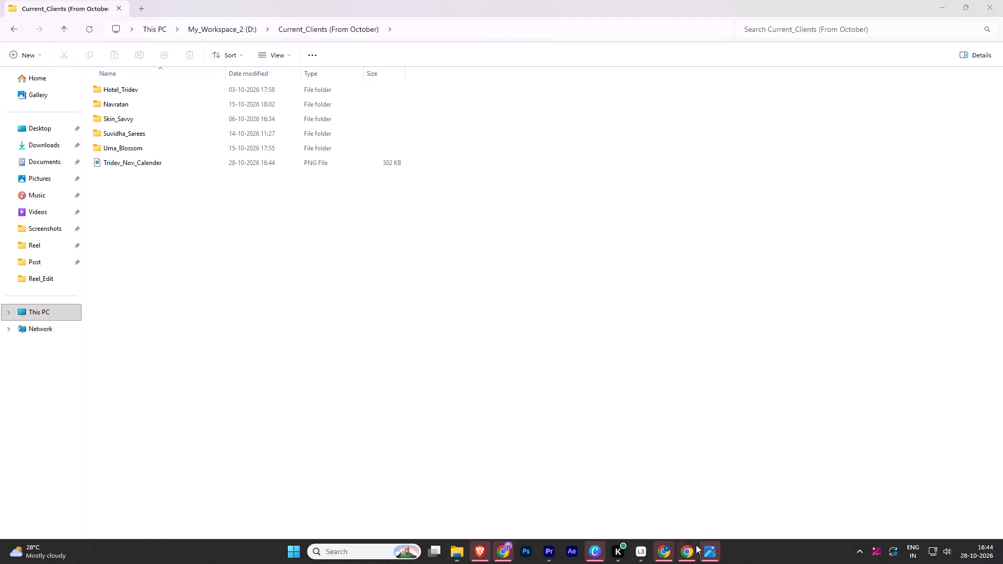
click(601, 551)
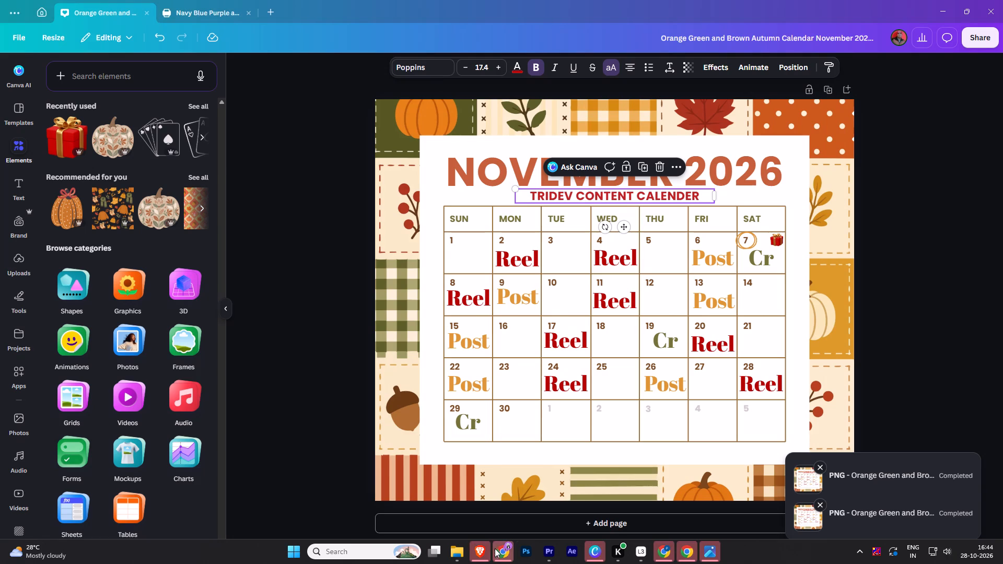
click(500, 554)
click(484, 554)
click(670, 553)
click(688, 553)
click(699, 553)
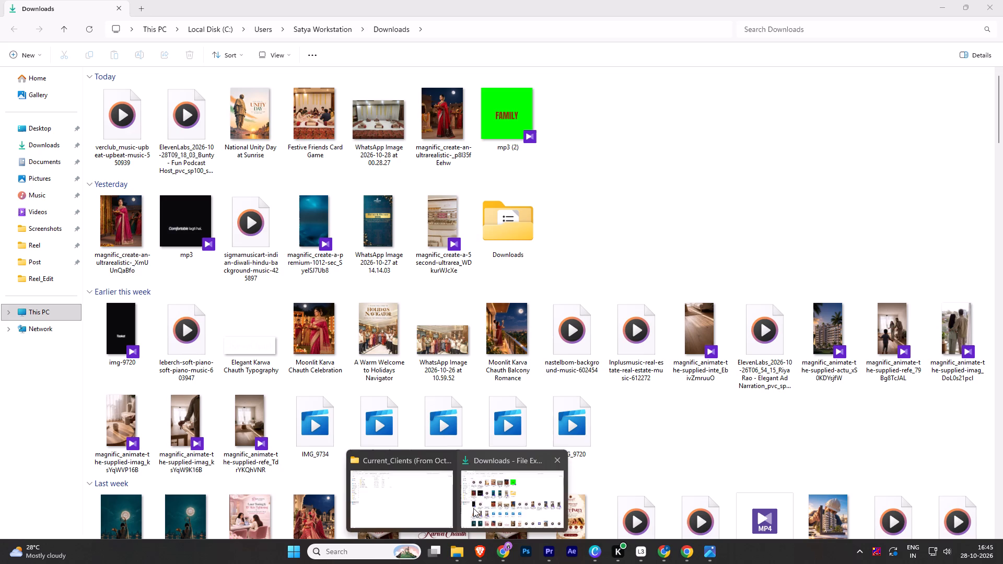
Look through the Post, Screenshots, Downloads and Pictures folders, returning to the Current_Clients (From October) folder.
click(486, 508)
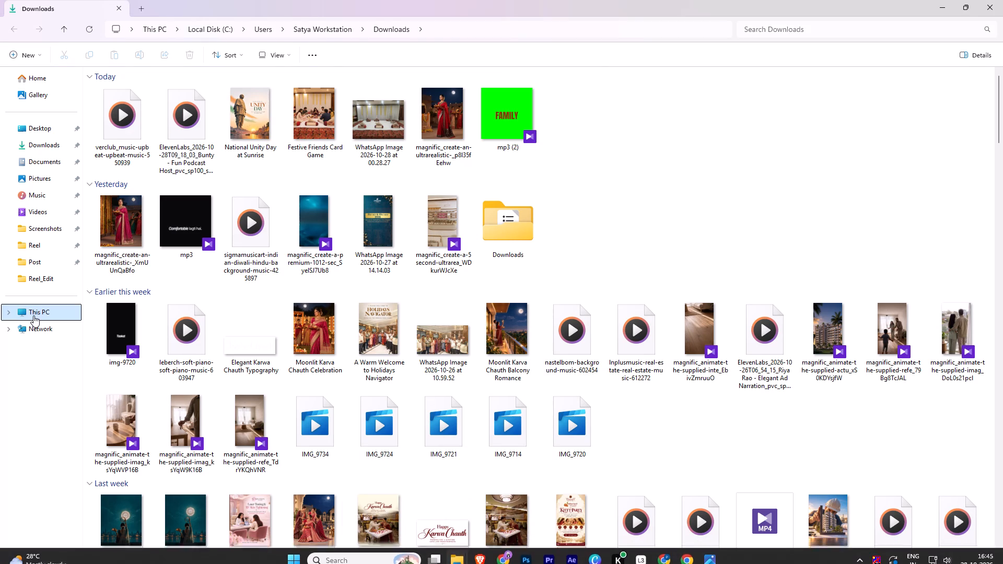
click(36, 261)
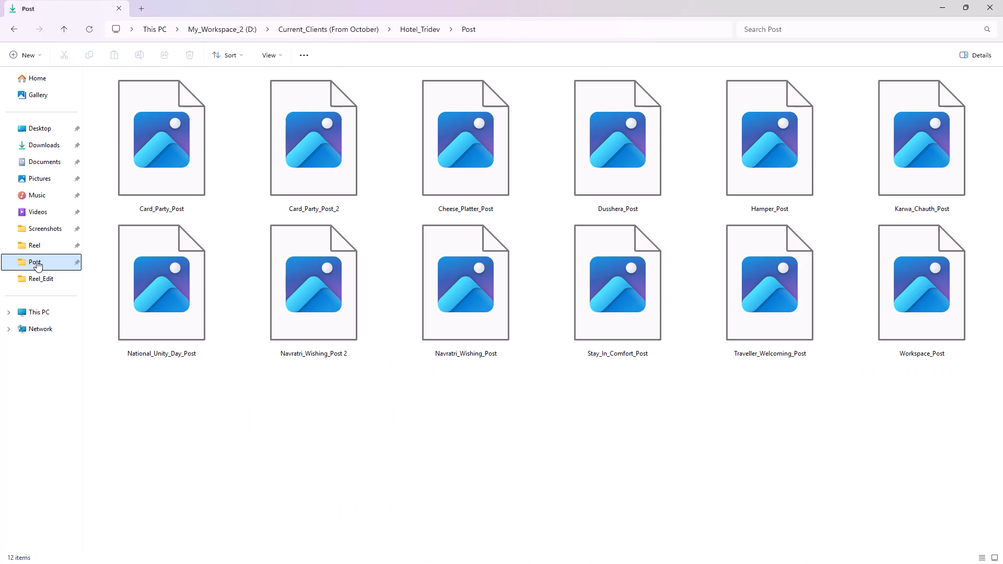
click(59, 31)
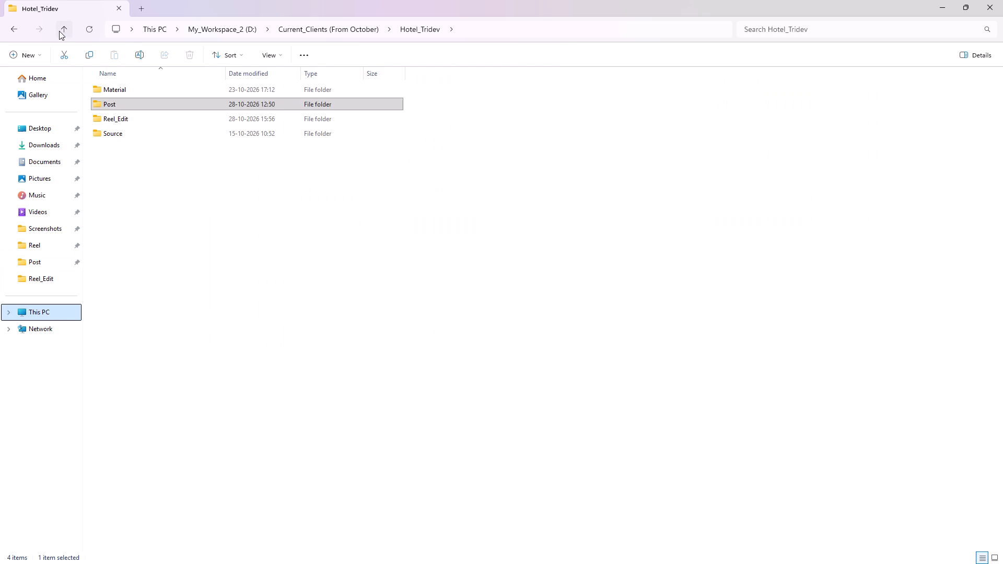
click(59, 31)
click(116, 193)
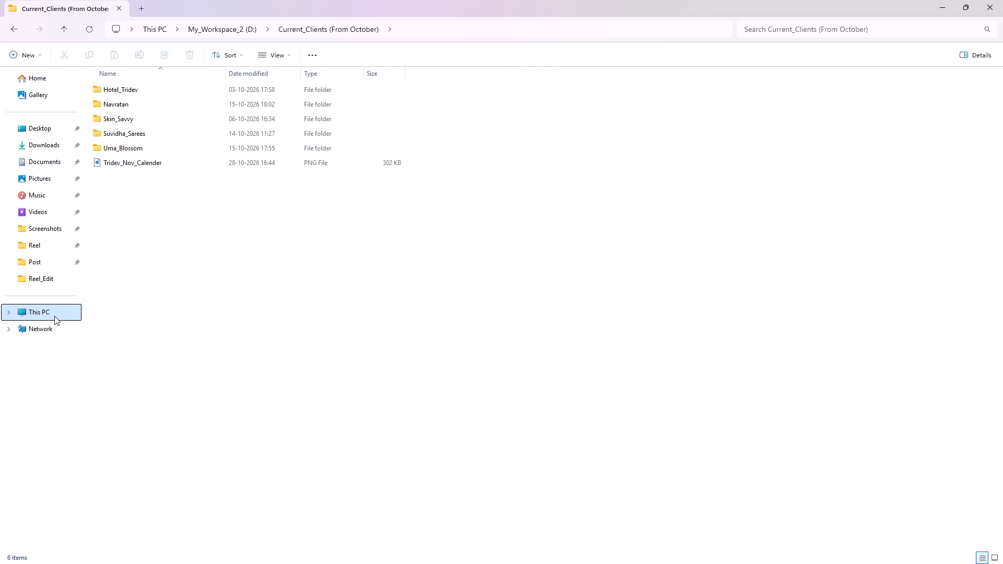
click(54, 316)
click(47, 230)
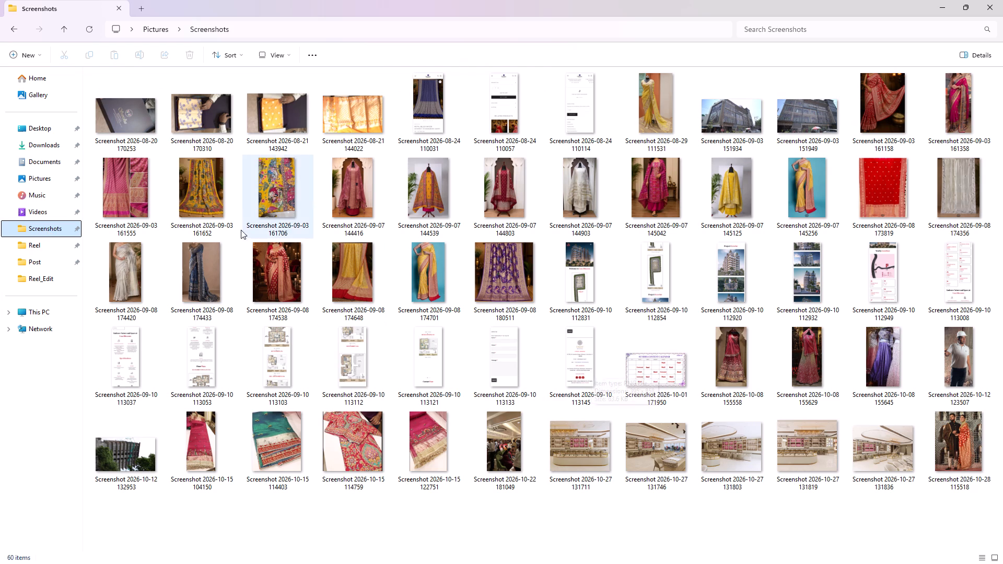
click(45, 130)
click(41, 147)
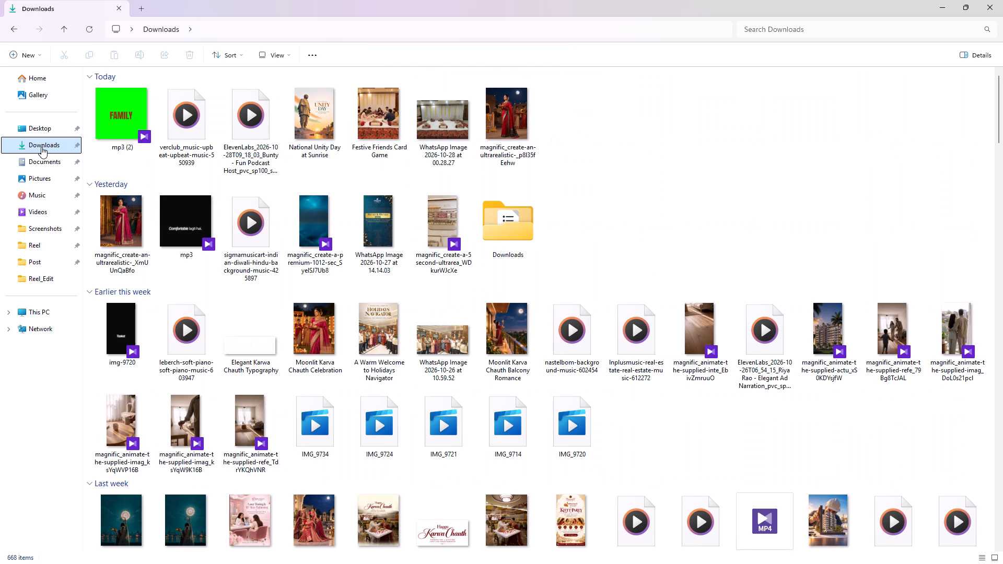
click(45, 157)
click(33, 185)
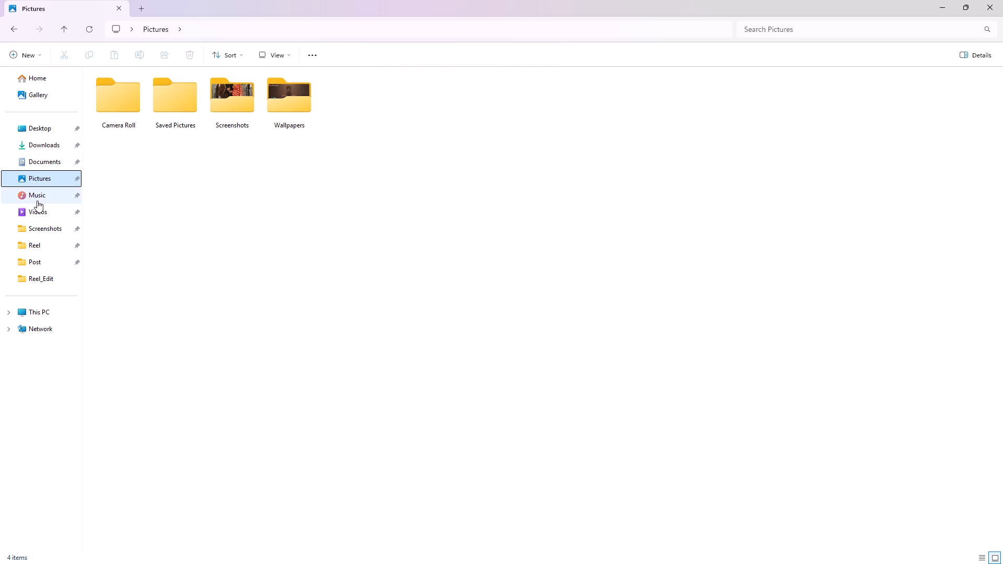
click(41, 201)
click(37, 213)
click(39, 230)
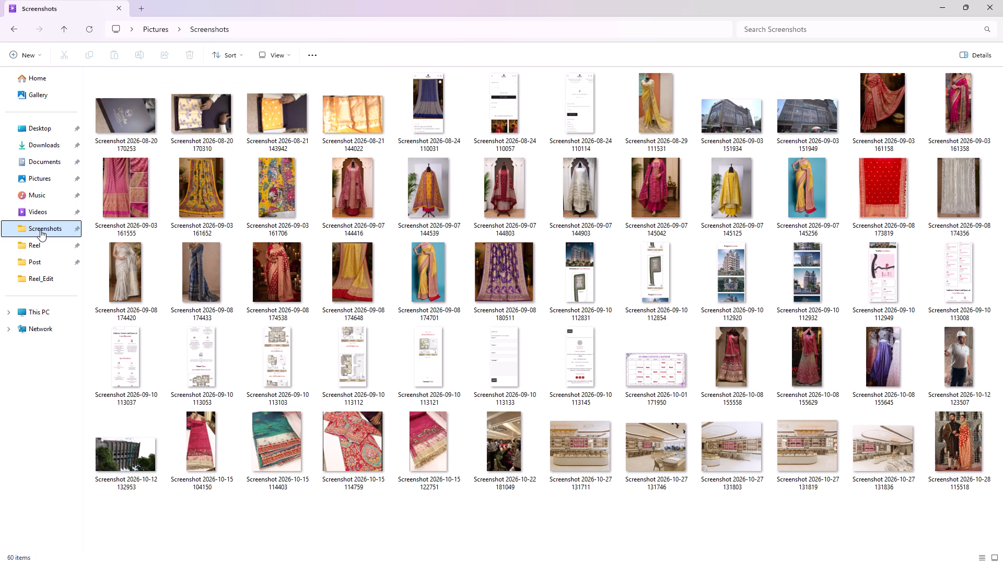
click(45, 260)
click(61, 27)
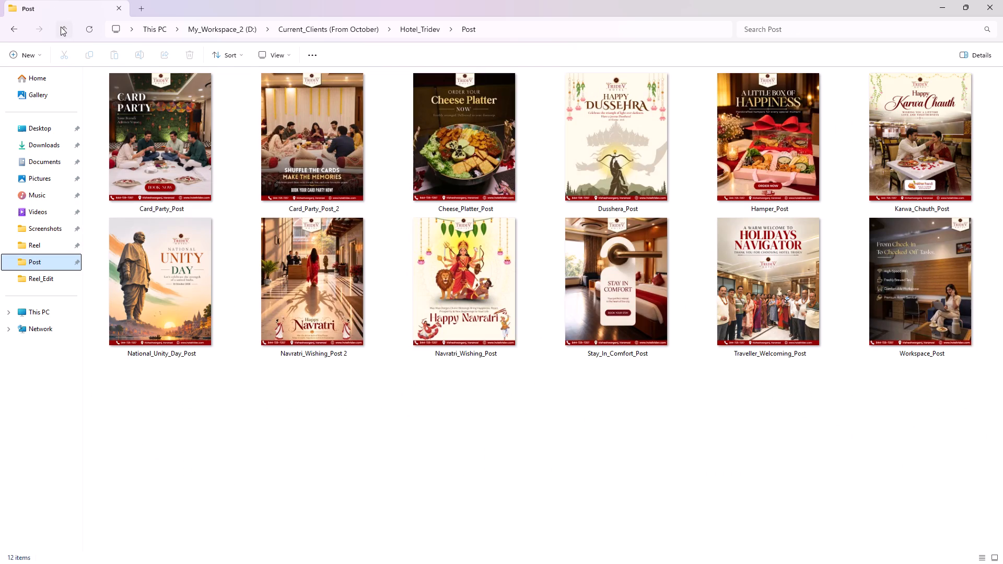
click(61, 26)
click(561, 391)
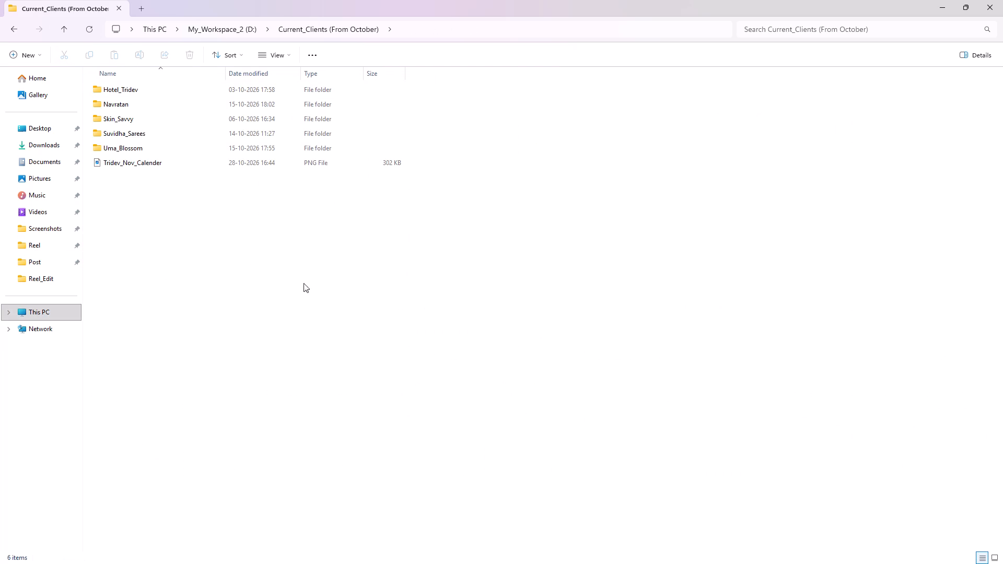
Display the contents of the Current_Clients (From October) folder as large thumbnails.
click(205, 220)
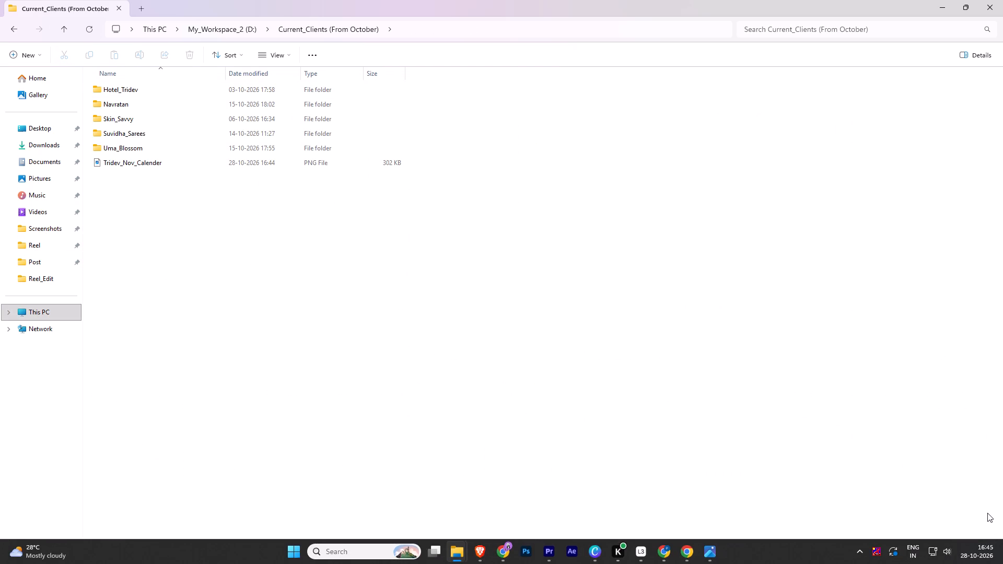
click(996, 555)
click(685, 373)
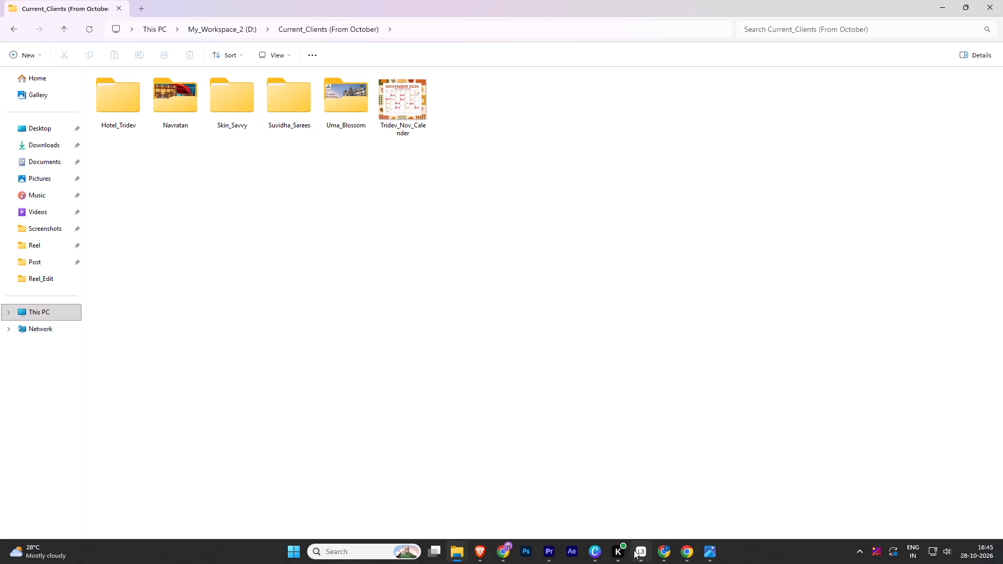
Switch to Adobe Premiere, save the Tridev_Picup & Drop project and close the application.
click(547, 552)
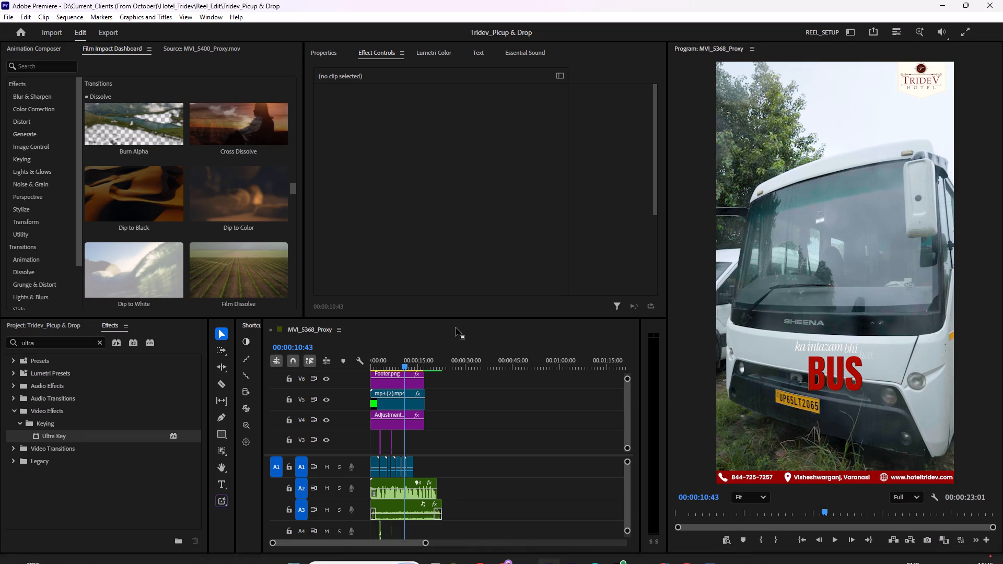
key(ctrl+s)
click(1002, 0)
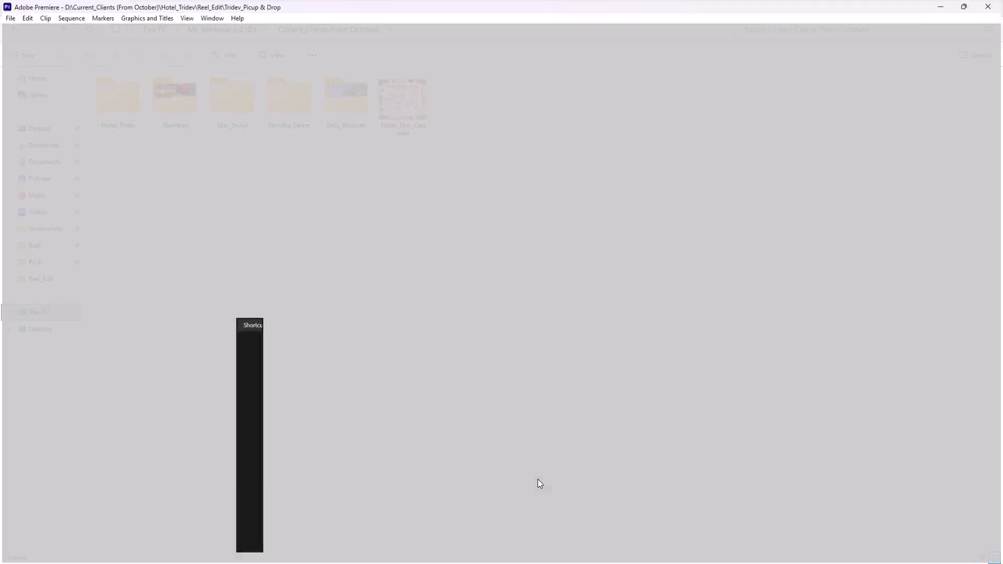
Switch to Canva and start downloading the navy and purple Suvidha November calendar as a PNG.
click(591, 555)
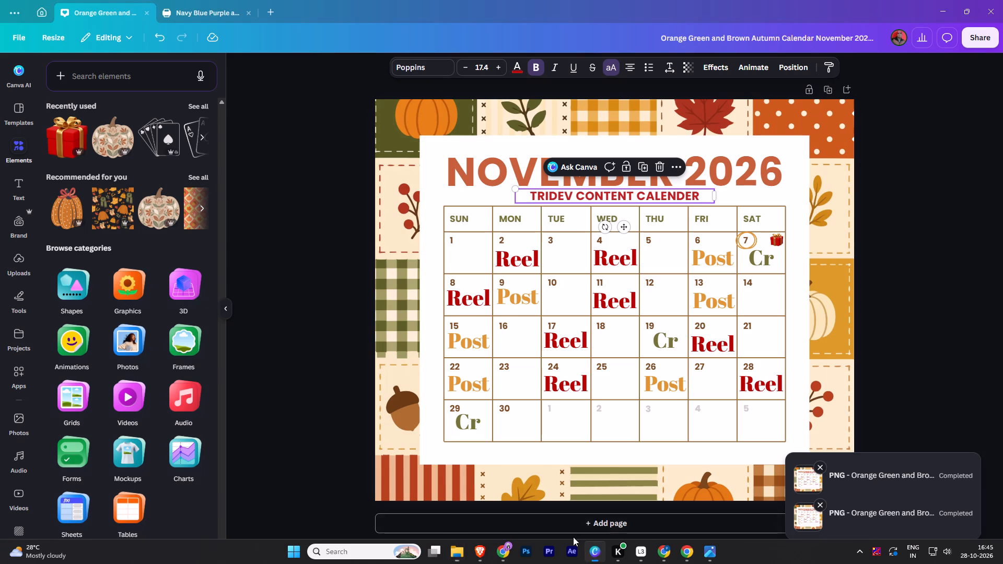
click(201, 11)
click(25, 35)
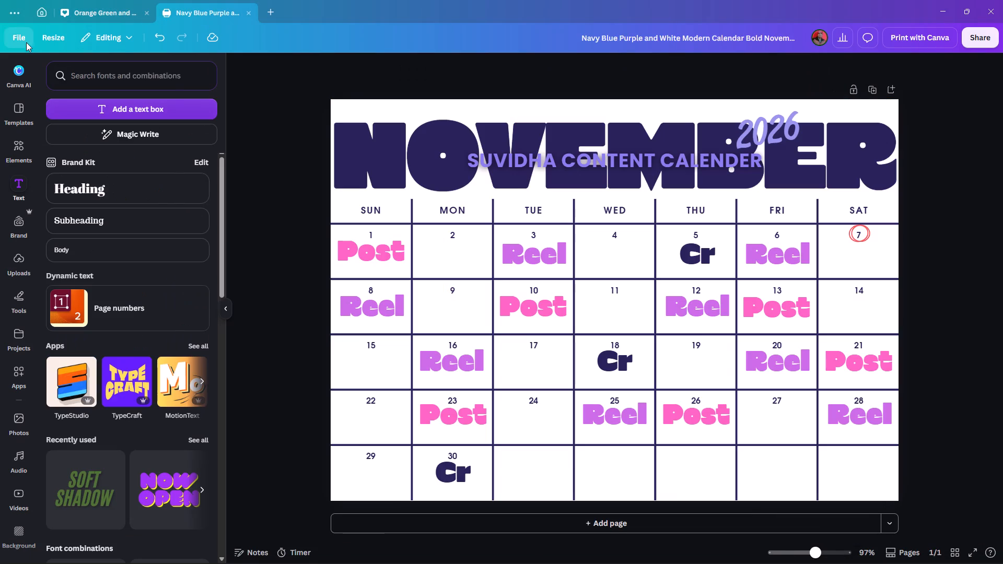
click(65, 303)
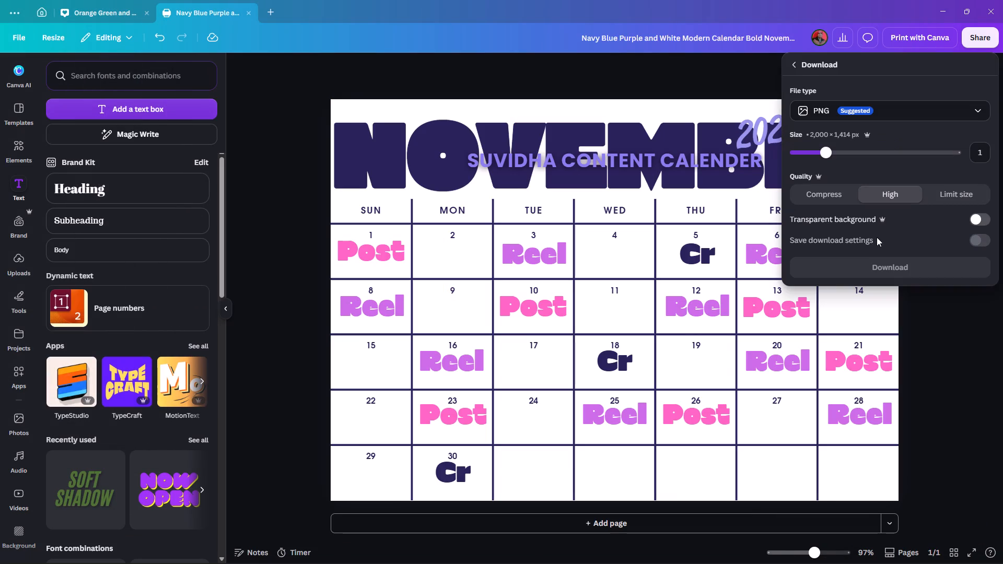
click(894, 270)
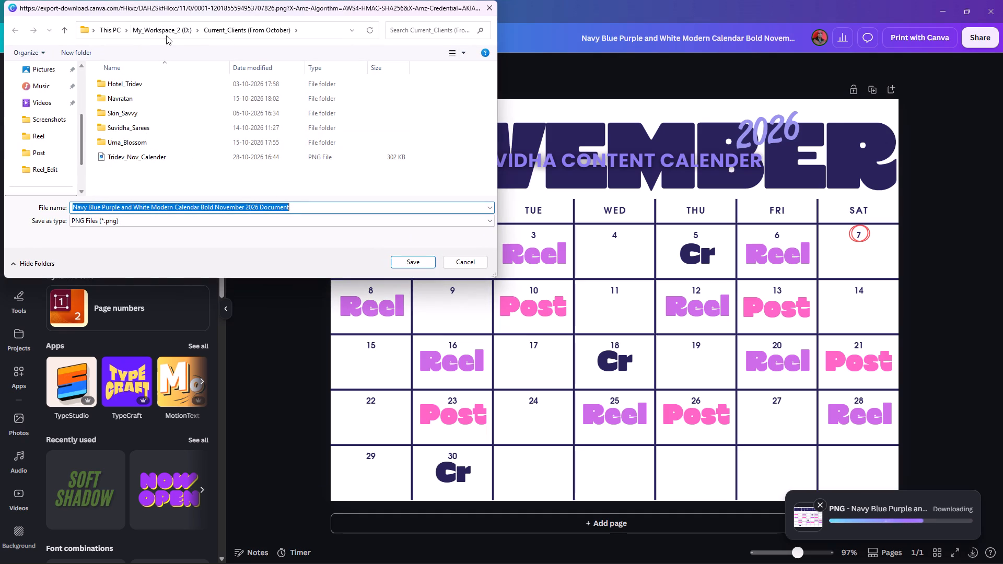
Choose the Suvidha_Sarees folder inside Current_Clients (From October) as the save location for the Suvidha calendar.
click(164, 29)
double_click(138, 85)
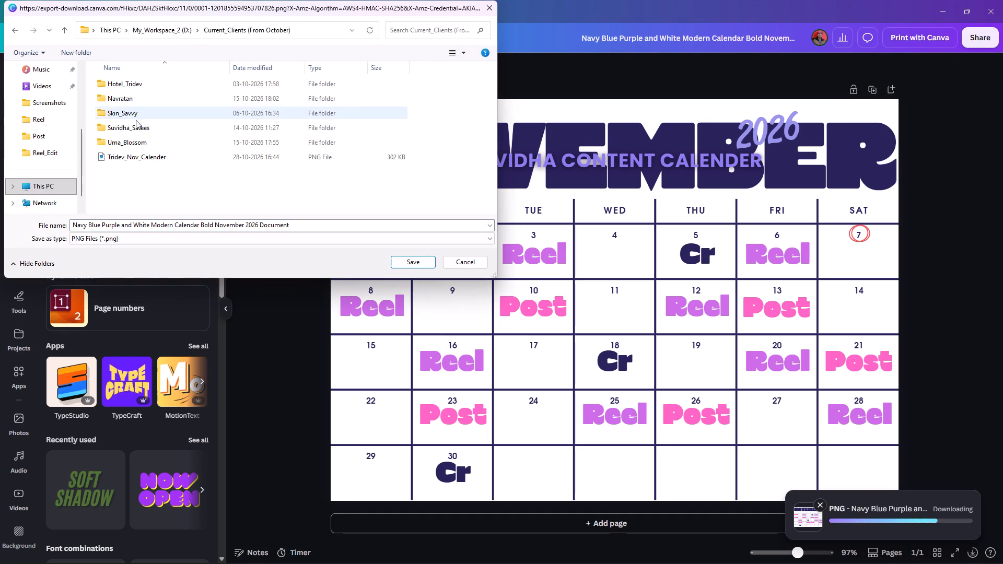
click(138, 135)
double_click(138, 129)
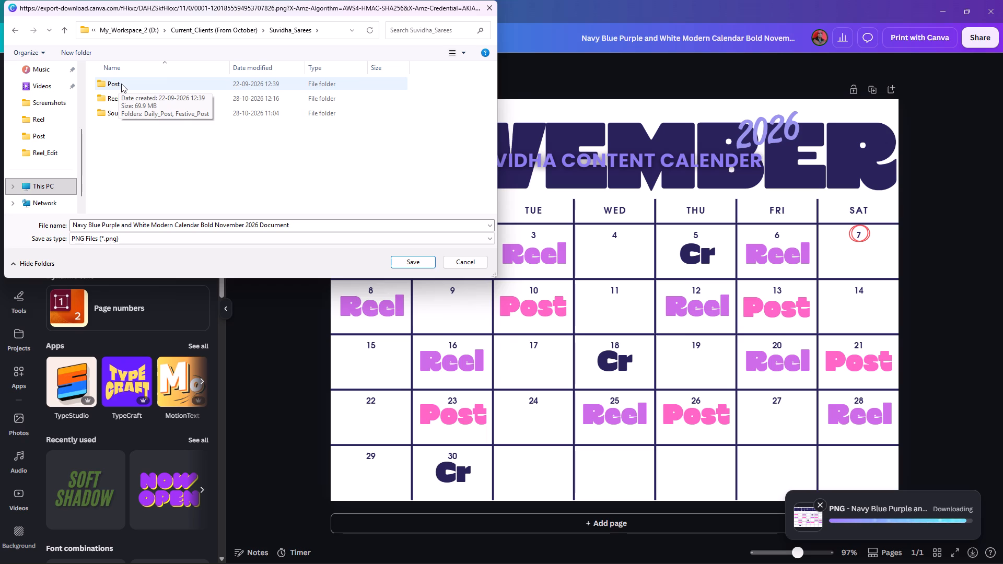
click(121, 84)
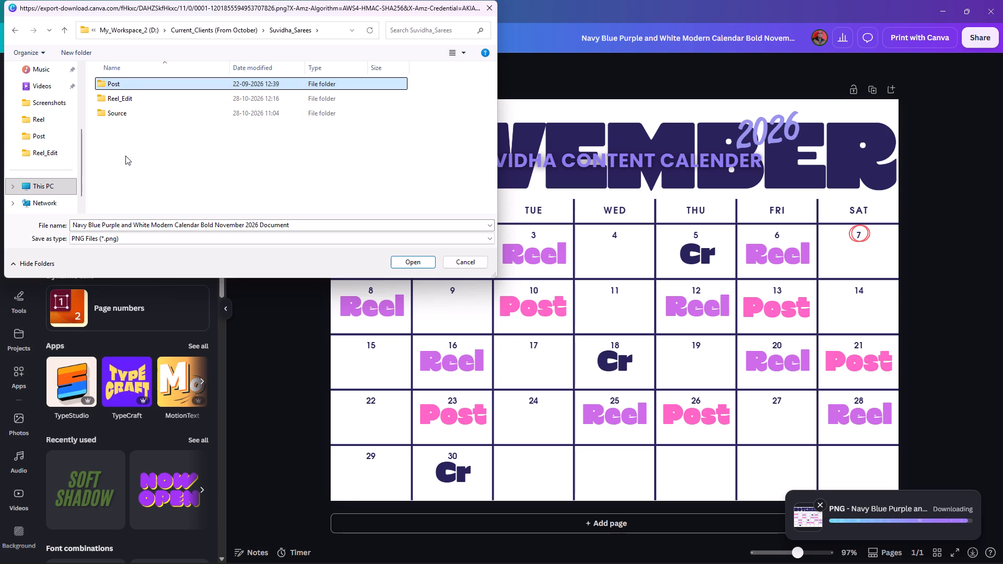
click(125, 156)
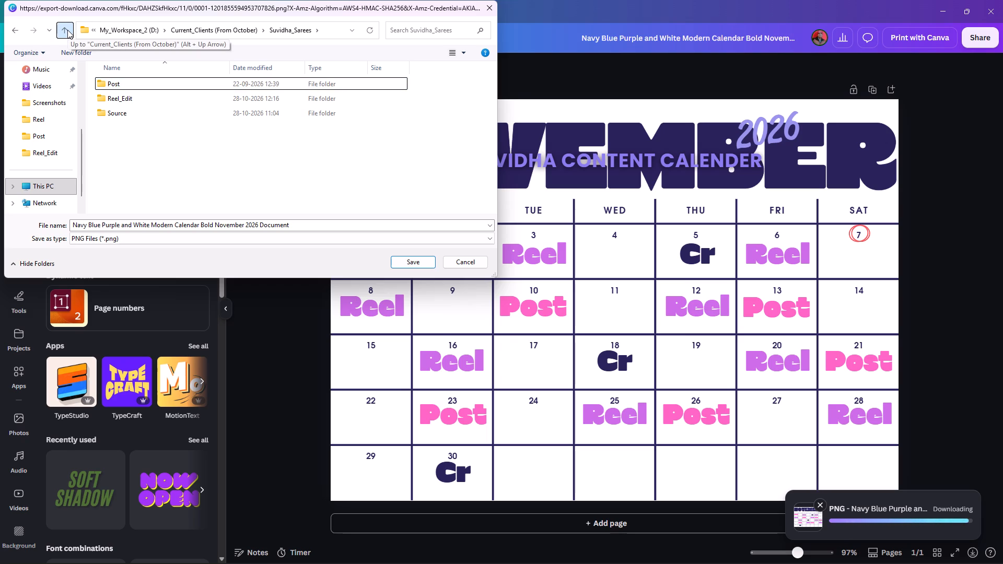
click(144, 156)
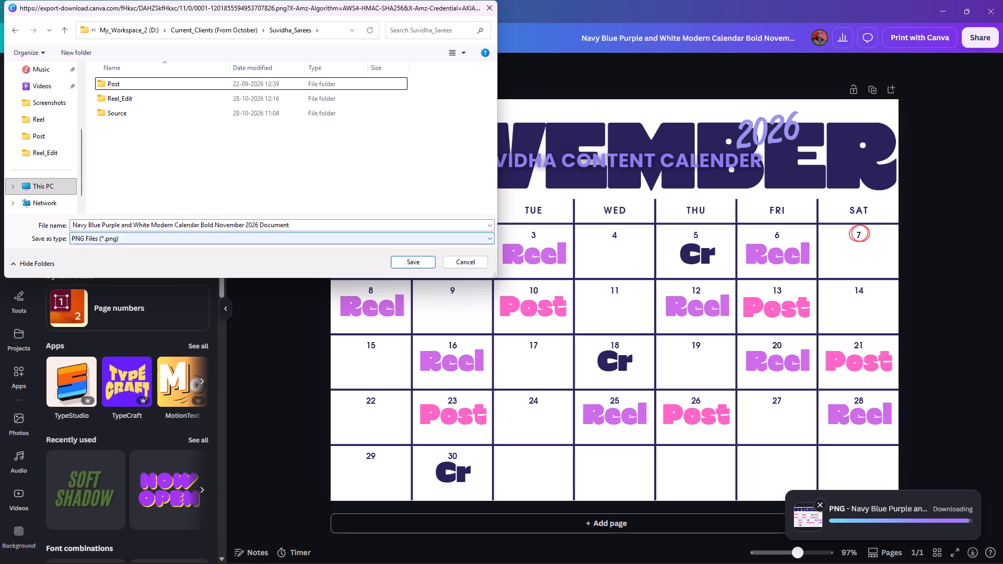
Name the exported PNG Suvidha_Content_Calender and save it.
click(293, 227)
text(Suvidha)
text(_Conter)
key(BackSpace)
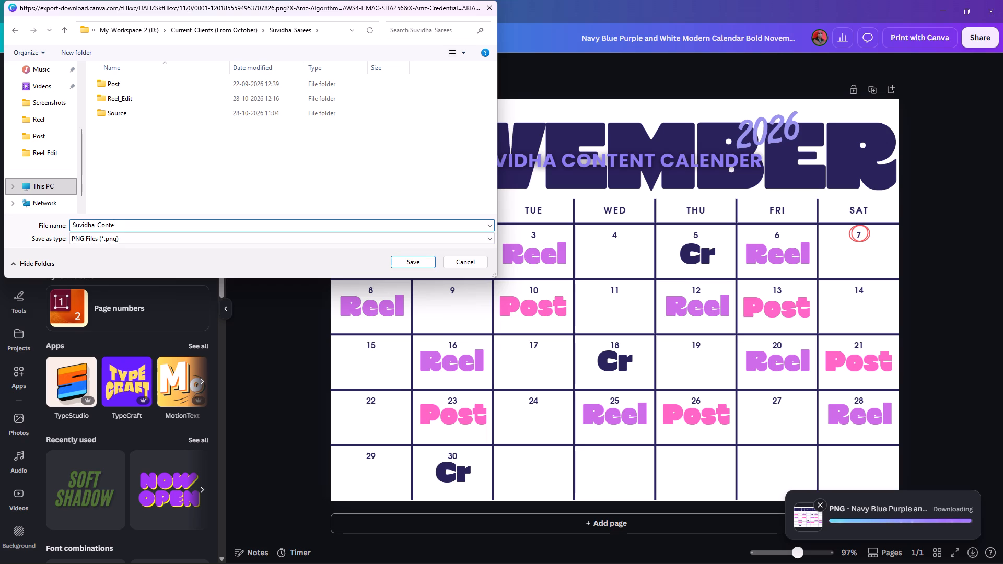
text(nt)
key(minus)
key(BackSpace)
key(shift+underscore)
text(Calander)
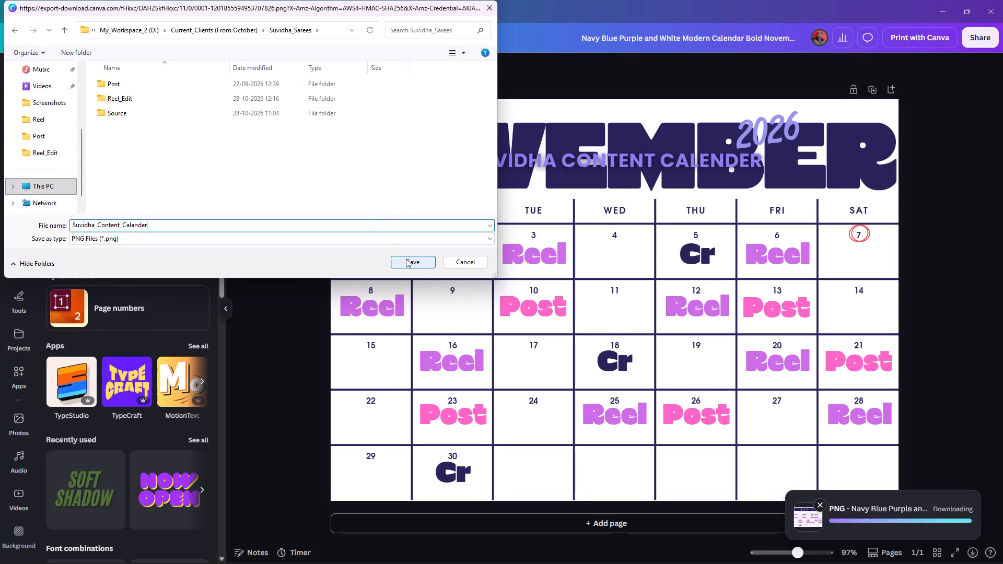
click(134, 226)
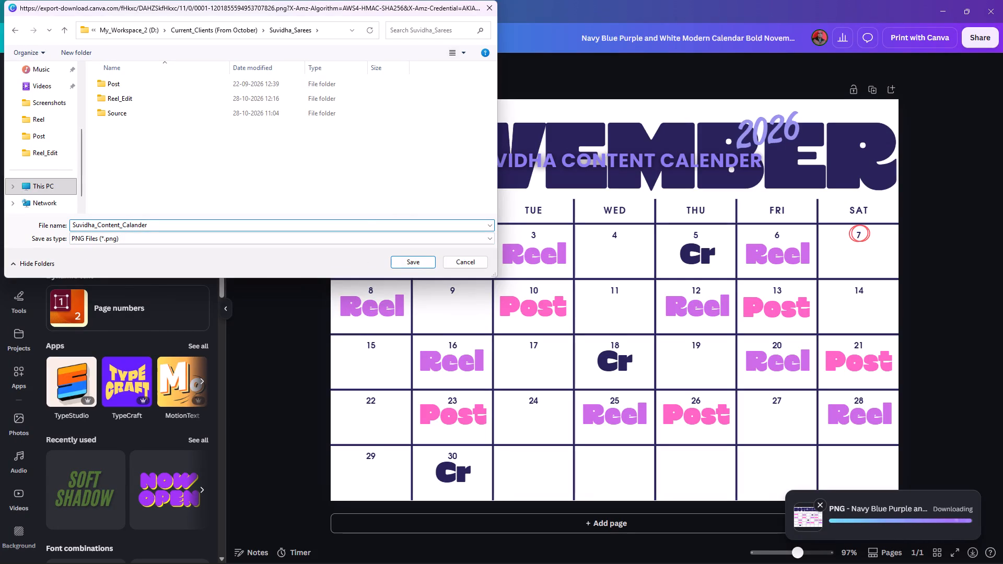
key(BackSpace)
key(e)
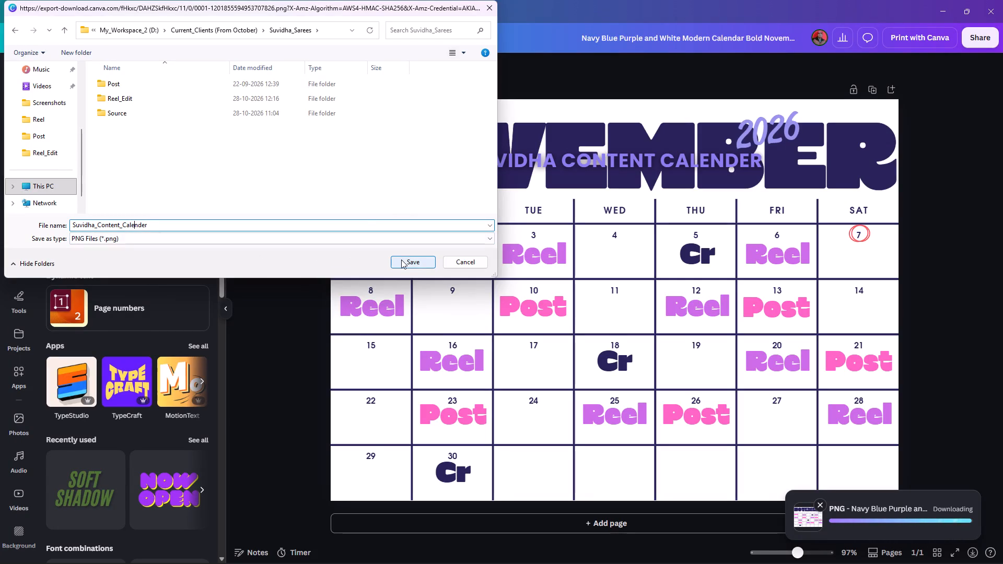
click(401, 260)
Show the downloaded Suvidha calendar in File Explorer to check it, and close that window.
click(861, 525)
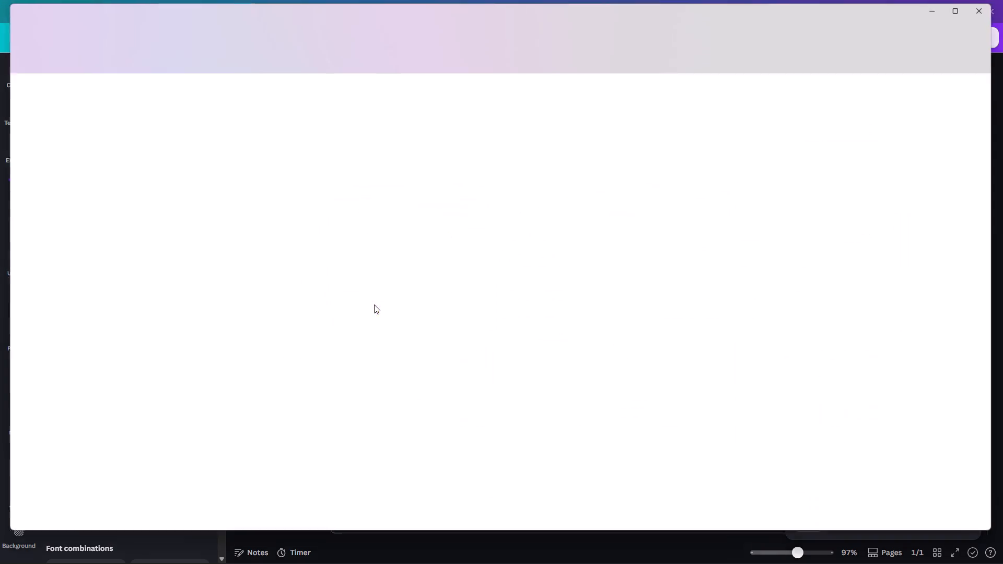
click(242, 242)
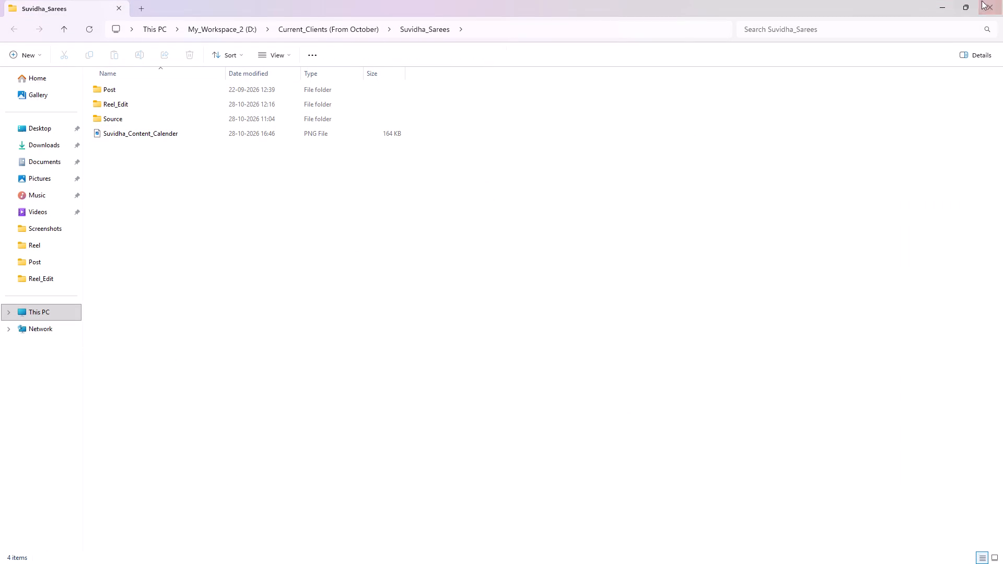
click(1002, 0)
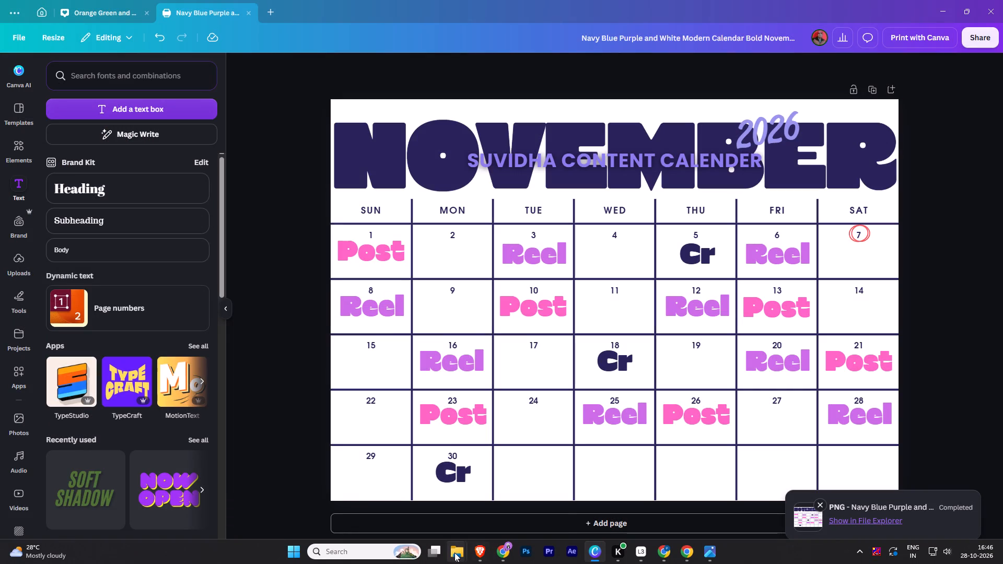
Switch to File Explorer and open the Current_Clients (From October) folder in a second tab, alongside the one already open.
click(448, 464)
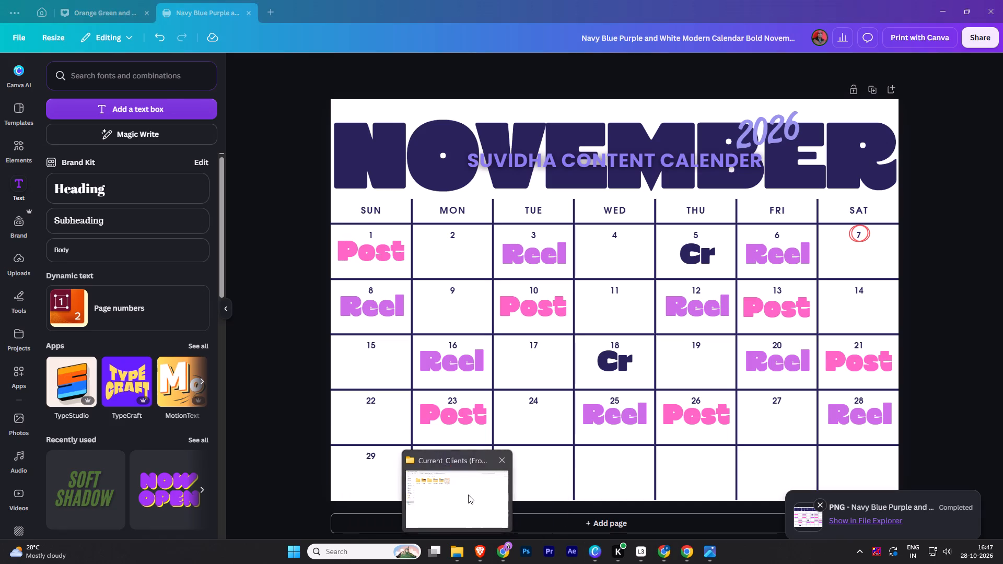
click(468, 495)
click(288, 206)
click(139, 5)
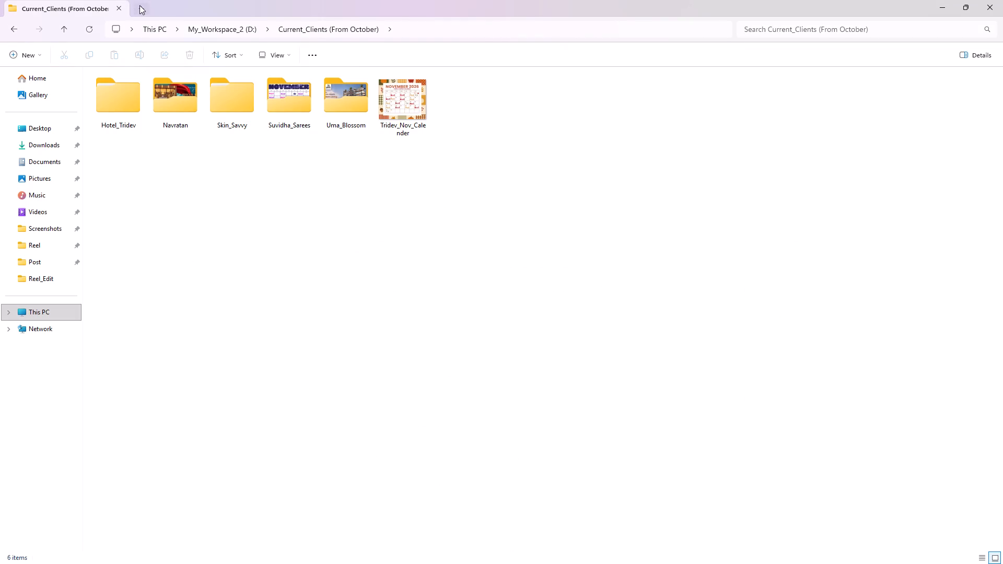
click(33, 266)
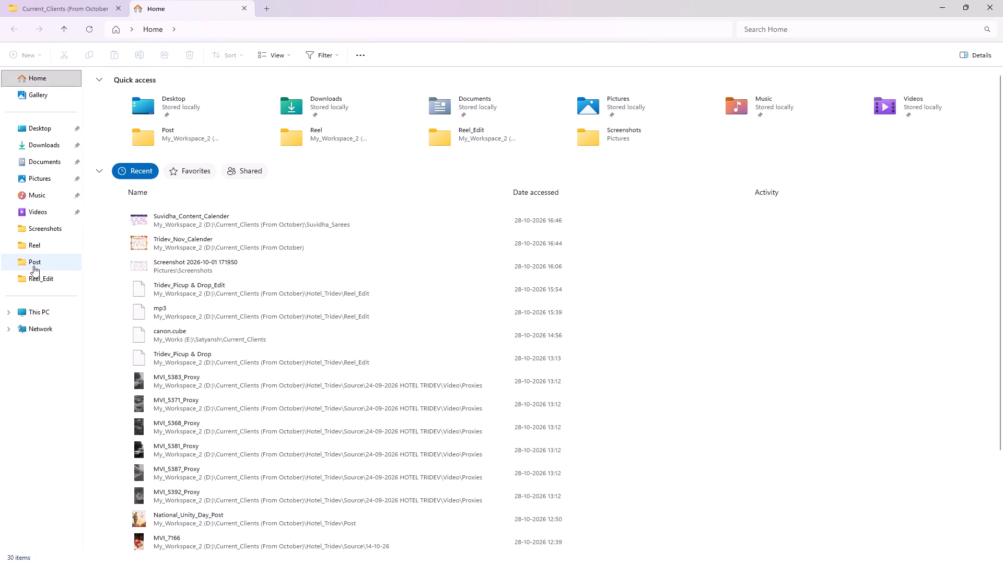
click(41, 230)
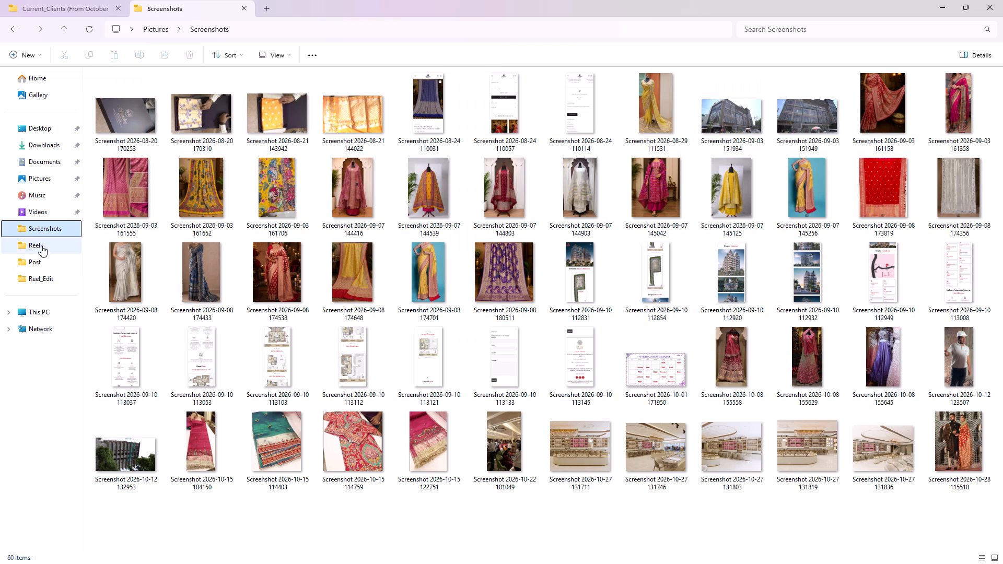
click(42, 247)
click(38, 283)
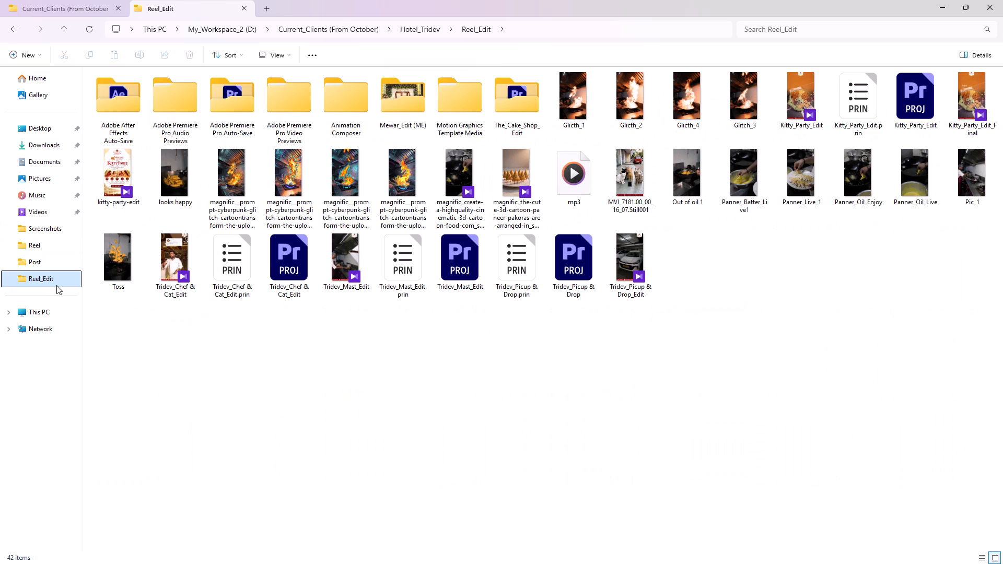
click(307, 28)
double_click(138, 132)
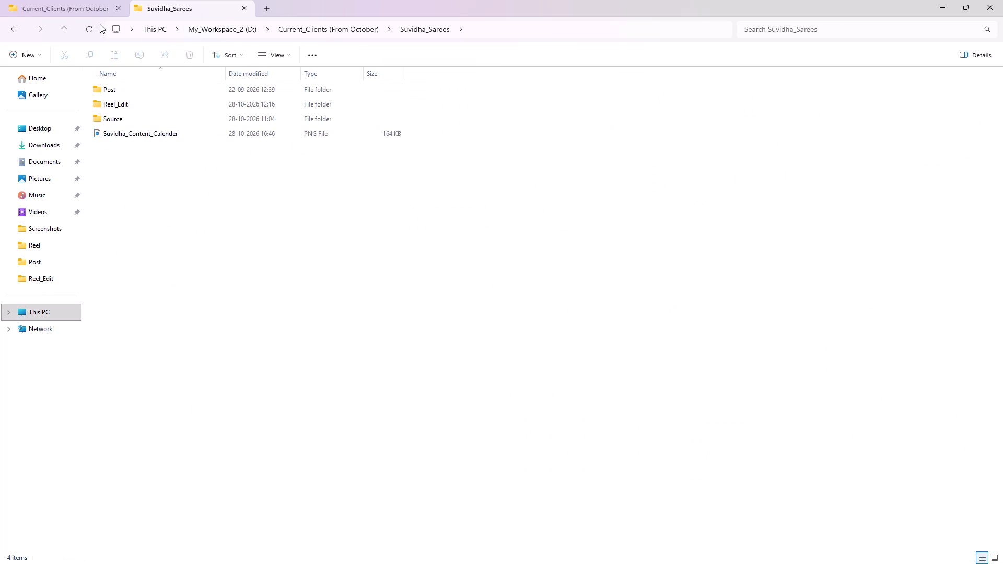
click(66, 31)
click(89, 6)
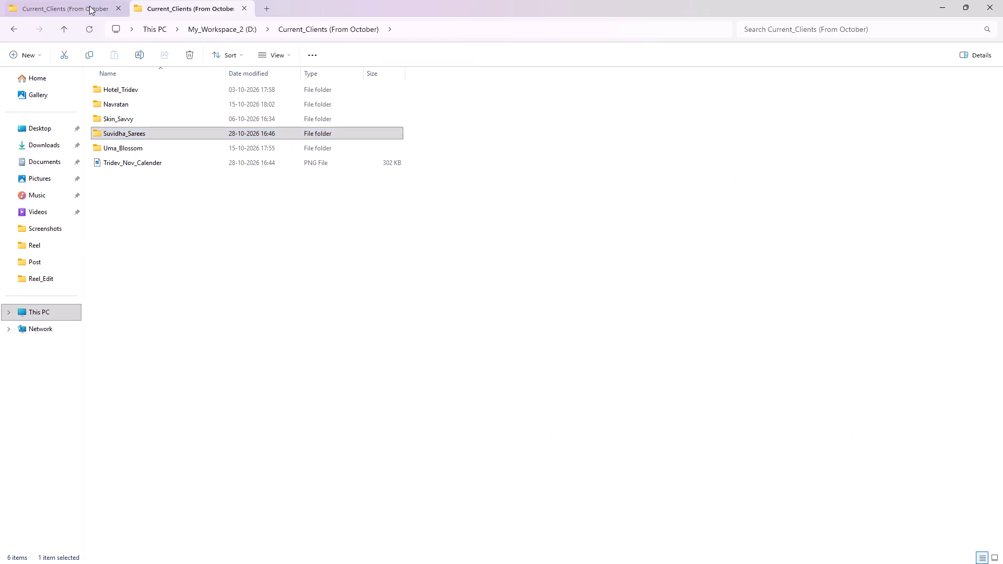
click(413, 107)
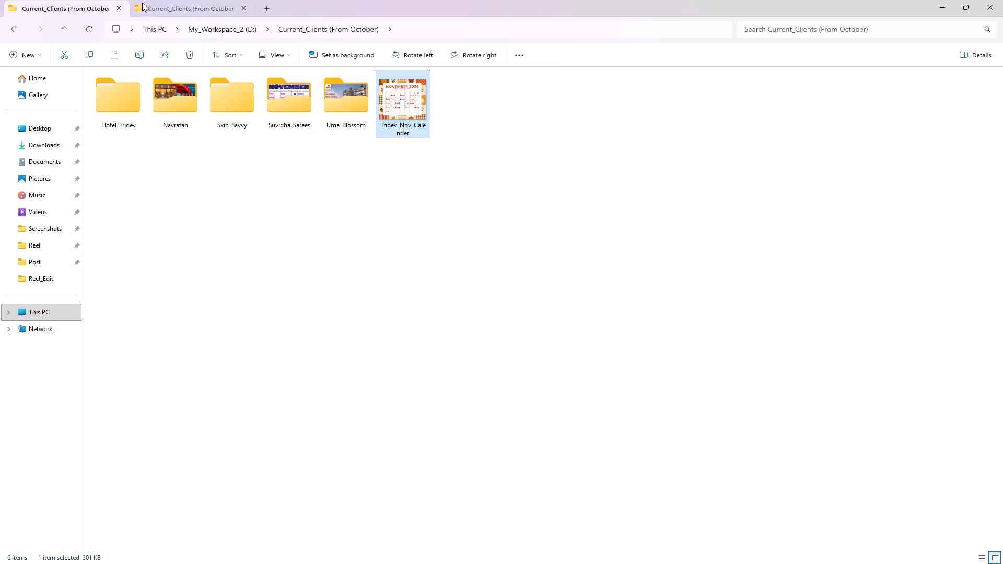
click(185, 6)
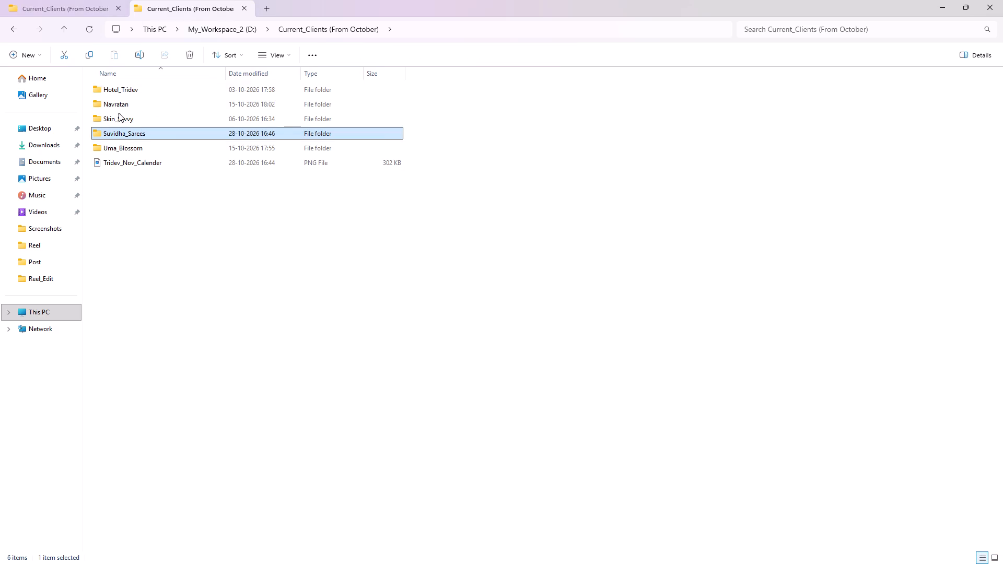
Move Suvidha_Content_Calender out of the Suvidha_Sarees folder into Current_Clients (From October), and close the extra tab.
double_click(132, 136)
click(147, 133)
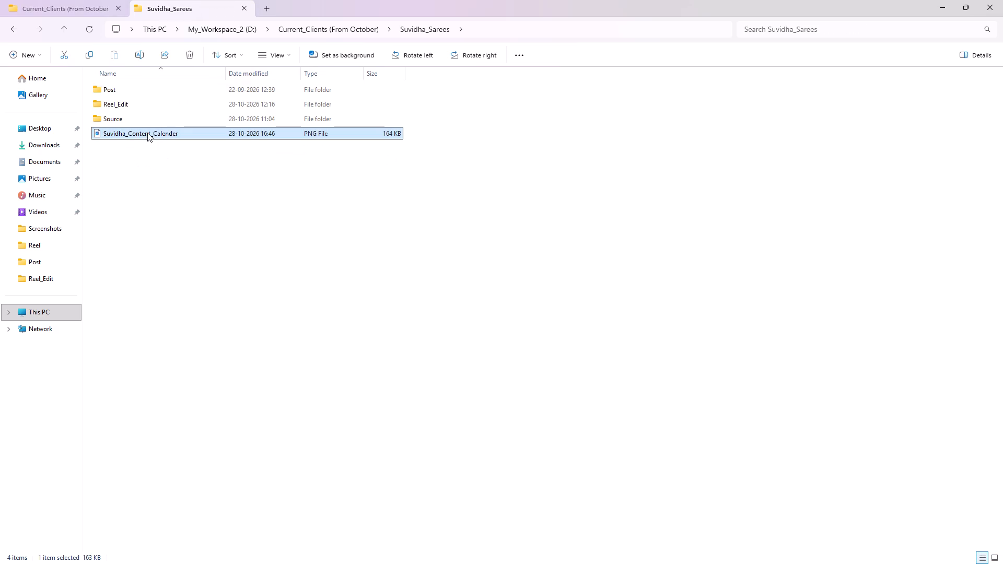
key(ctrl+x)
click(12, 28)
click(148, 184)
key(ctrl+v)
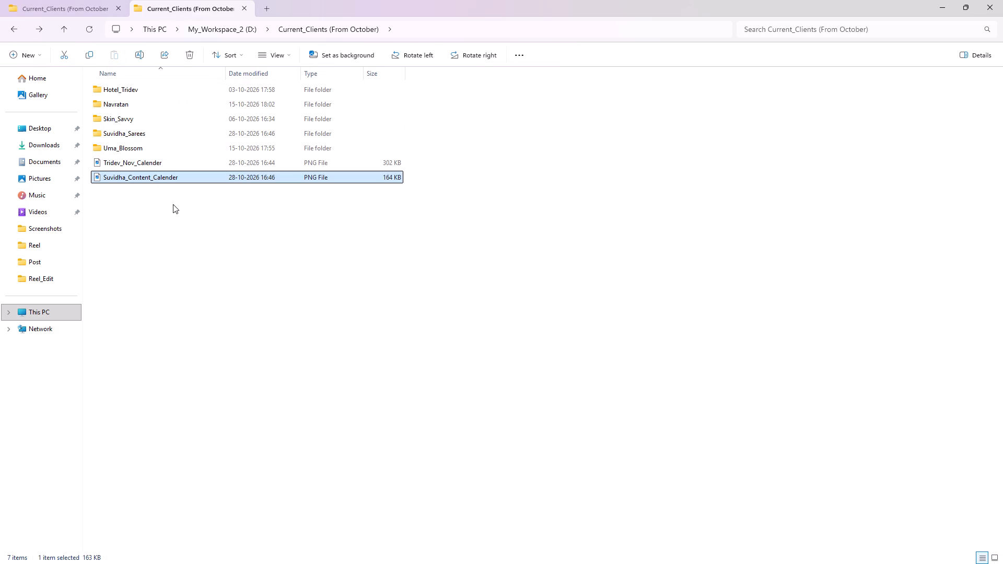
click(173, 204)
click(250, 7)
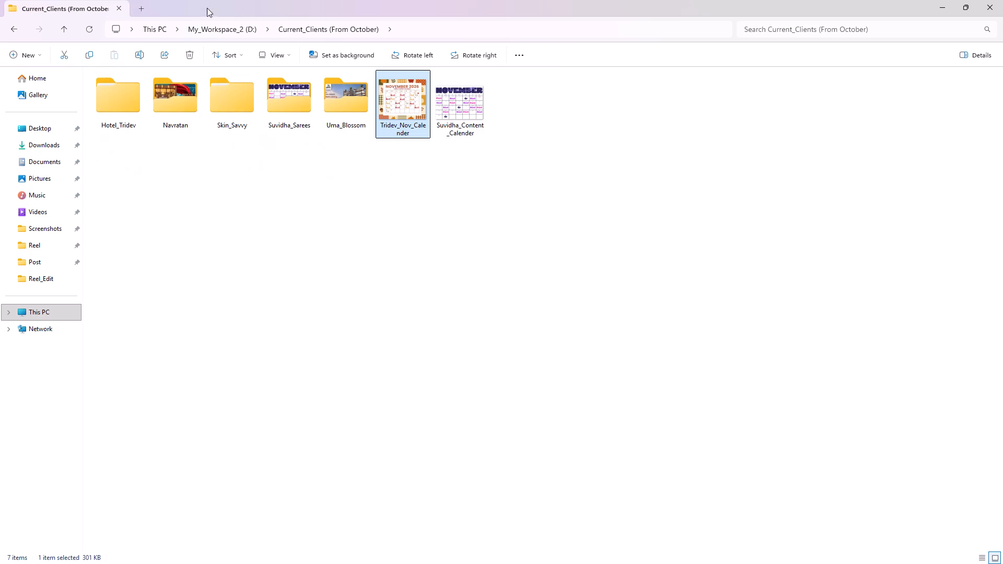
click(508, 183)
click(347, 191)
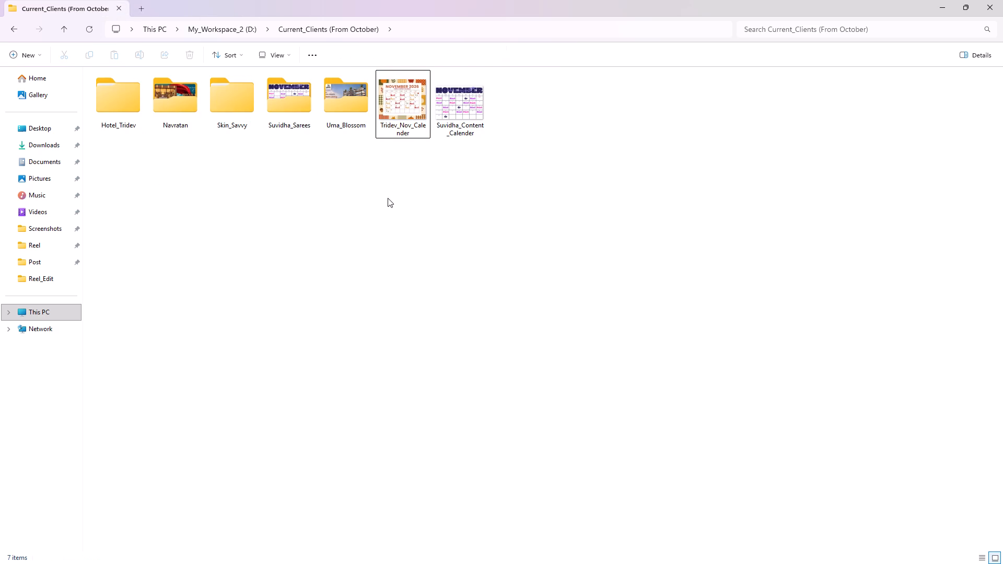
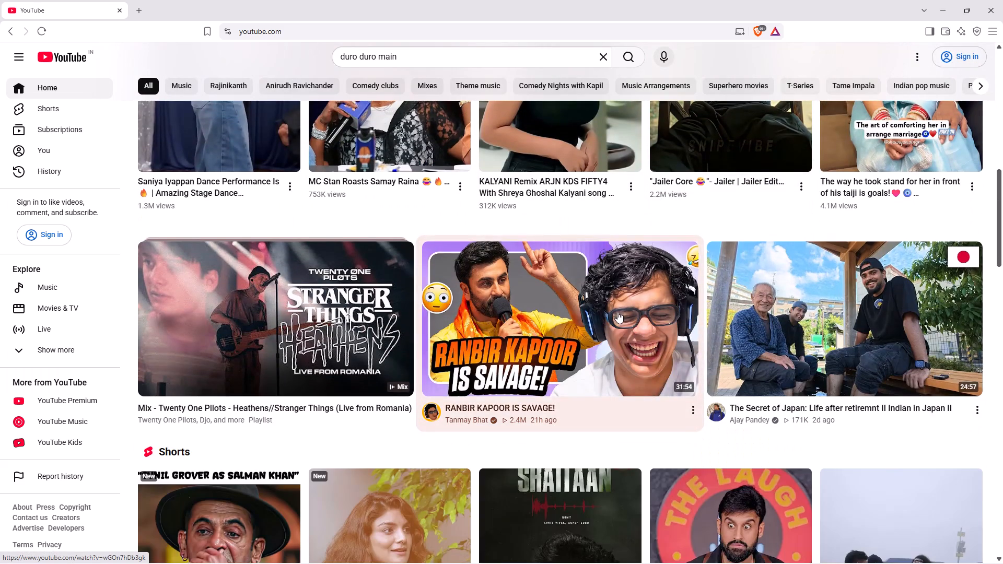
Browse the YouTube home recommendations for something to watch and play the "Sinking In" stand-up comedy video.
scroll(712, 231, down, 3)
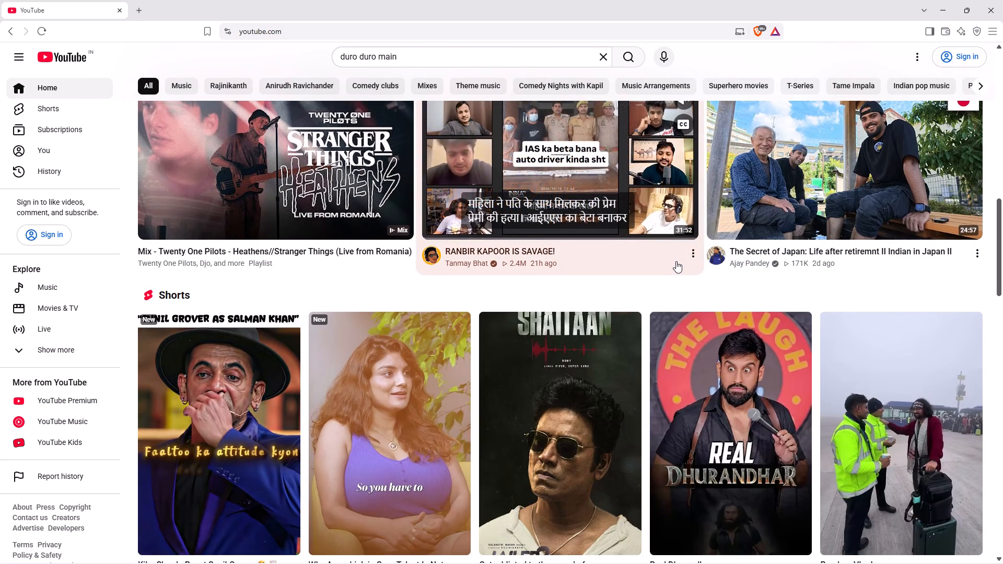
scroll(683, 251, down, 5)
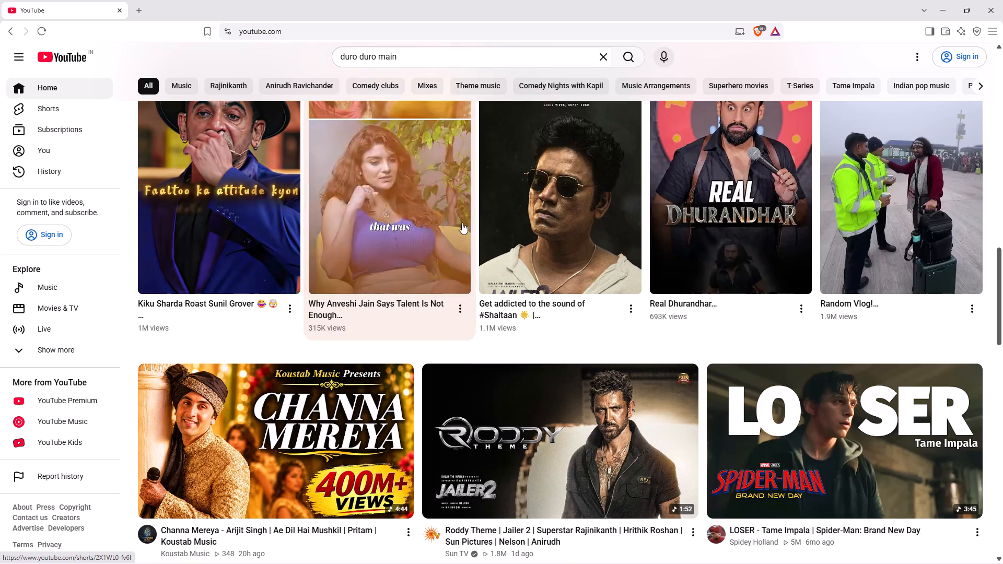
scroll(472, 226, down, 3)
scroll(561, 209, up, 5)
scroll(570, 253, down, 4)
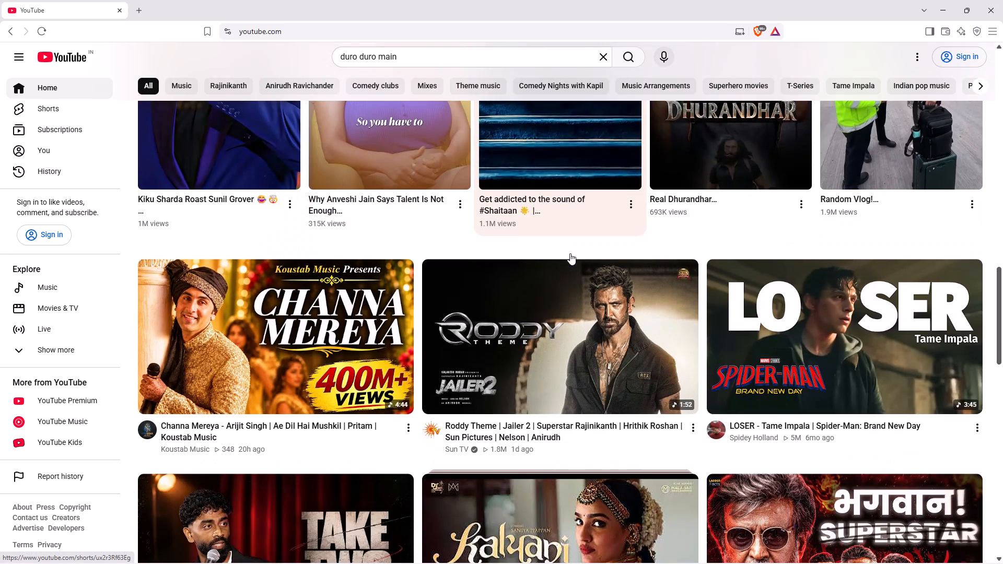
scroll(569, 248, down, 4)
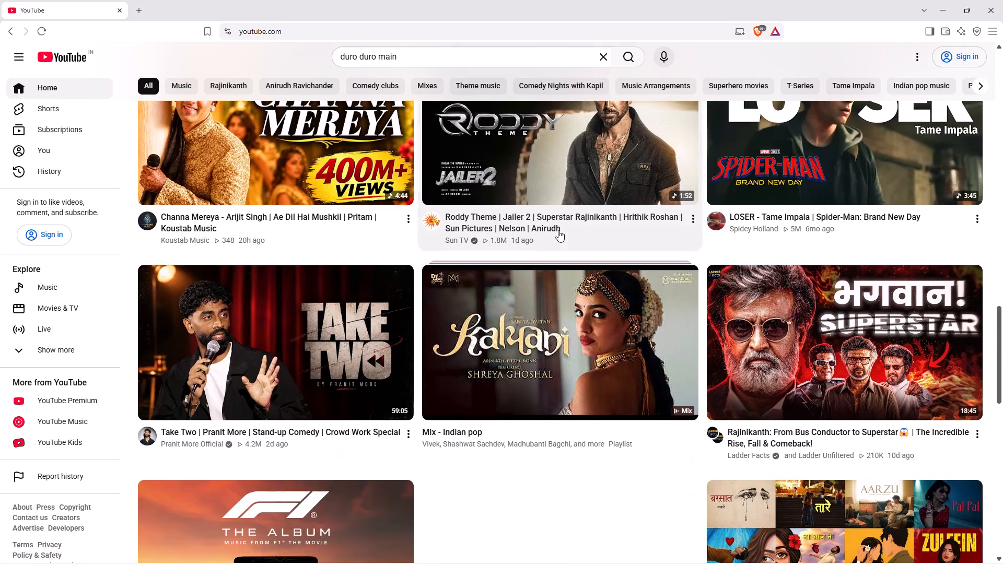
scroll(545, 227, down, 4)
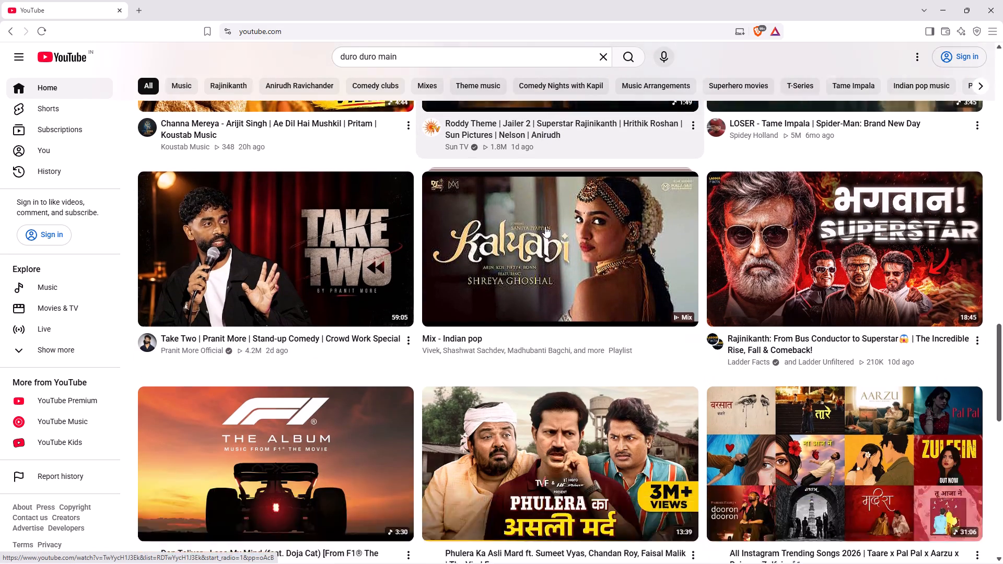
scroll(545, 224, up, 1)
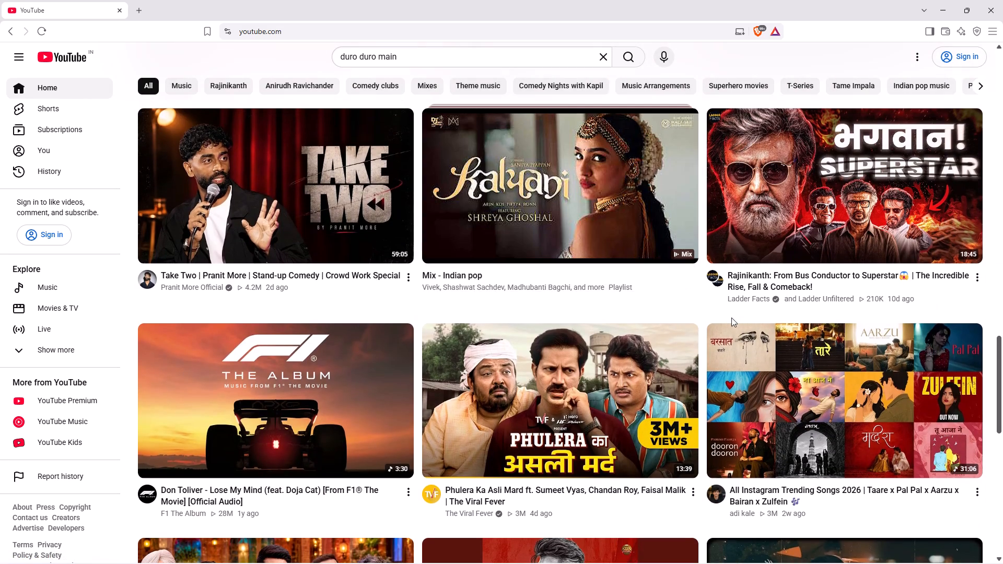
scroll(688, 312, down, 4)
scroll(557, 312, down, 9)
scroll(569, 298, up, 1)
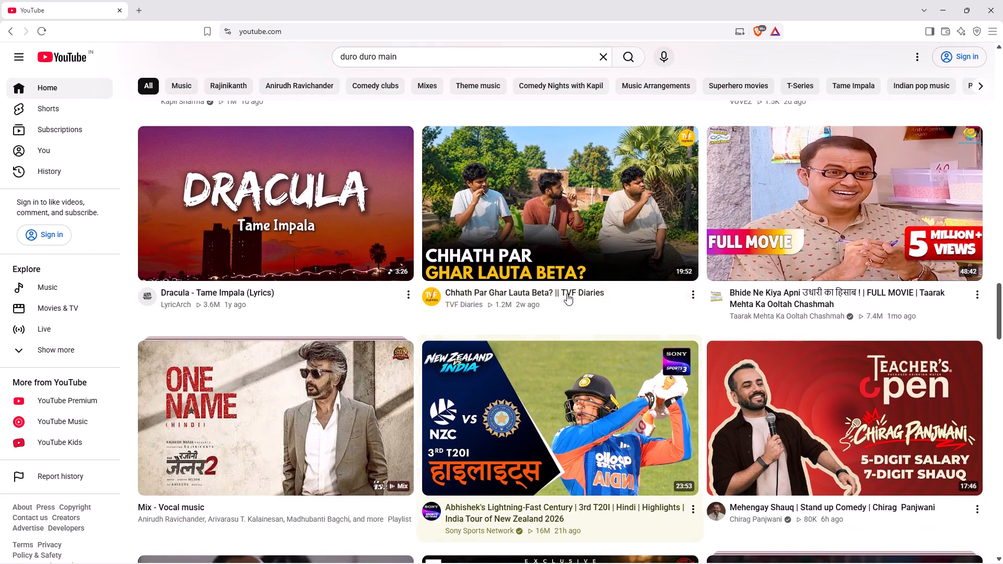
scroll(567, 293, up, 2)
scroll(567, 293, down, 5)
scroll(462, 278, down, 3)
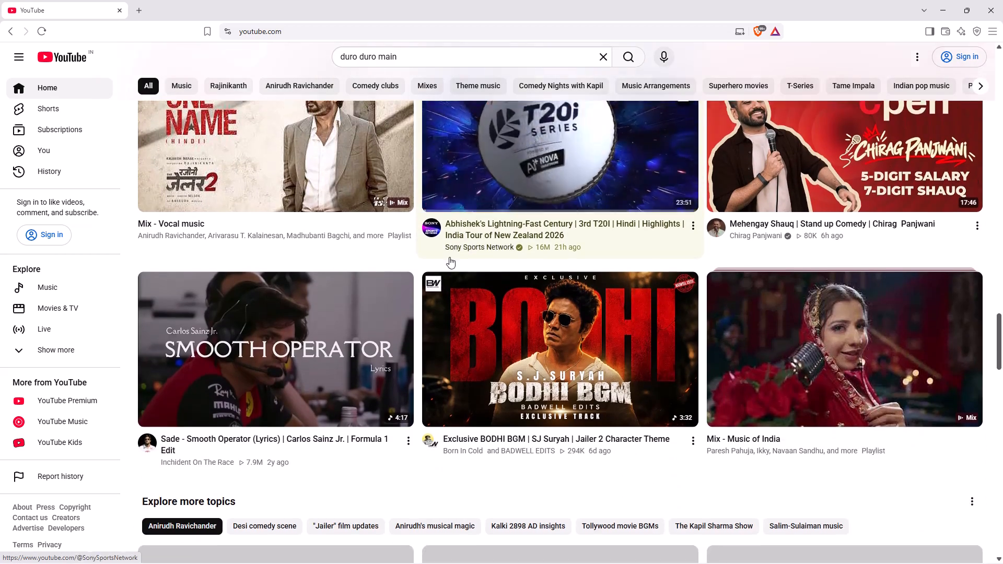
scroll(417, 237, down, 7)
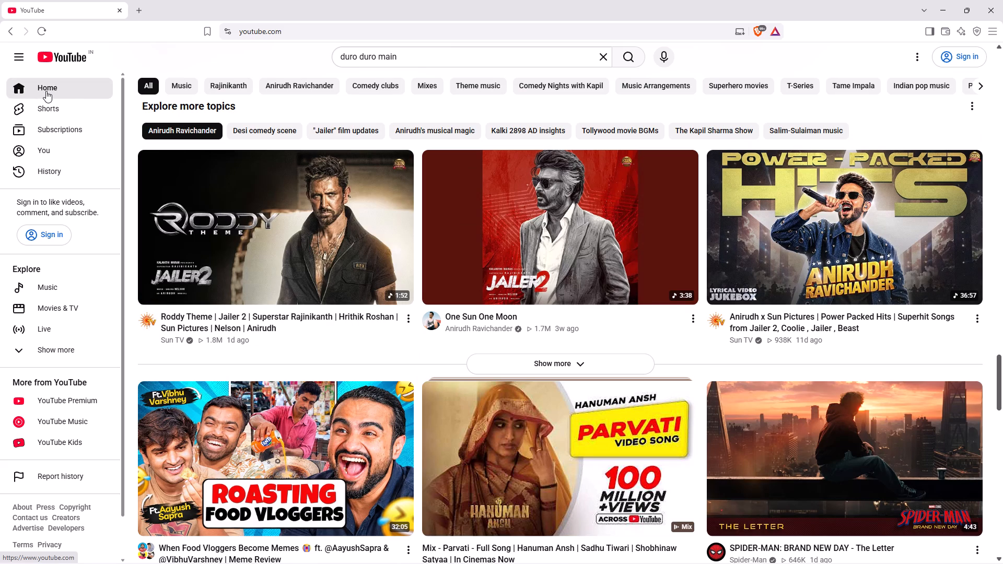
scroll(284, 302, down, 3)
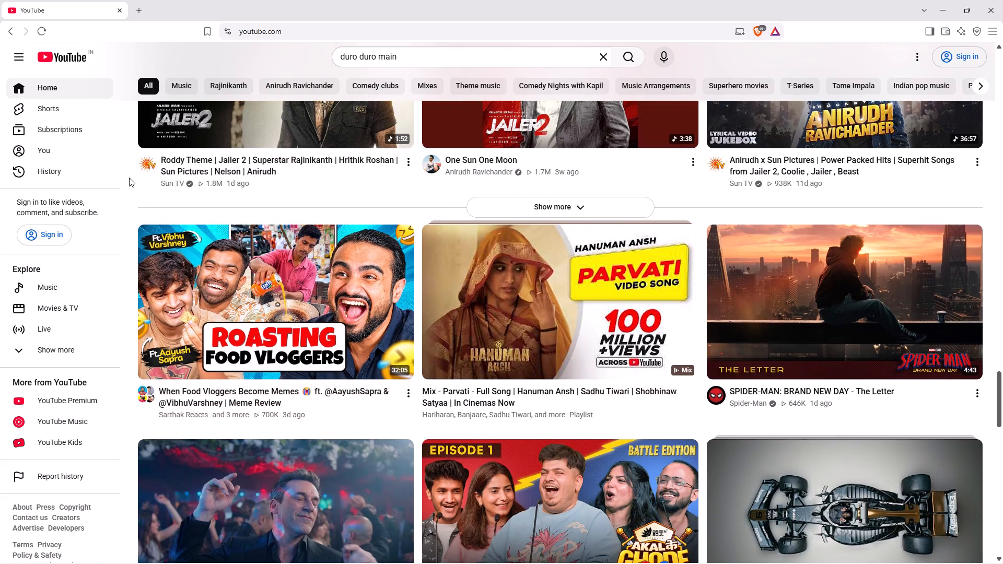
scroll(129, 178, down, 4)
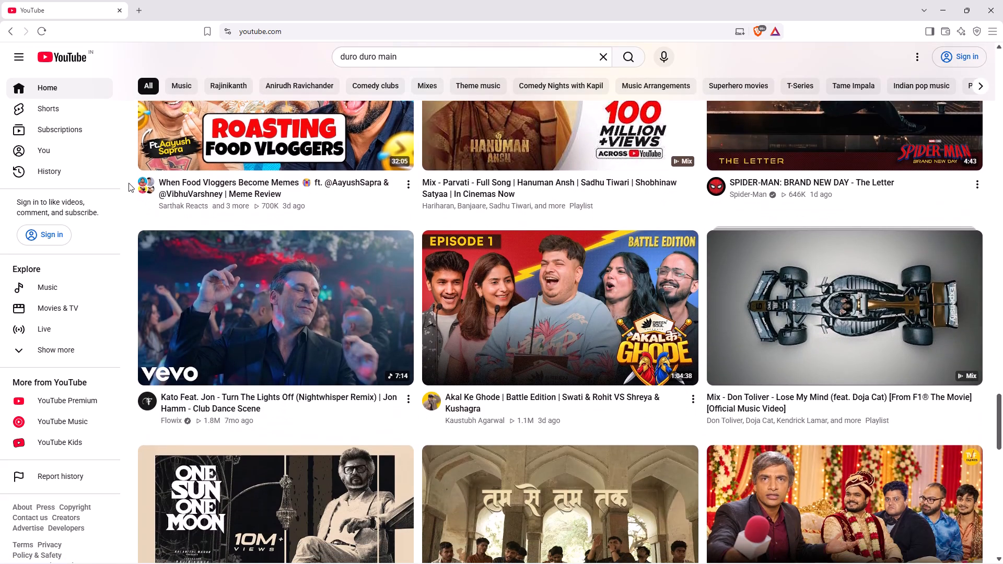
scroll(135, 203, down, 2)
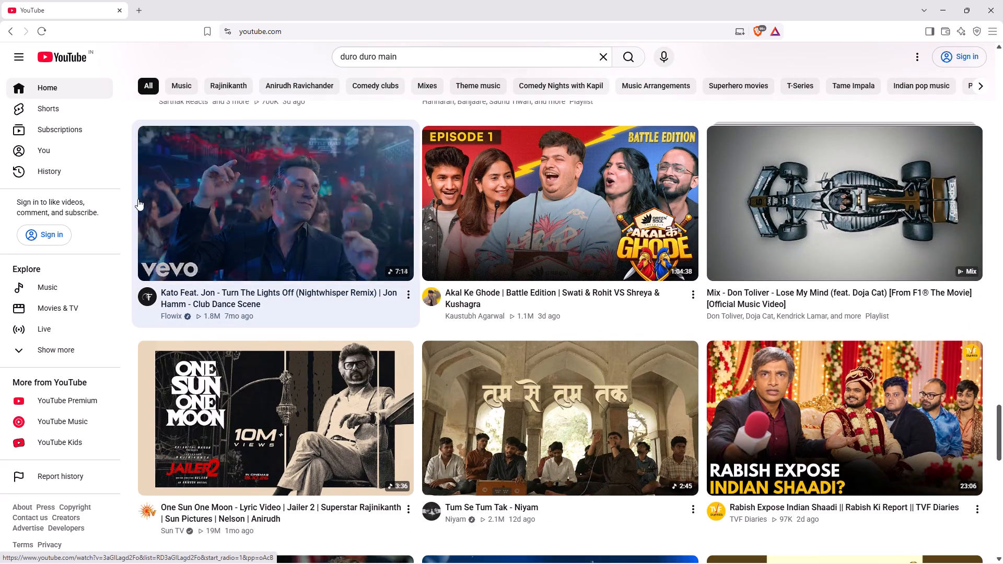
scroll(138, 199, down, 1)
scroll(135, 241, down, 1)
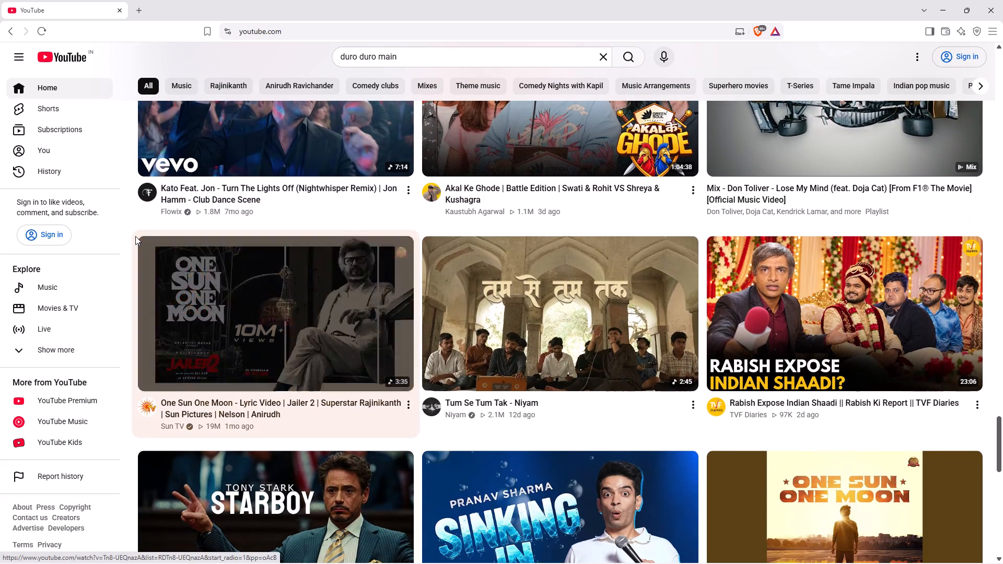
scroll(135, 236, up, 1)
scroll(141, 260, down, 2)
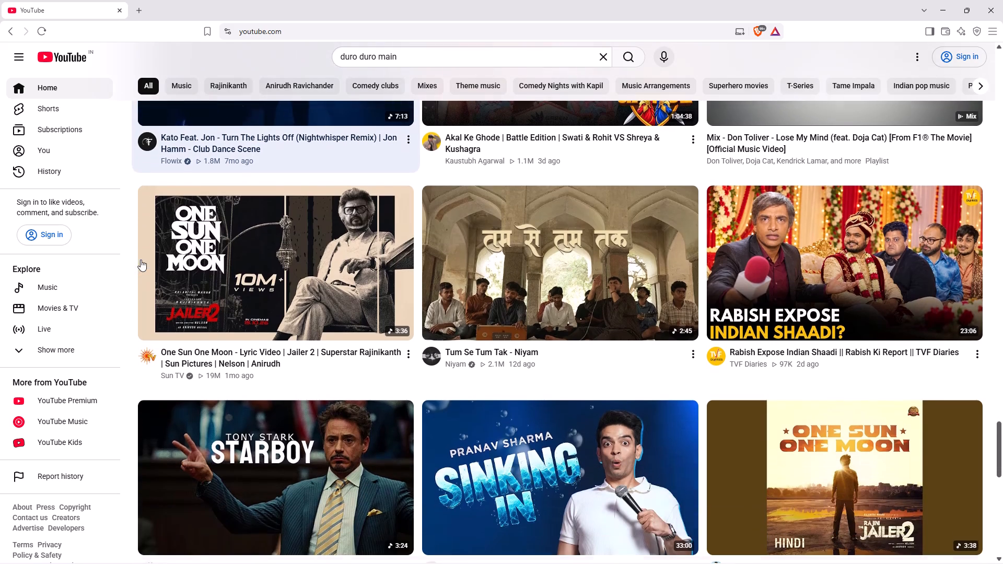
scroll(141, 260, down, 4)
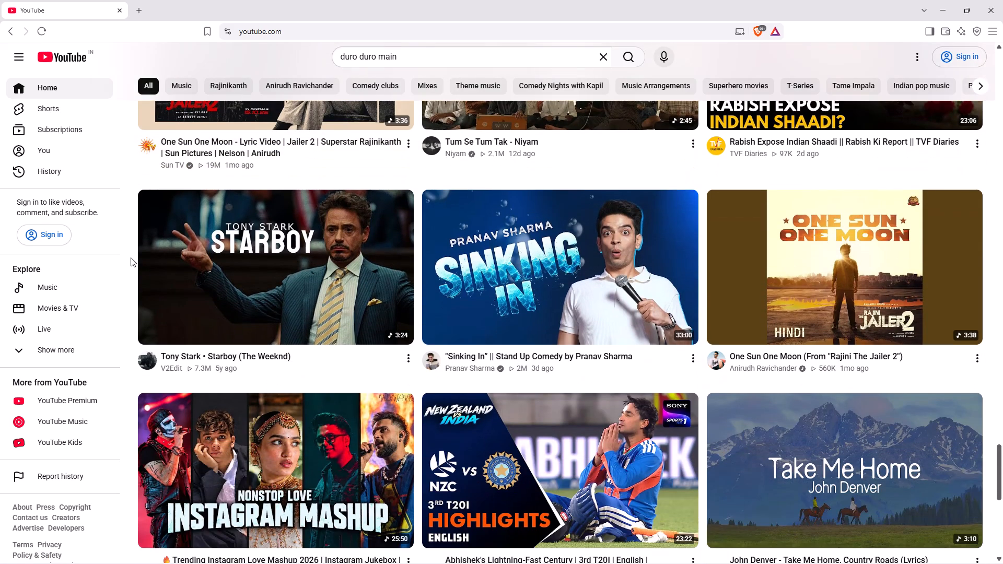
click(536, 269)
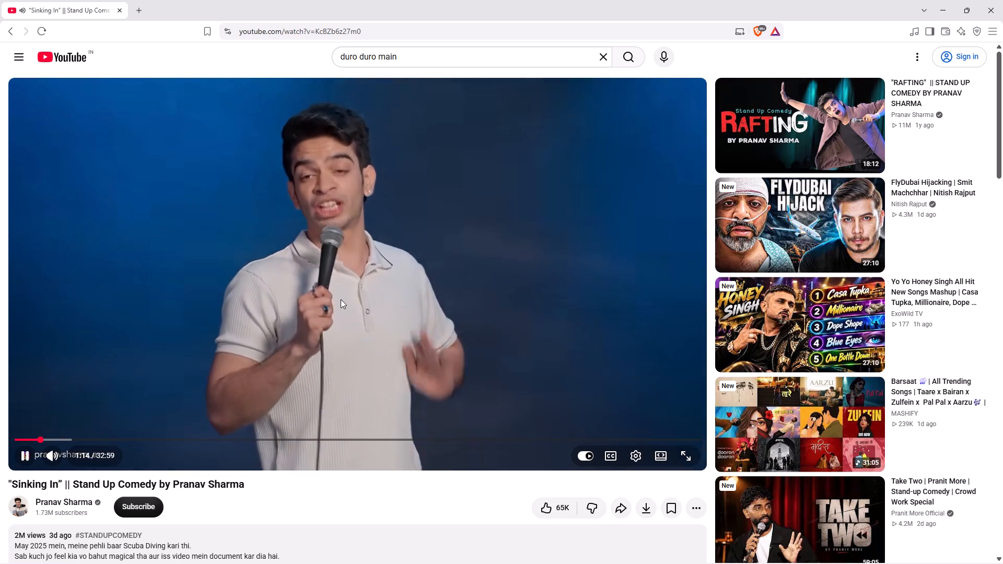
key(Left)
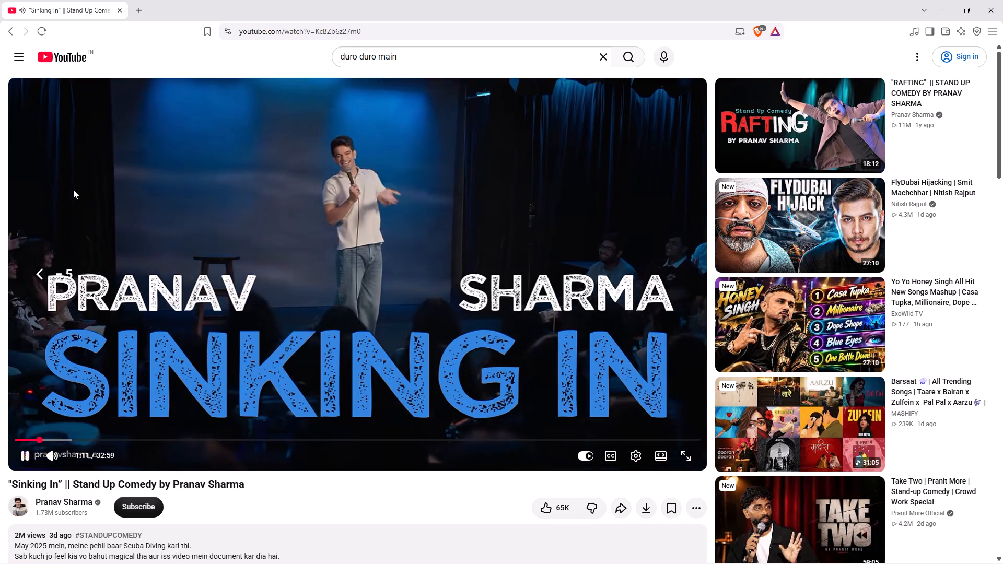
key(Left)
key(Left)
key(Left)
key(Right)
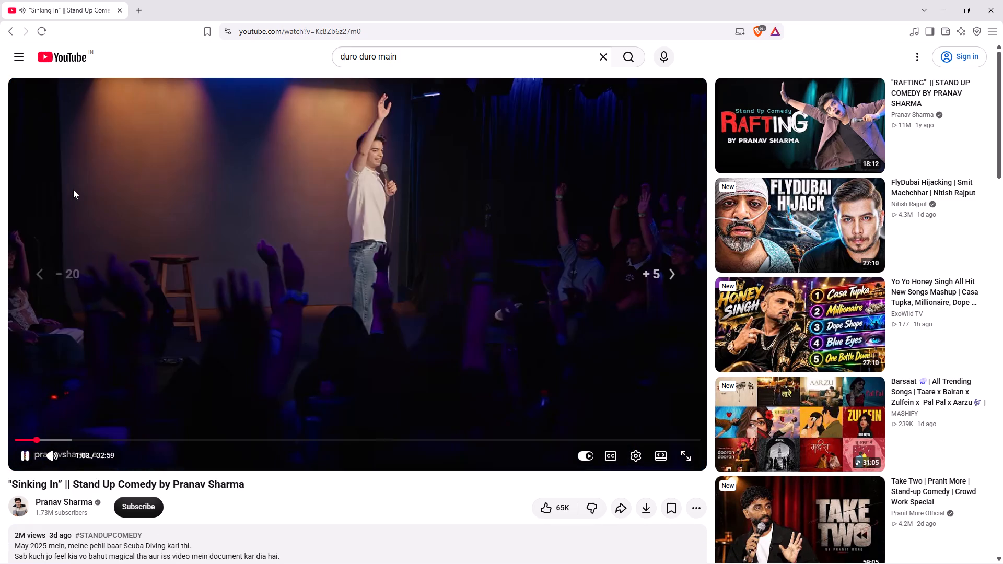
key(Left)
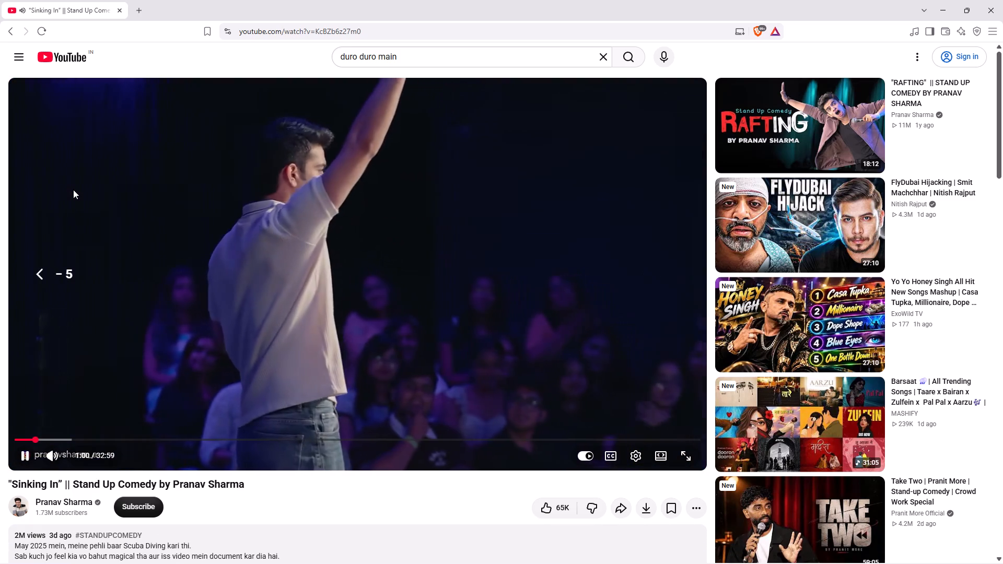
key(Left)
key(Left)
key(Left)
key(Left)
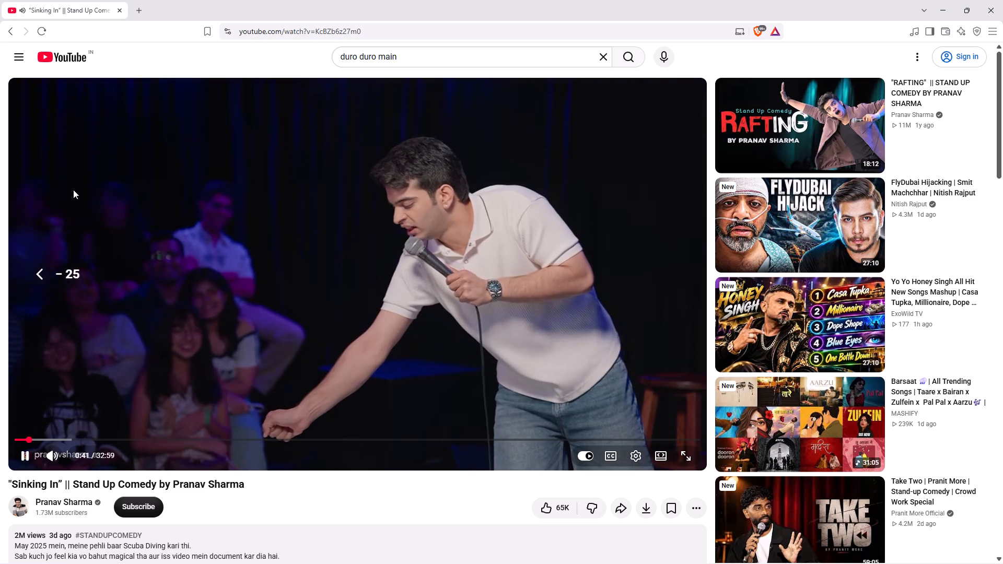
key(Left)
key(Left)
key(Left)
key(Left)
key(Left)
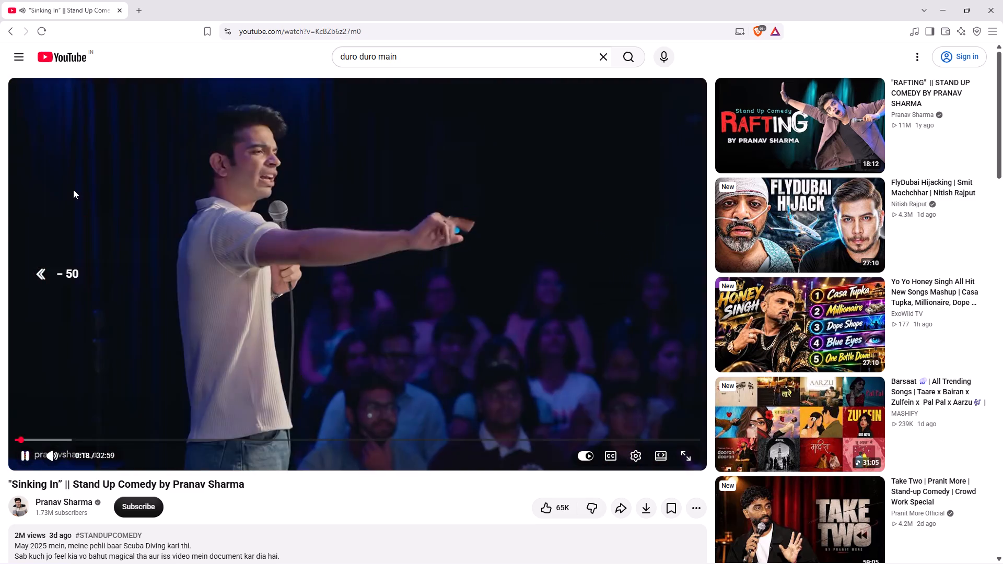
key(Left)
key(Left)
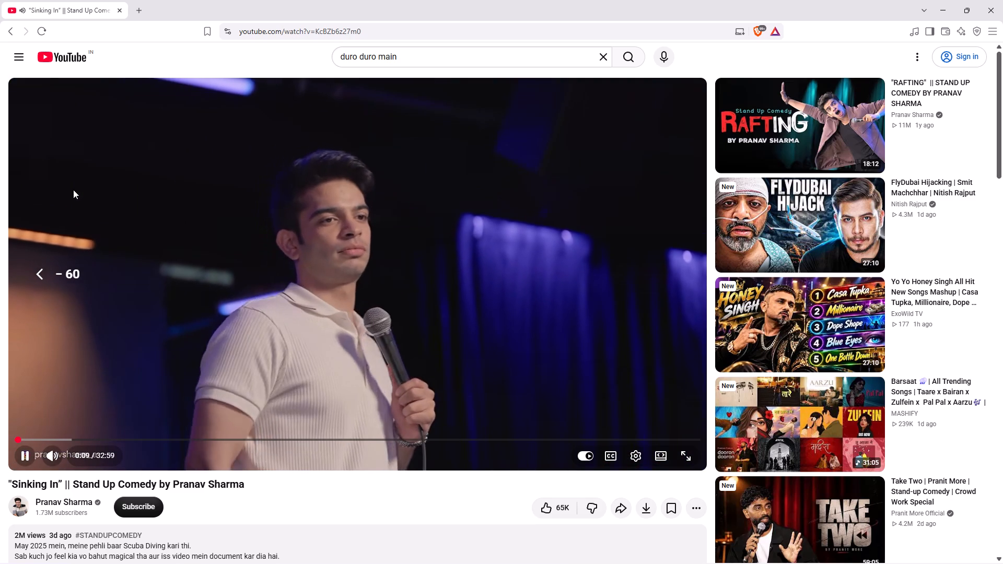